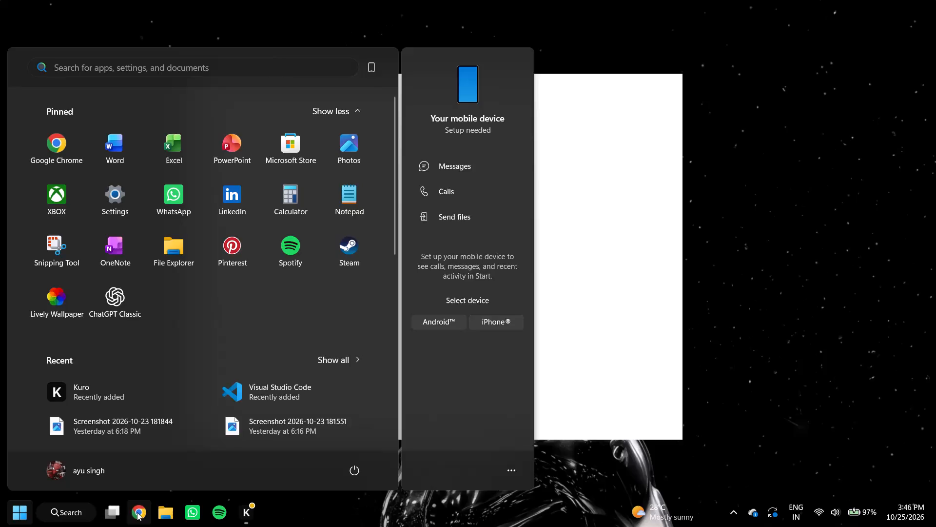
# Open Google Chrome, search for "canva" and go to the Canva home page.
pyautogui.click(137, 512)
pyautogui.tripleClick(157, 35)
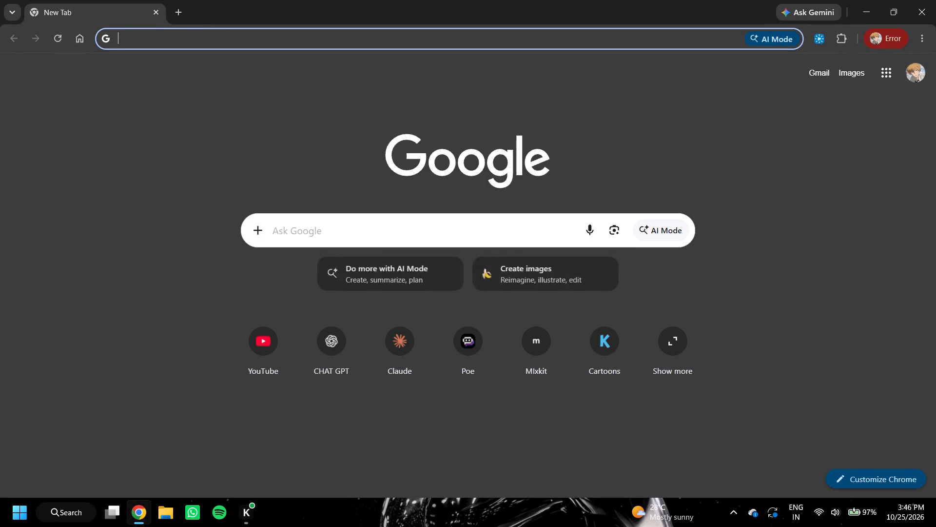
pyautogui.write('canva')
pyautogui.click(174, 55)
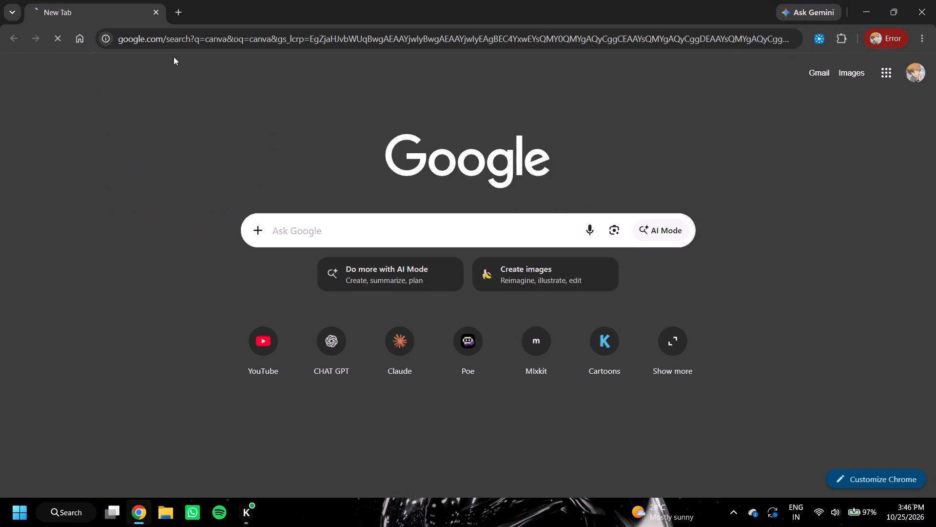
pyautogui.click(194, 202)
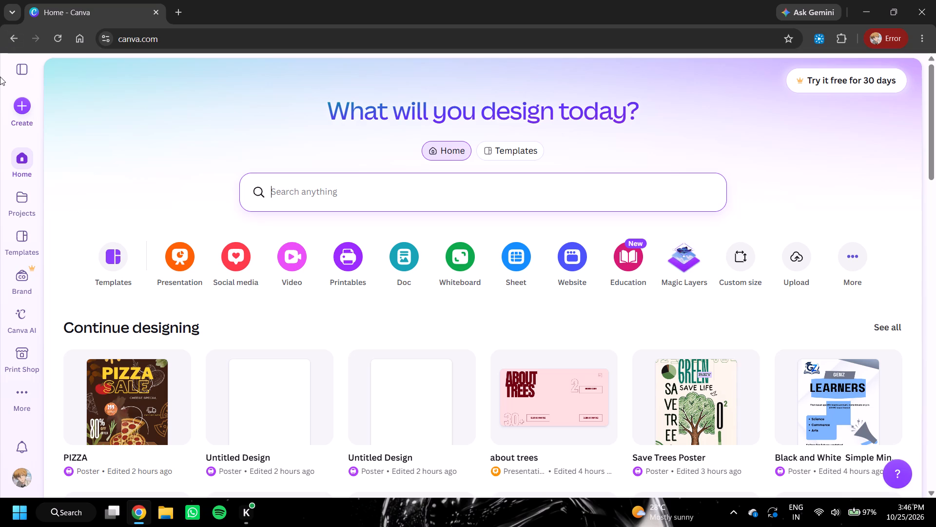
# Create a new blank design by searching the design types for "posters" and choosing Poster (A2, Portrait).
pyautogui.click(324, 200)
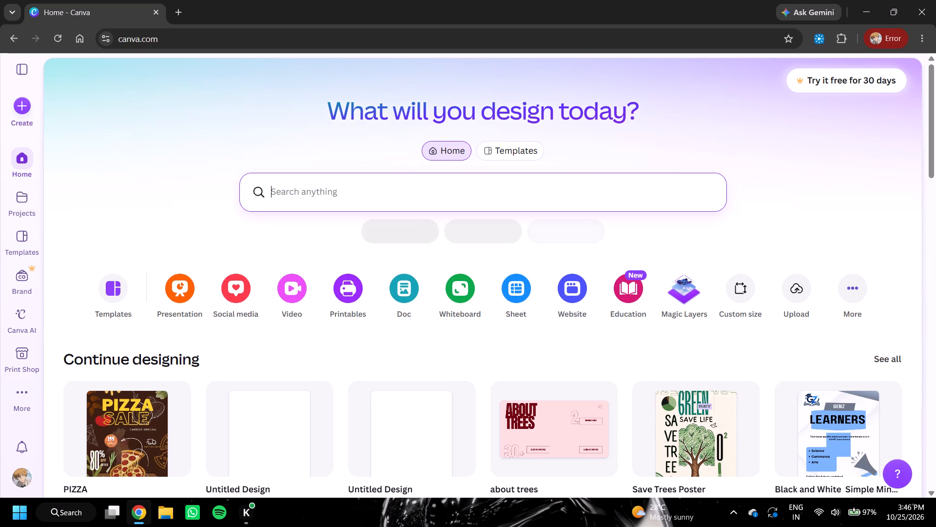
pyautogui.click(15, 108)
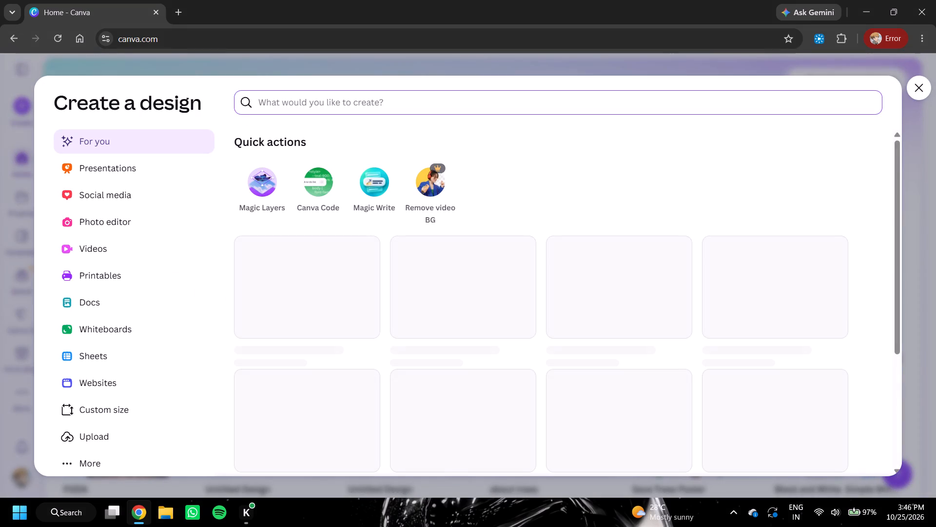
pyautogui.click(277, 99)
pyautogui.write('posters')
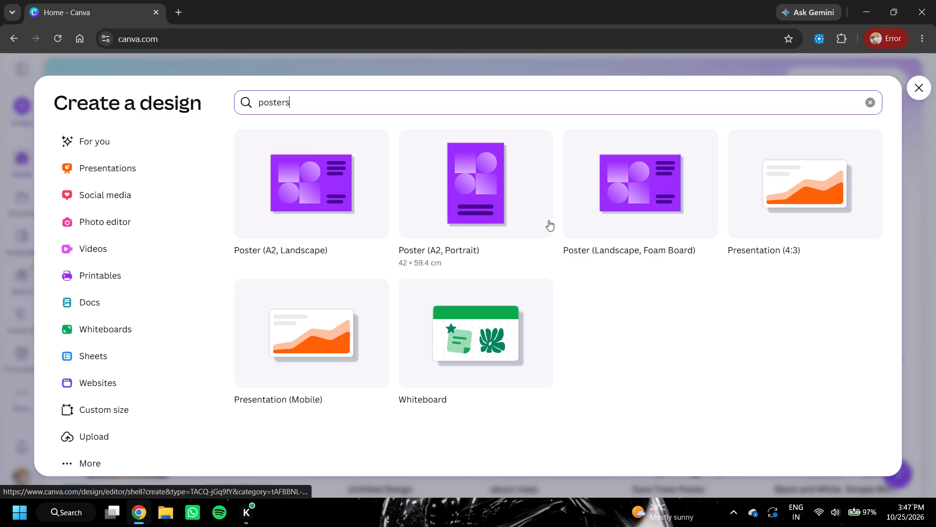
pyautogui.click(506, 217)
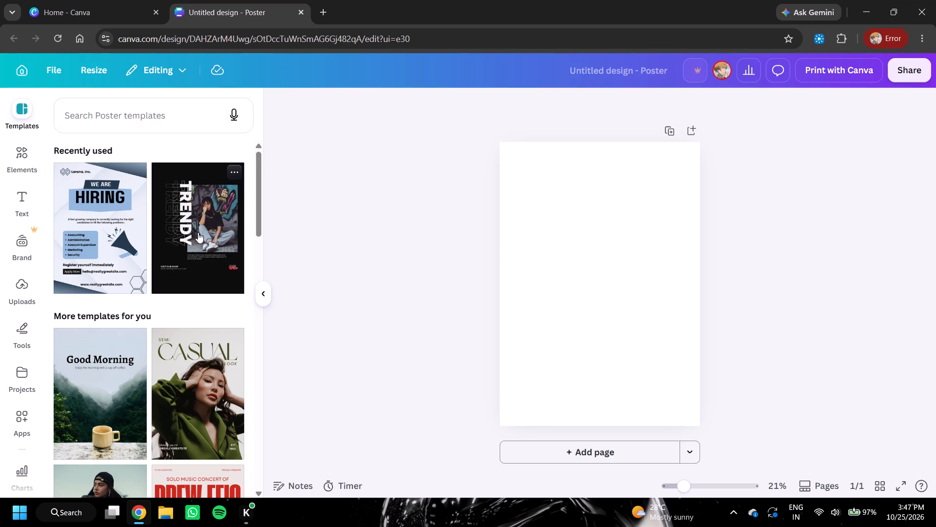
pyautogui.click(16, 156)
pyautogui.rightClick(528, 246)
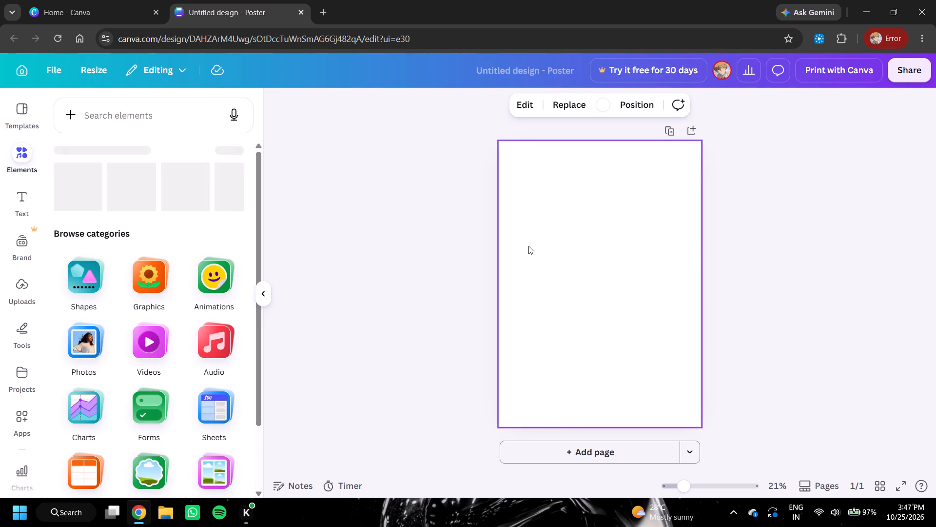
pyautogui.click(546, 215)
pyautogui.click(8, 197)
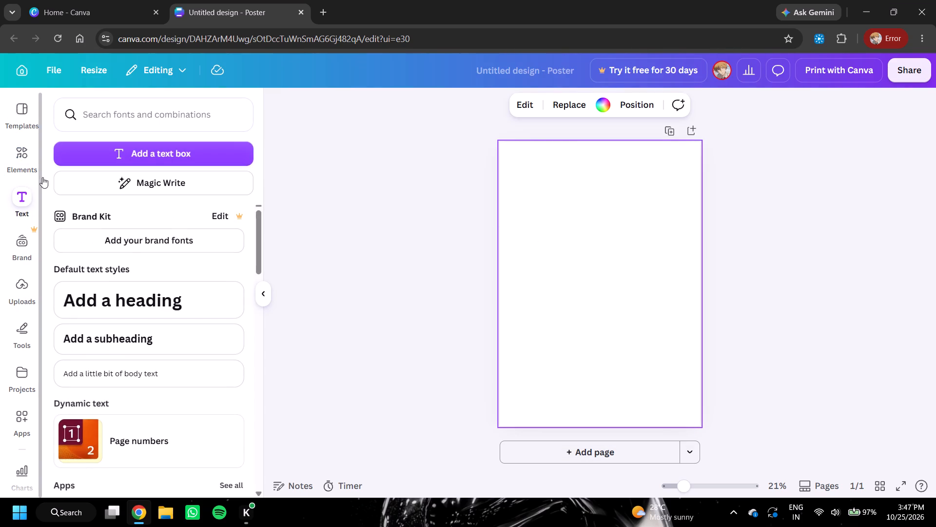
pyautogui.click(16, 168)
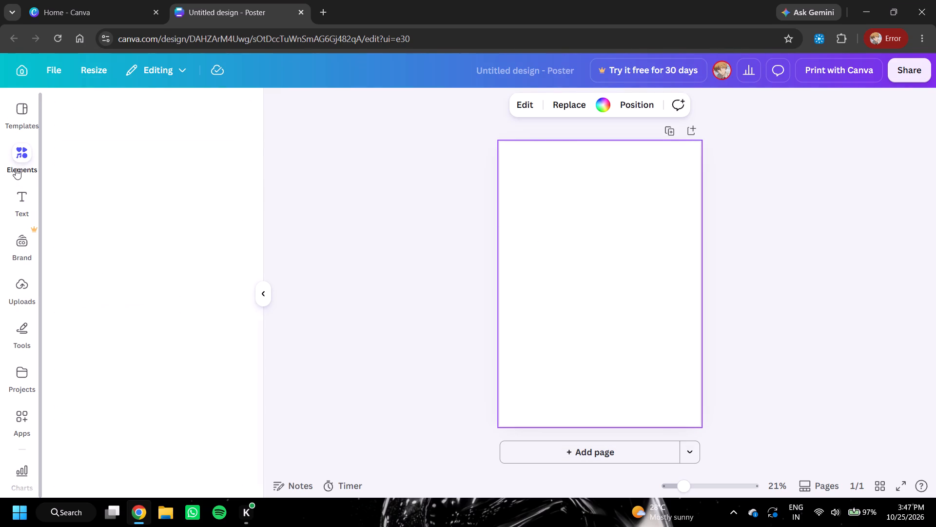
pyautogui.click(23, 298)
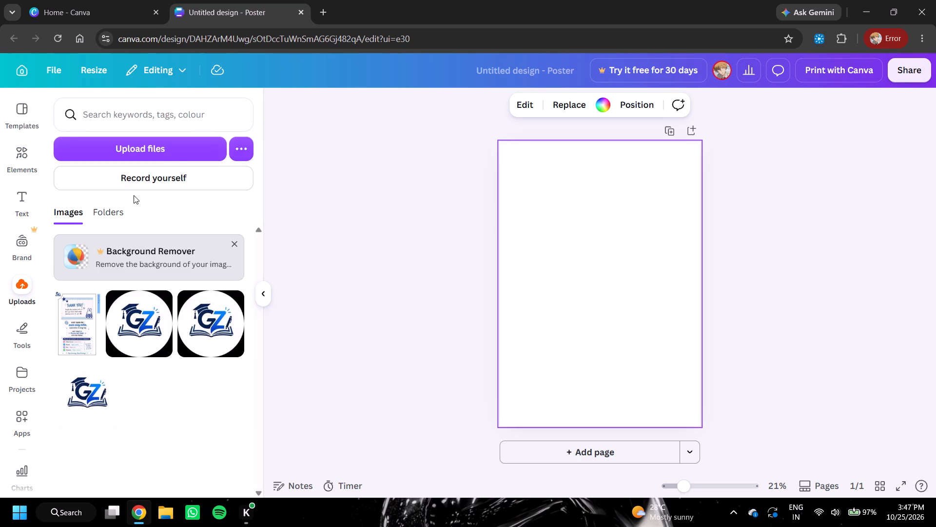
# Search Google in a new browser tab for "monsters drink" and switch to the image results.
pyautogui.click(318, 12)
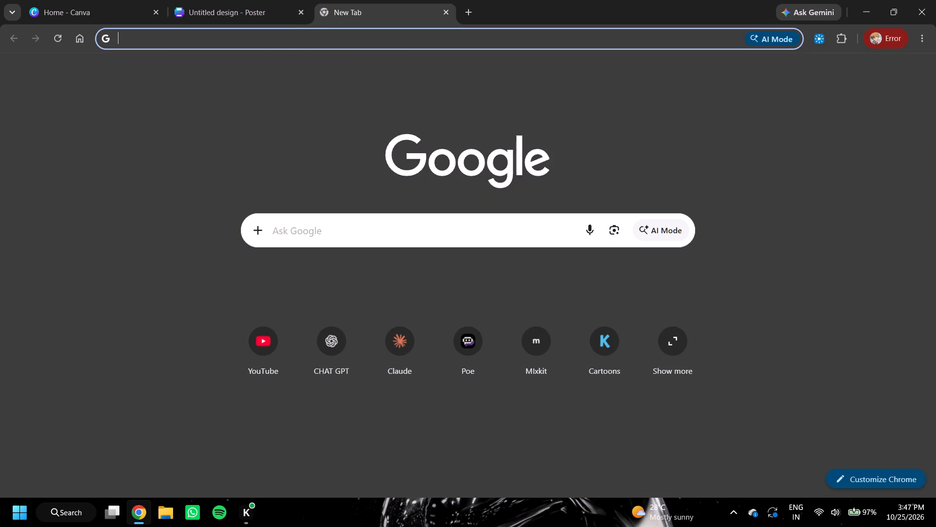
pyautogui.write('monsters')
pyautogui.press('space')
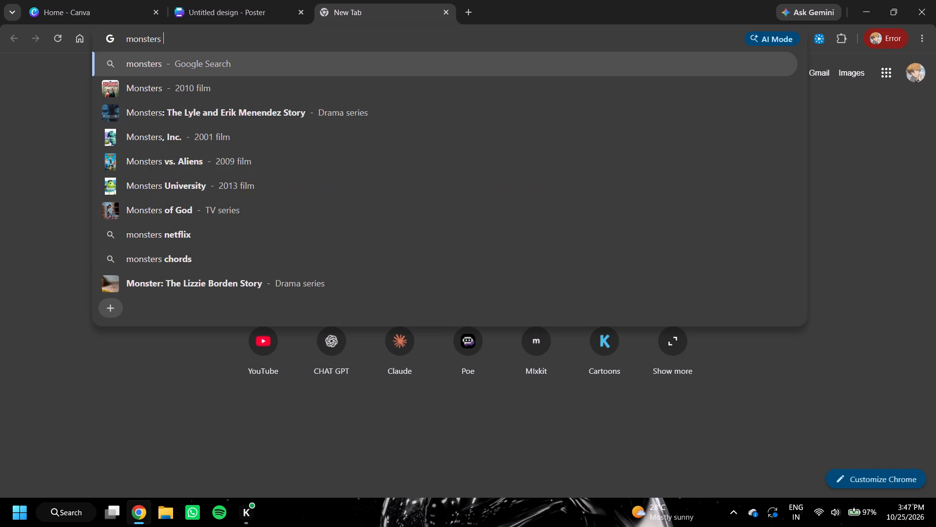
pyautogui.press('Return')
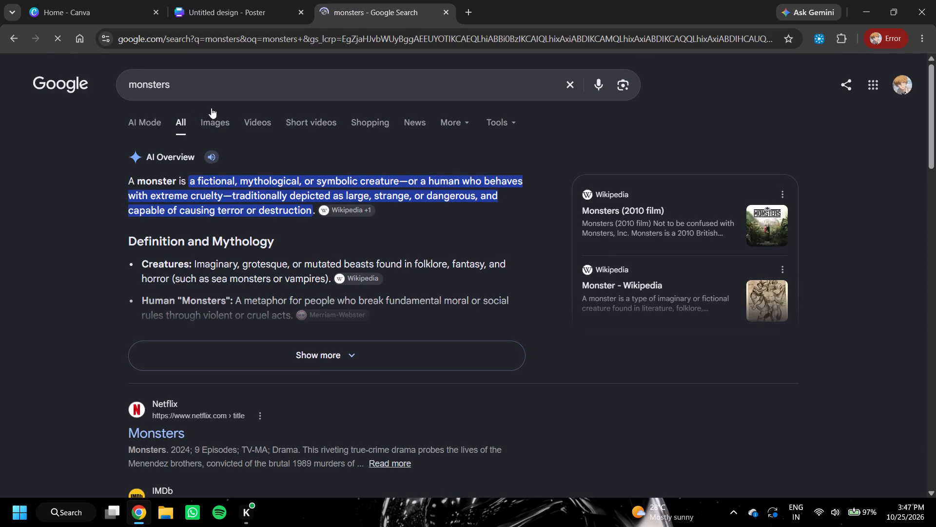
pyautogui.click(237, 87)
pyautogui.press('space')
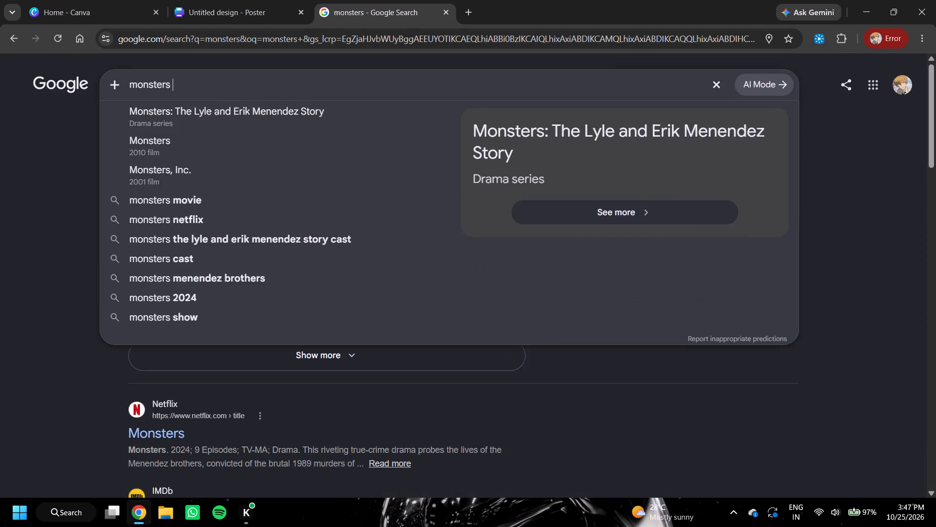
pyautogui.write('drinl')
pyautogui.press('BackSpace')
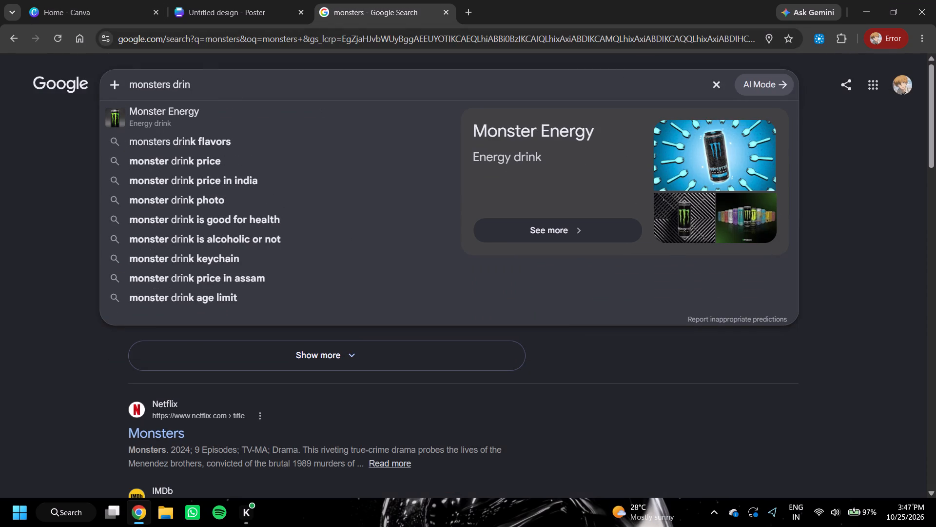
pyautogui.press('k')
pyautogui.press('Return')
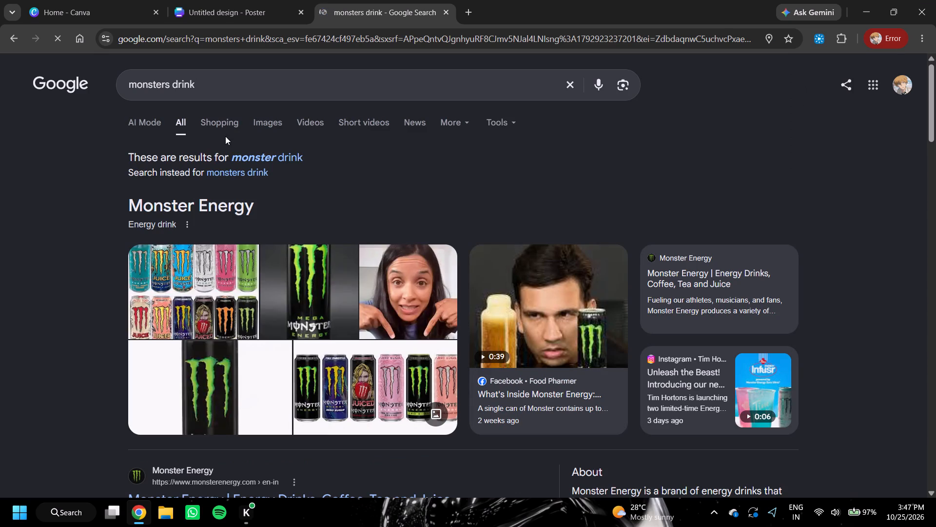
pyautogui.click(264, 122)
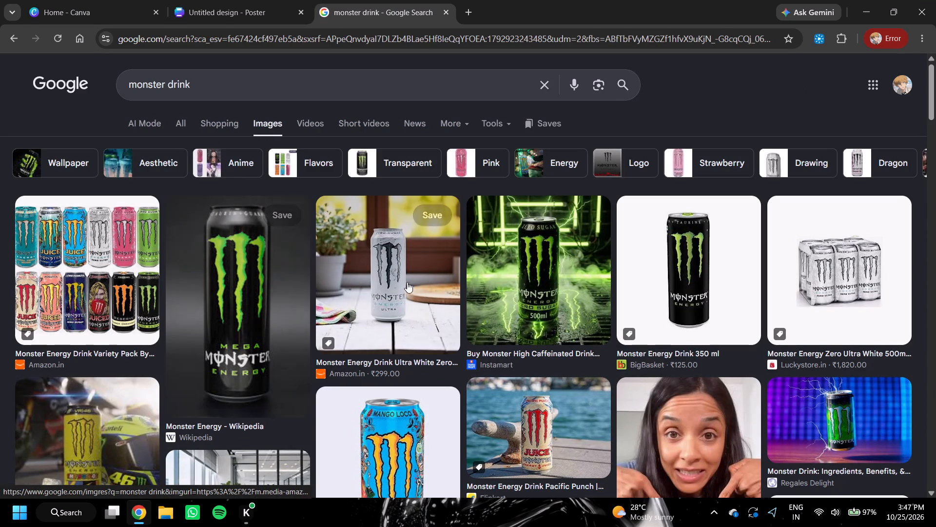
# Browse the image results and open the Blinkit product image of the single black Monster Energy can.
pyautogui.scroll(-3, 518, 336)
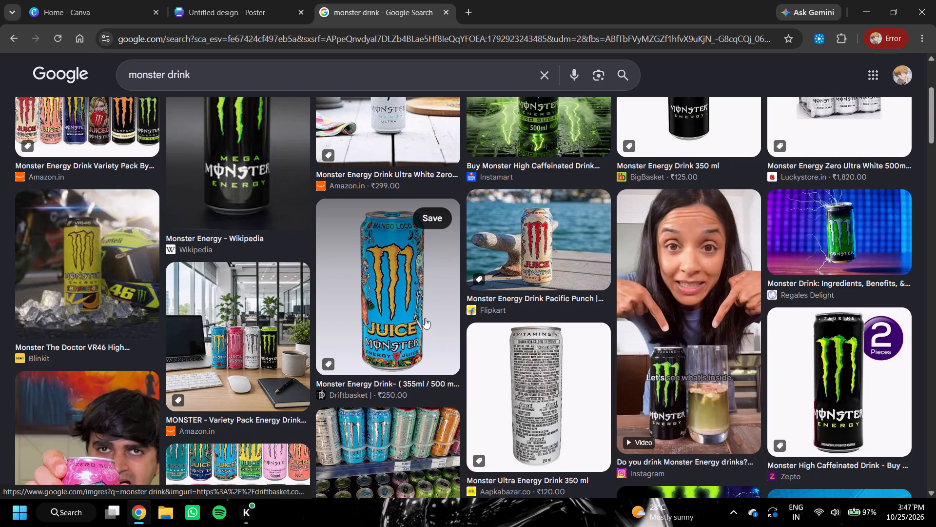
pyautogui.scroll(-4, 426, 320)
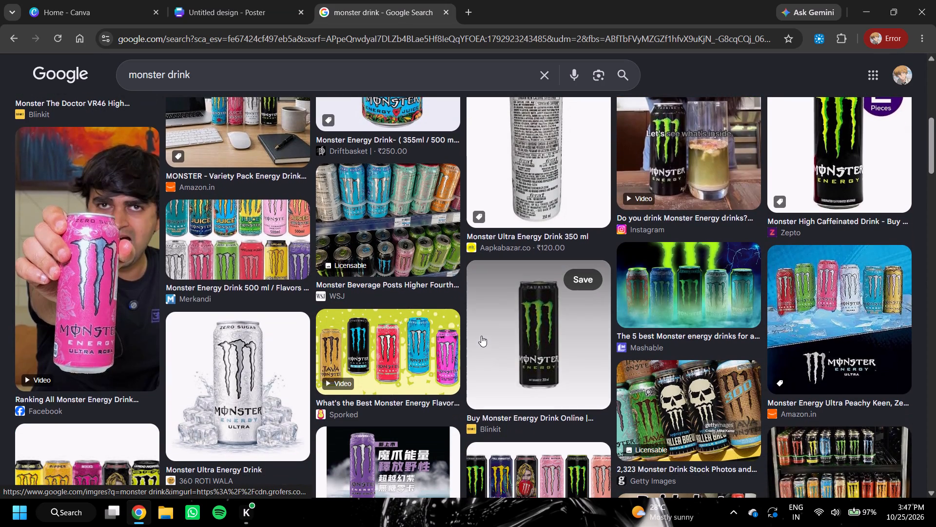
pyautogui.scroll(-3, 351, 343)
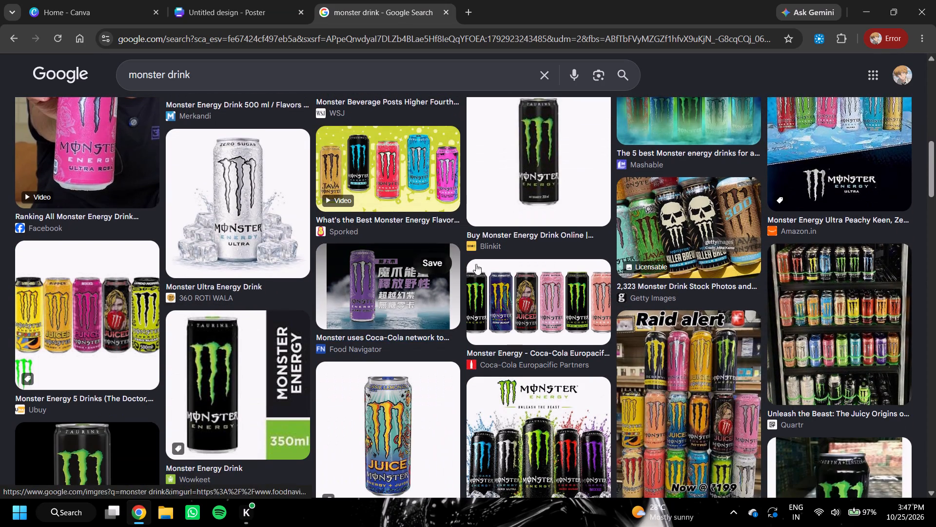
pyautogui.click(537, 186)
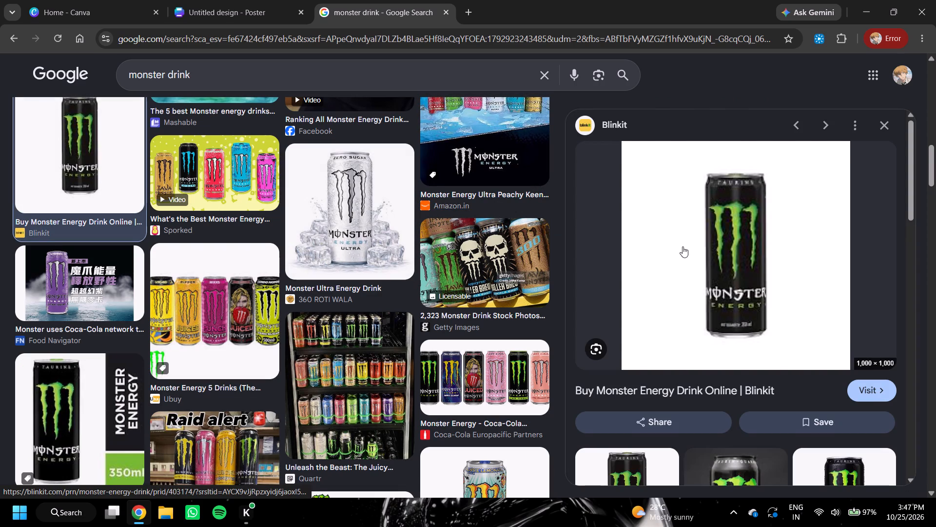
pyautogui.scroll(-2, 682, 246)
pyautogui.scroll(2, 682, 246)
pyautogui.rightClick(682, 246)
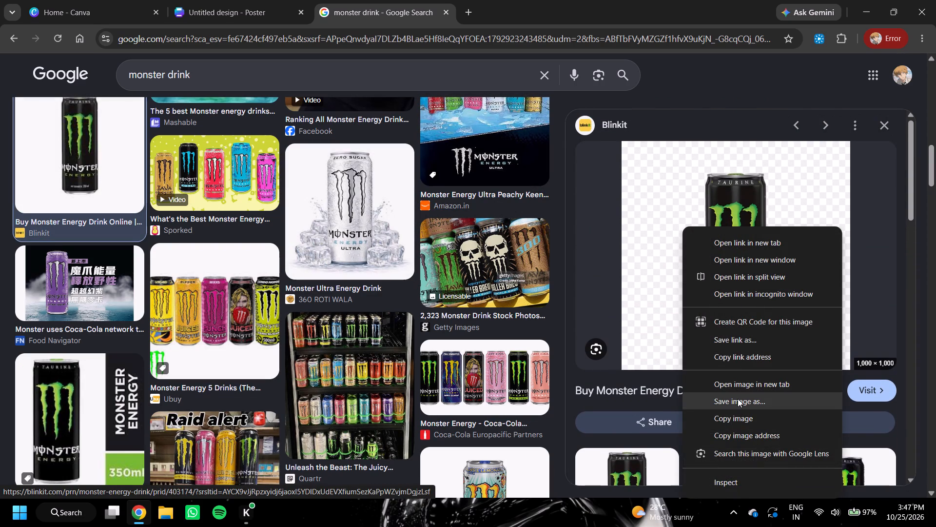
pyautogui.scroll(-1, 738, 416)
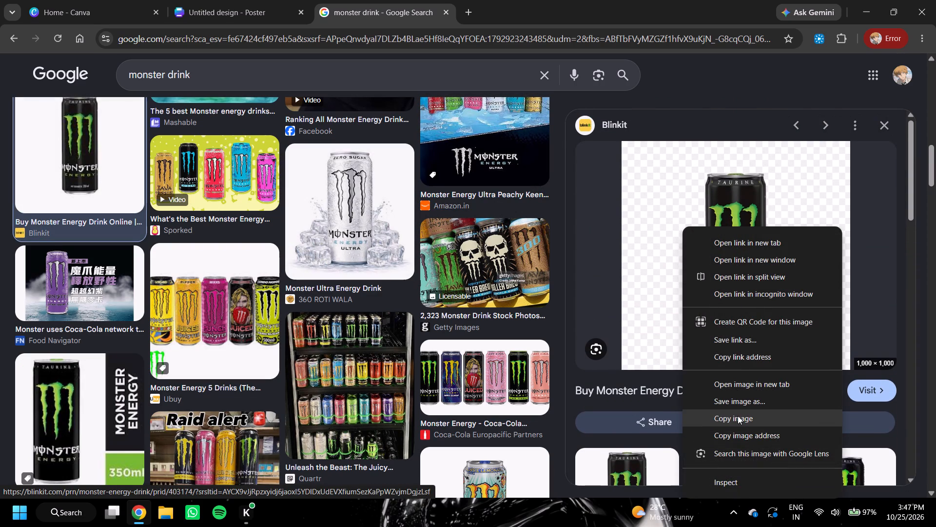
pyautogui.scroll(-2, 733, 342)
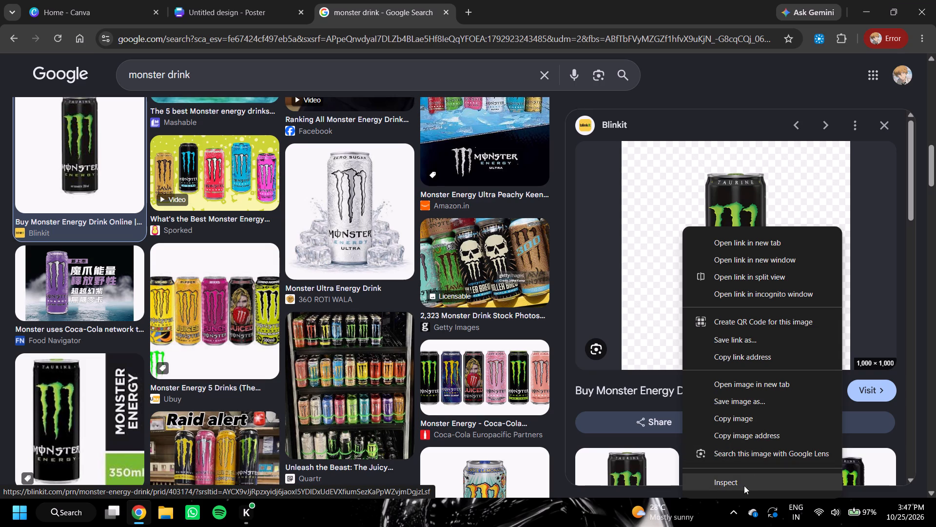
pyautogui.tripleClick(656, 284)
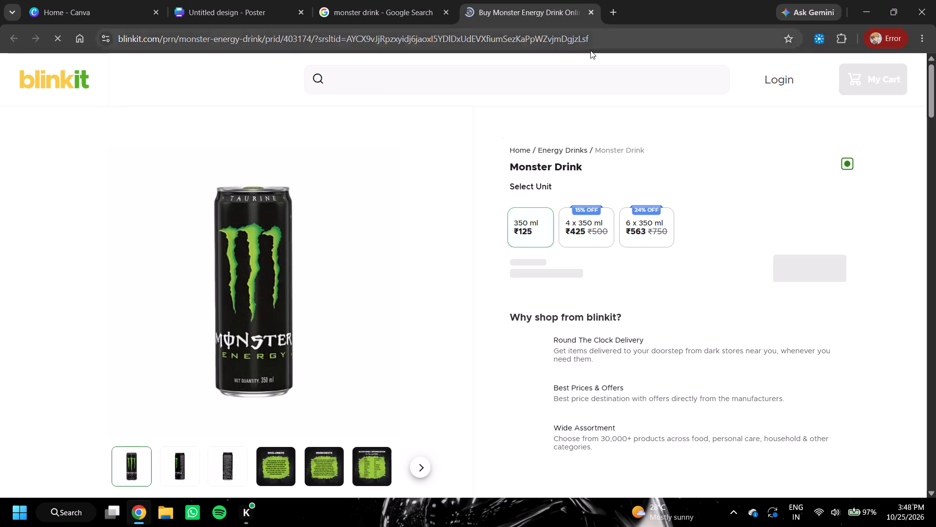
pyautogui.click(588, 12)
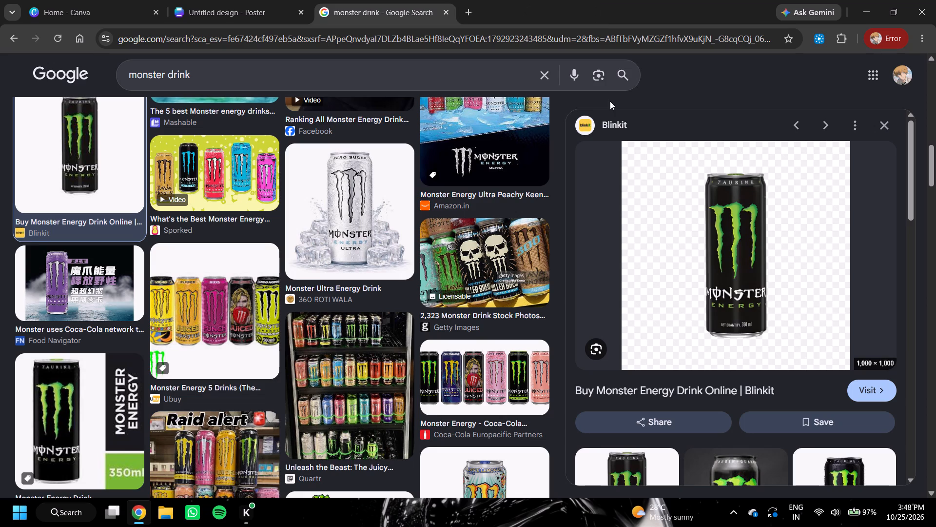
# Save the Blinkit can image to the Downloads folder under its suggested file name as a WEBP file.
pyautogui.rightClick(684, 245)
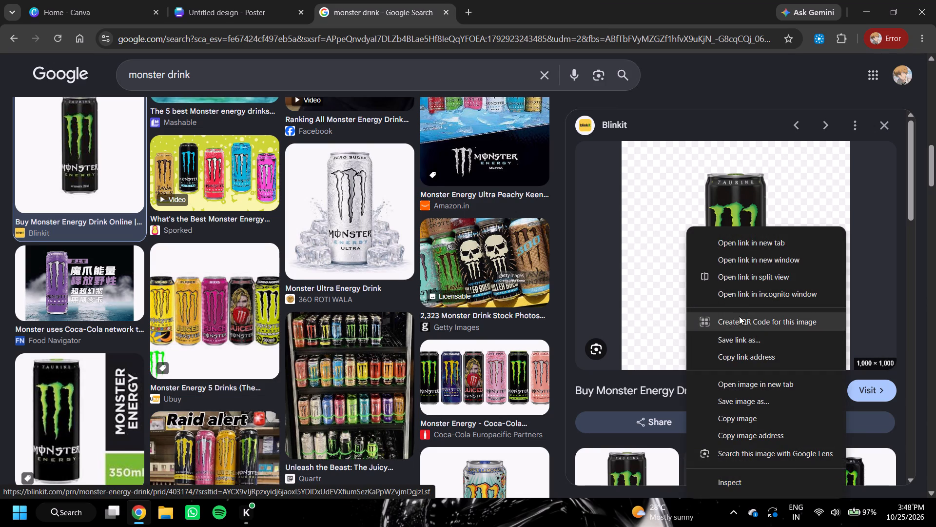
pyautogui.click(760, 402)
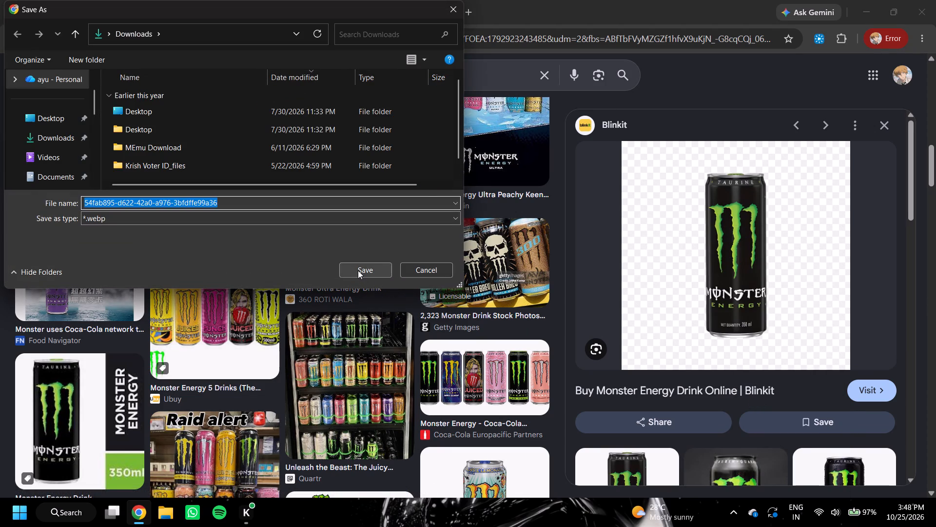
pyautogui.click(358, 270)
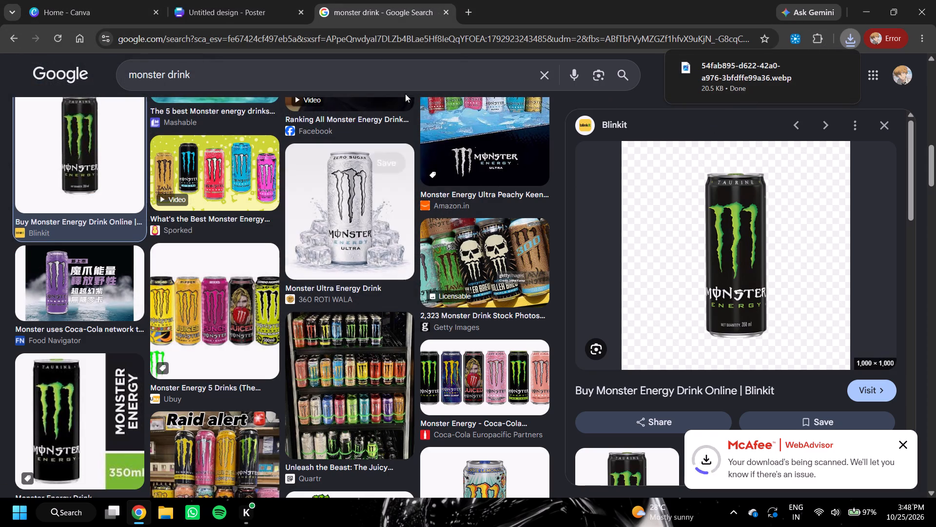
# Return to the Canva poster design and upload the saved Monster Energy can image from the Downloads folder.
pyautogui.doubleClick(207, 0)
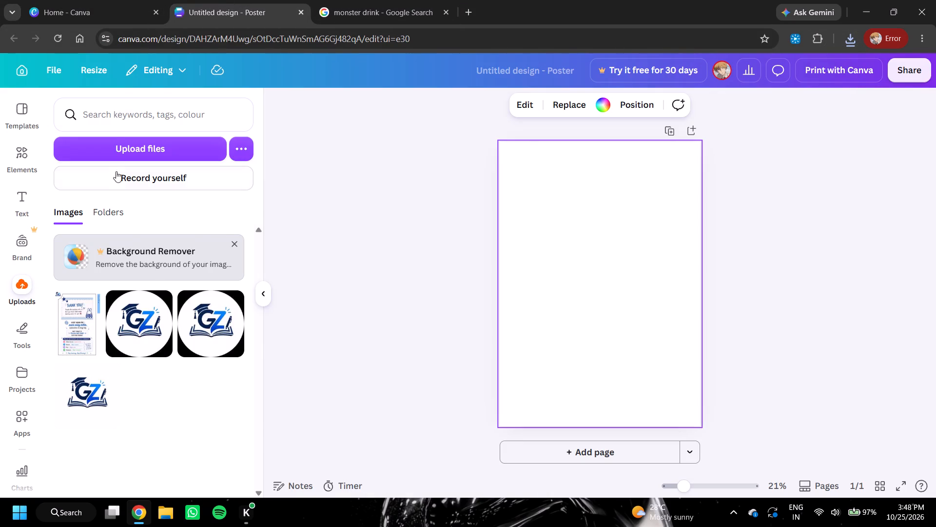
pyautogui.click(119, 144)
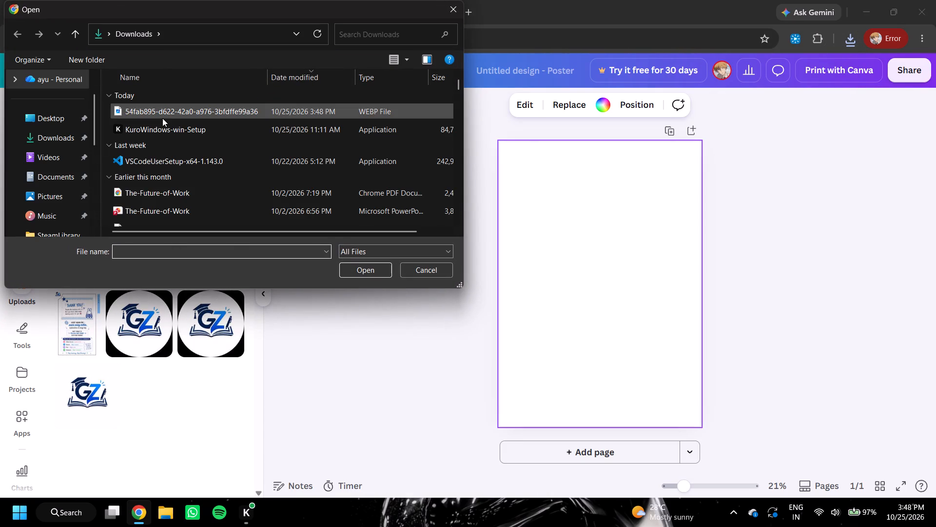
pyautogui.click(162, 118)
pyautogui.doubleClick(348, 273)
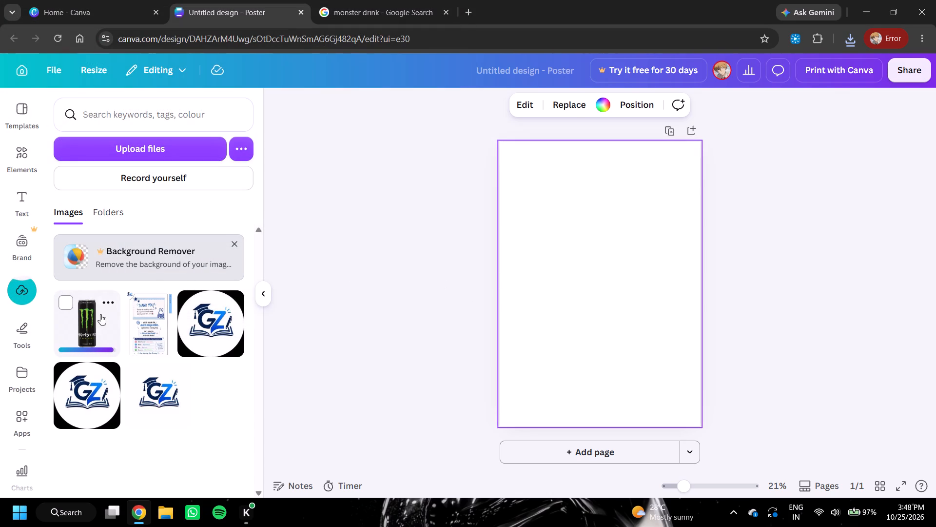
# Place the uploaded can image on the blank poster and enlarge it to about four fifths of the page width.
pyautogui.click(89, 324)
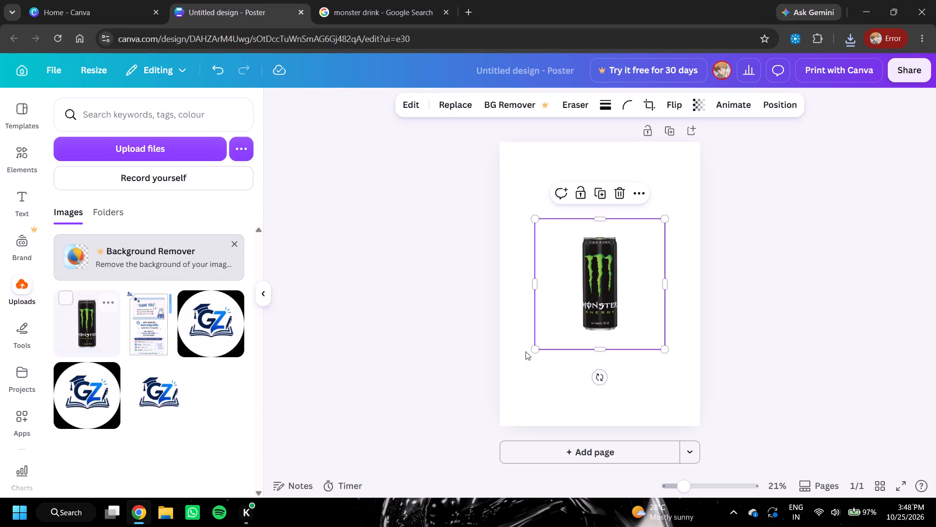
pyautogui.moveTo(664, 348); pyautogui.dragTo(668, 358)
pyautogui.moveTo(668, 358); pyautogui.dragTo(678, 389)
pyautogui.moveTo(536, 218); pyautogui.dragTo(523, 184)
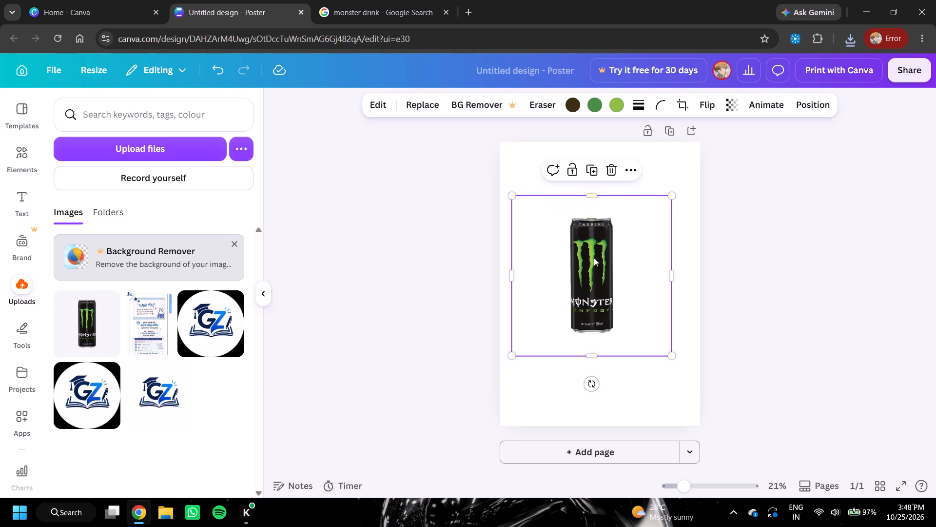
# Enlarge the can image frame to about the full page width and place the can horizontally centred near the poster's bottom edge.
pyautogui.moveTo(670, 358); pyautogui.dragTo(690, 383)
pyautogui.moveTo(620, 326); pyautogui.dragTo(620, 345)
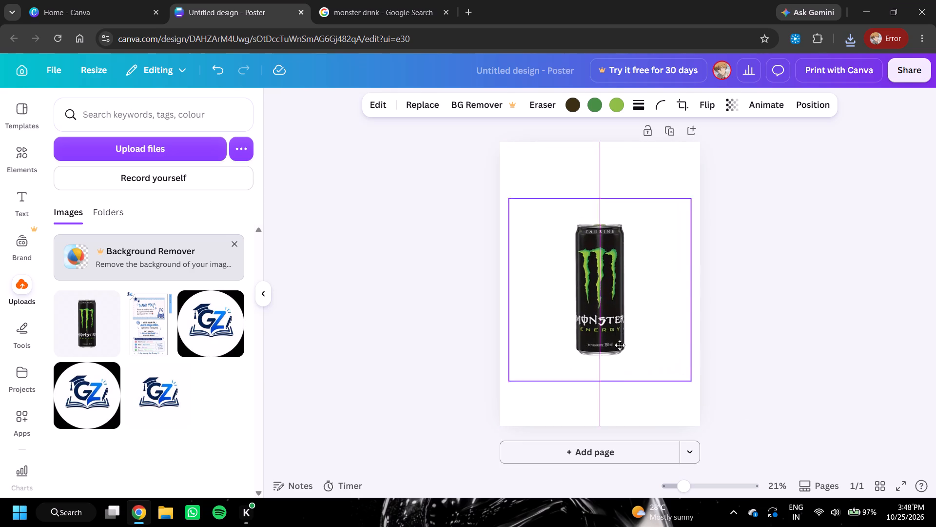
pyautogui.moveTo(620, 345); pyautogui.dragTo(617, 377)
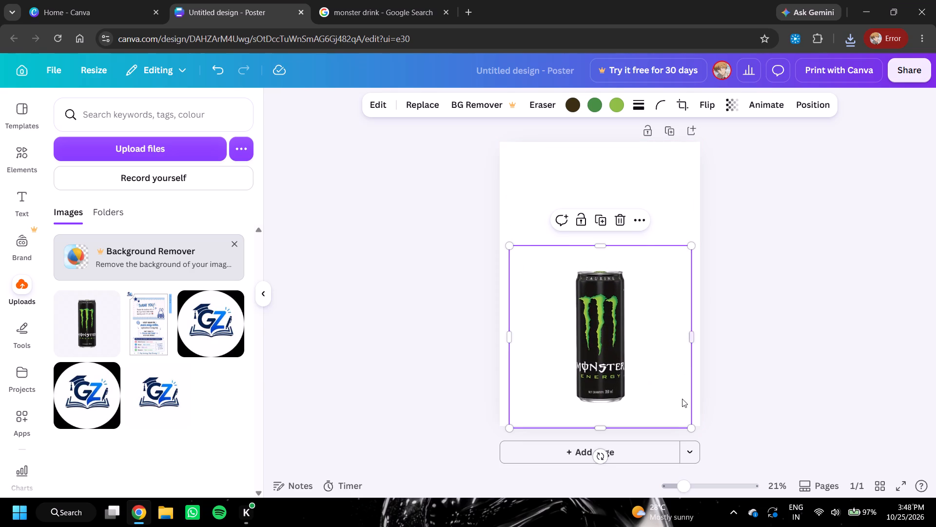
pyautogui.moveTo(690, 427); pyautogui.dragTo(706, 453)
pyautogui.moveTo(658, 389); pyautogui.dragTo(654, 385)
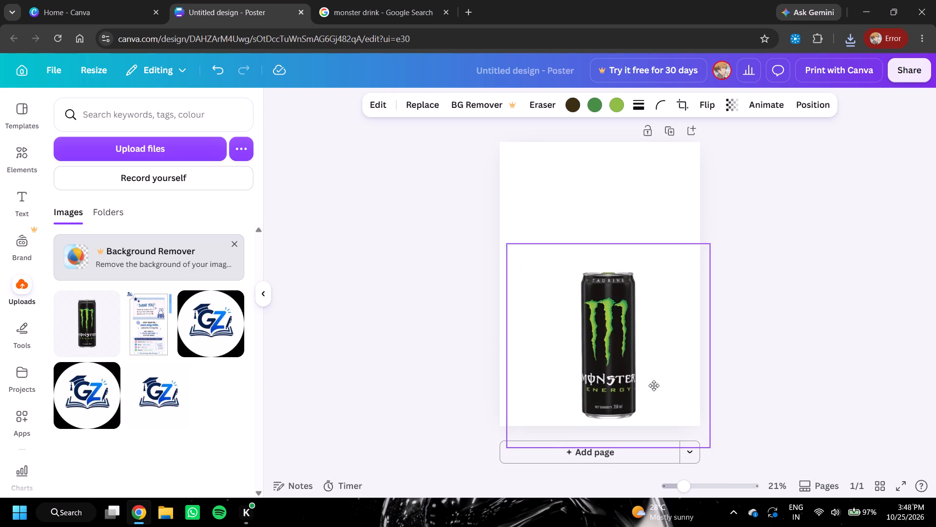
pyautogui.moveTo(654, 385); pyautogui.dragTo(642, 379)
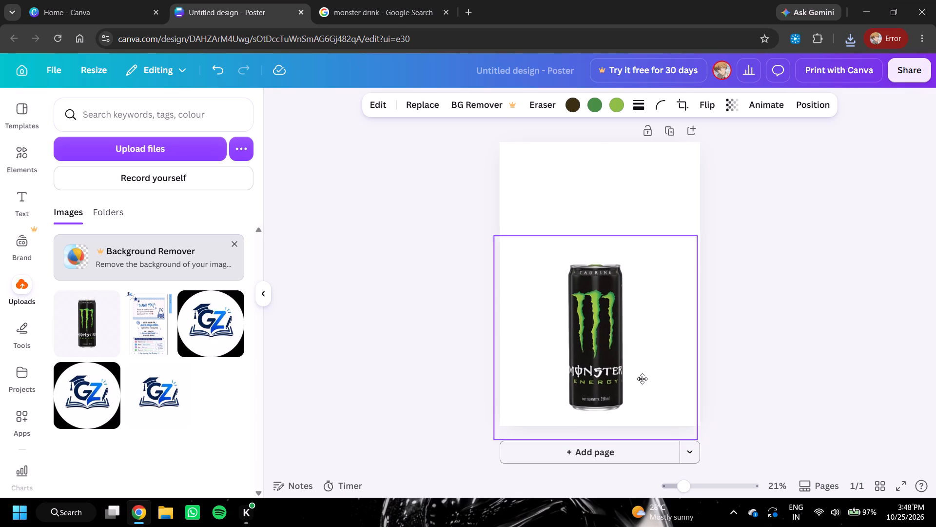
pyautogui.moveTo(642, 379); pyautogui.dragTo(645, 382)
pyautogui.click(645, 382)
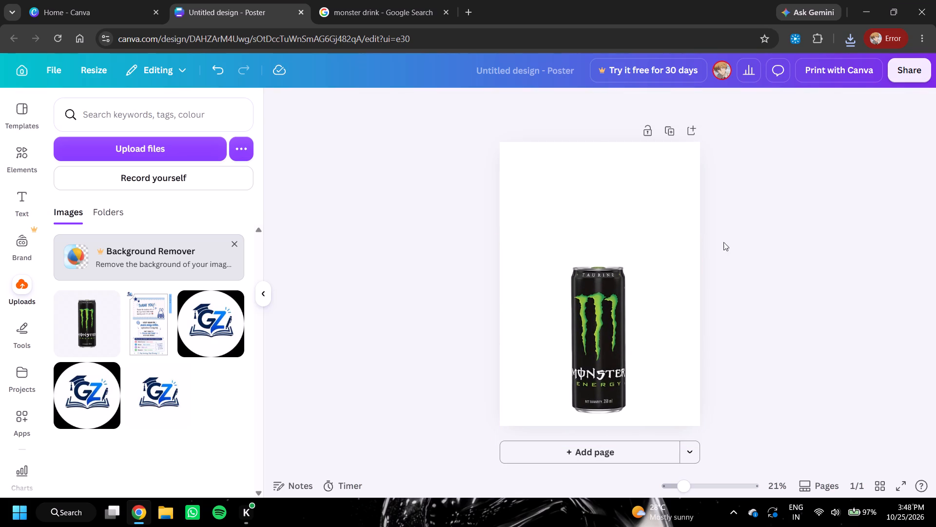
pyautogui.click(741, 232)
# Try black, dark grey and brighter green page backgrounds, and settle on the medium green from the can's photo colours.
pyautogui.rightClick(574, 163)
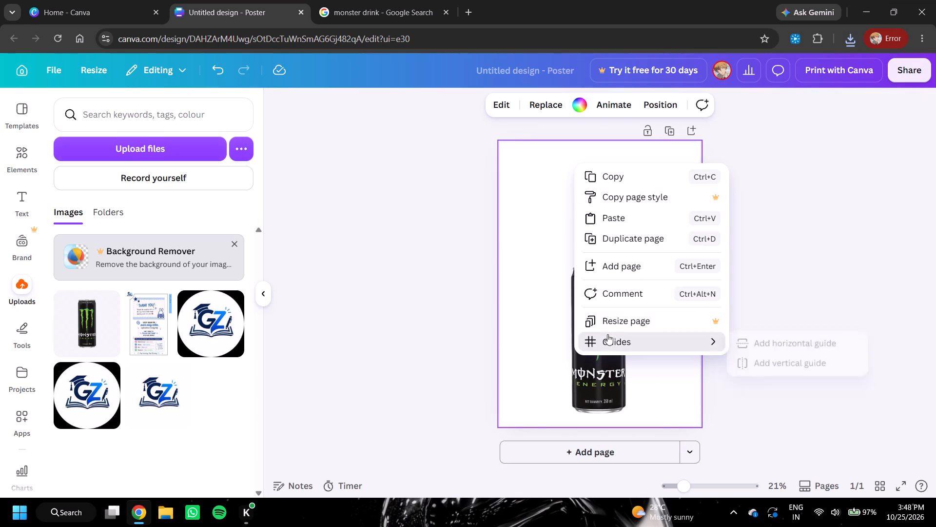
pyautogui.click(584, 104)
pyautogui.doubleClick(584, 104)
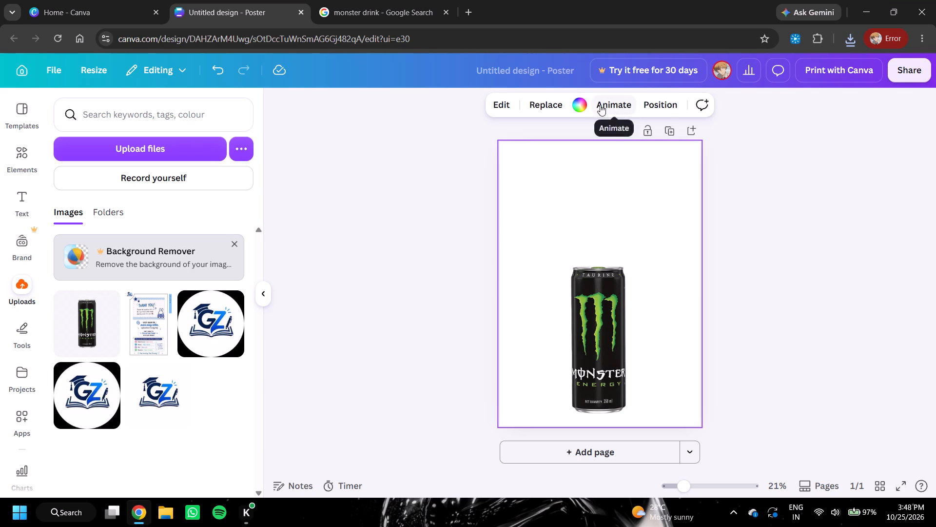
pyautogui.click(581, 103)
pyautogui.click(61, 381)
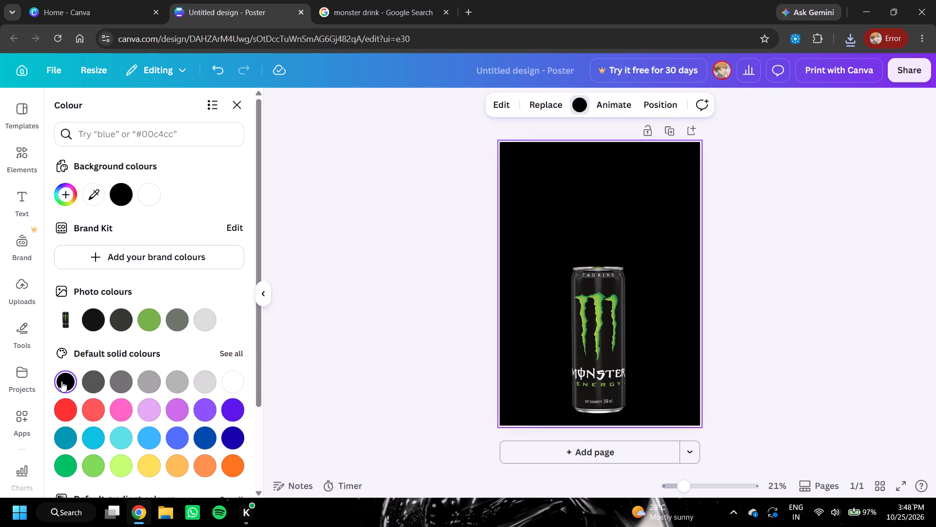
pyautogui.click(92, 385)
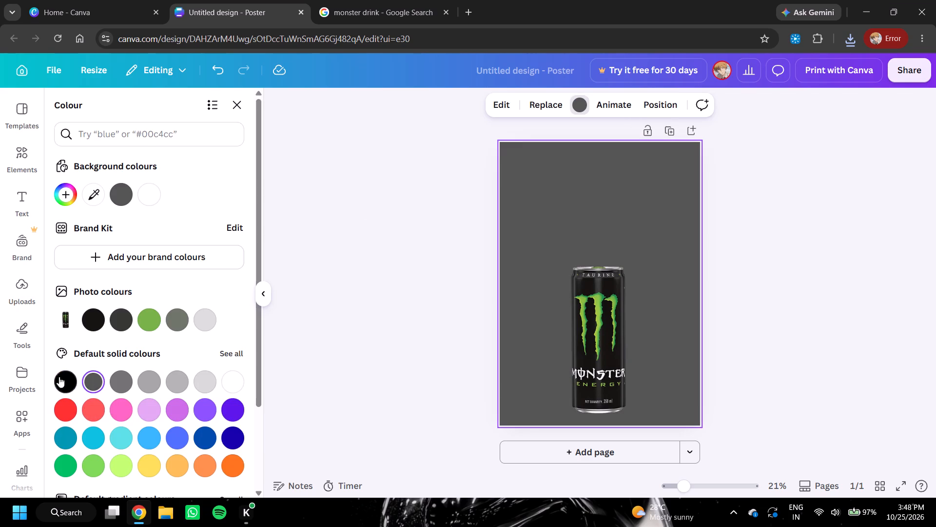
pyautogui.click(63, 379)
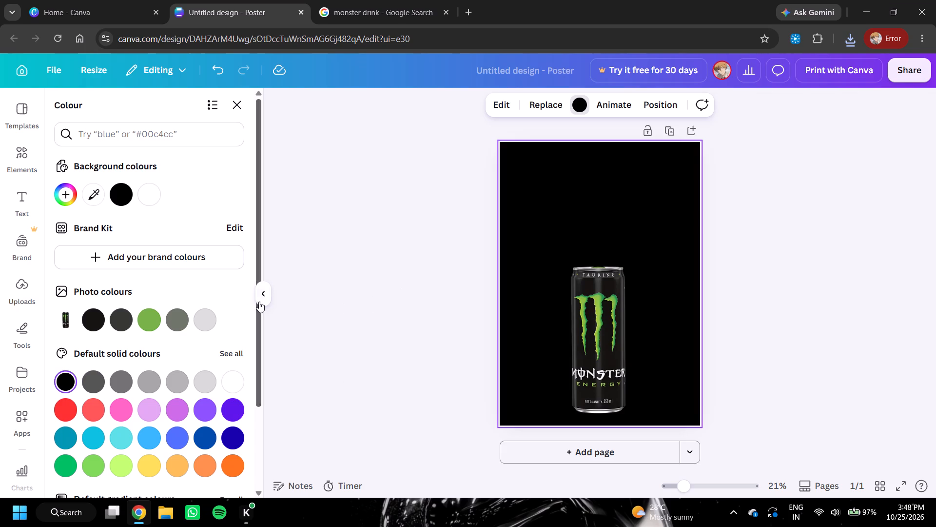
pyautogui.click(147, 318)
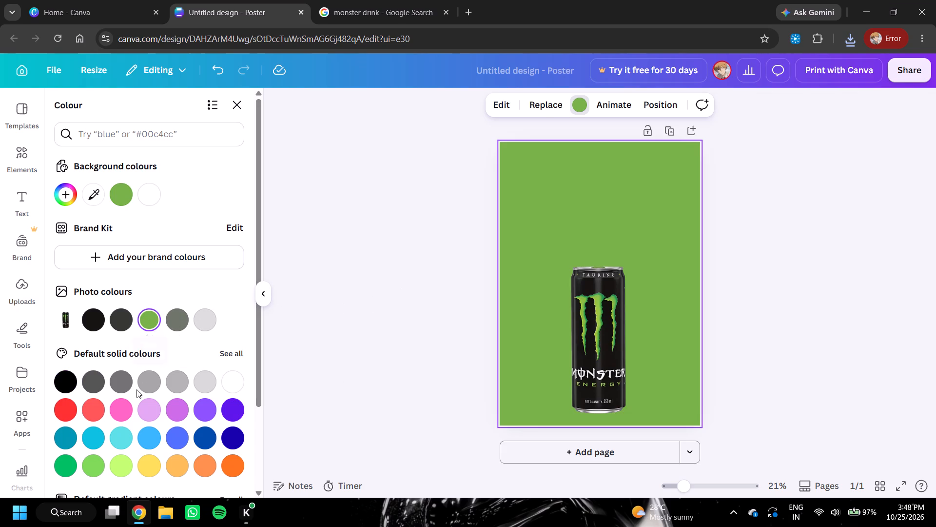
pyautogui.click(96, 465)
pyautogui.click(110, 467)
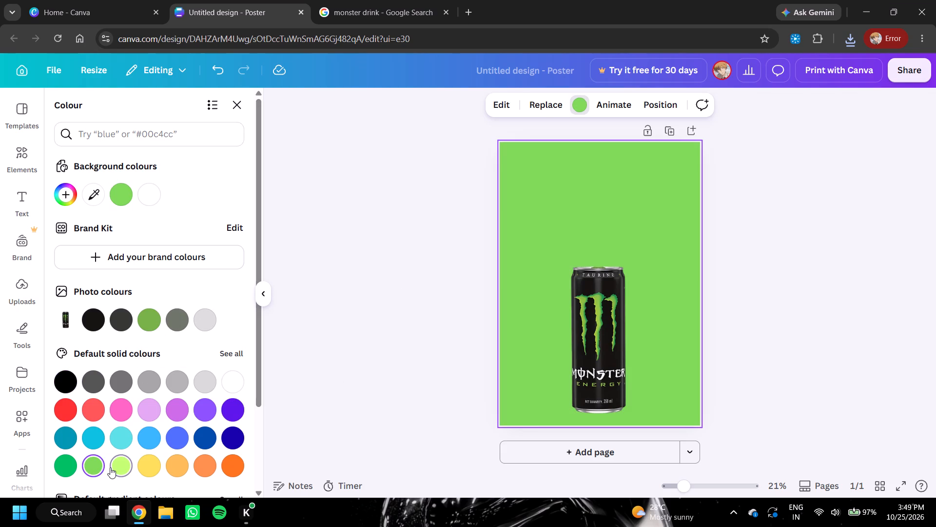
pyautogui.click(58, 458)
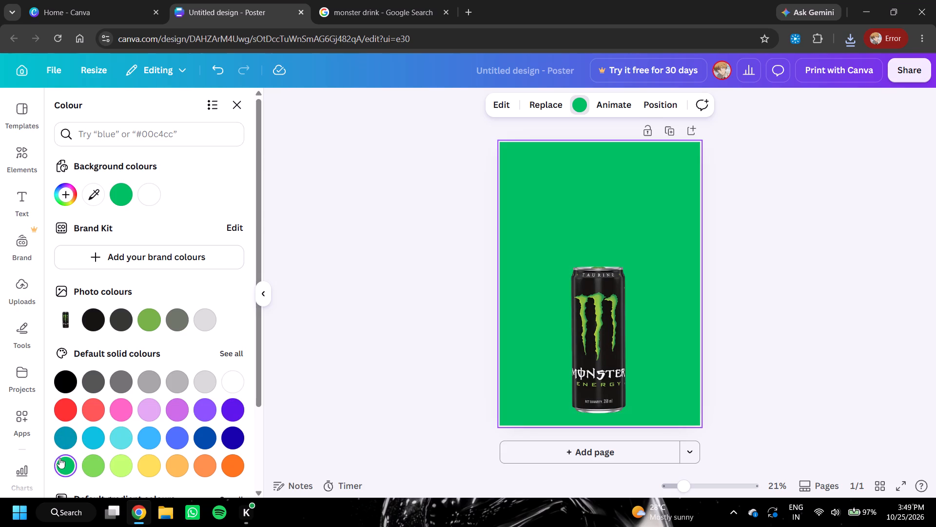
pyautogui.click(147, 317)
pyautogui.click(307, 302)
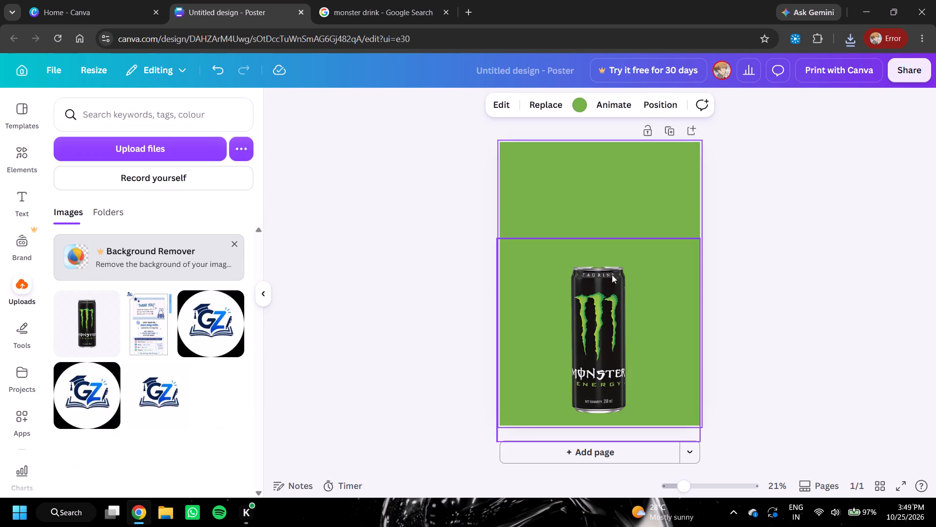
# Open the text options for adding text to the poster.
pyautogui.scroll(-1, 781, 220)
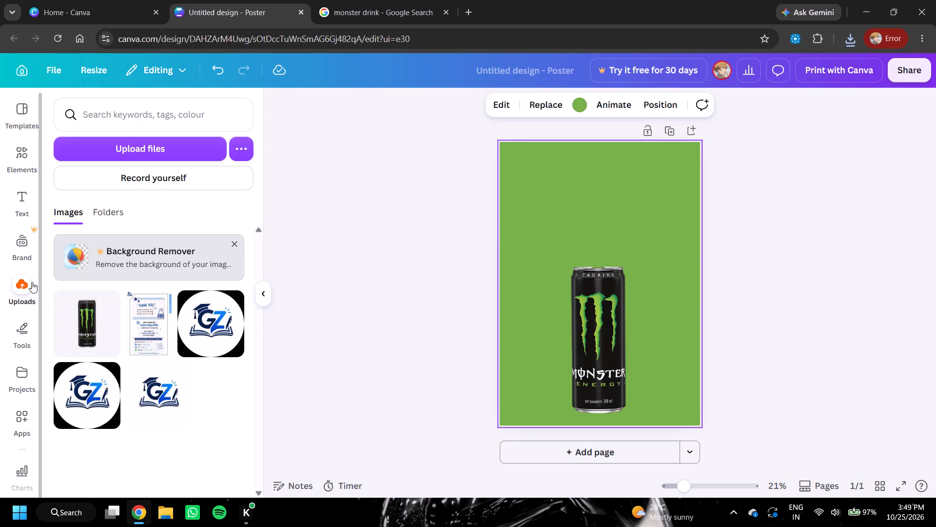
pyautogui.click(15, 202)
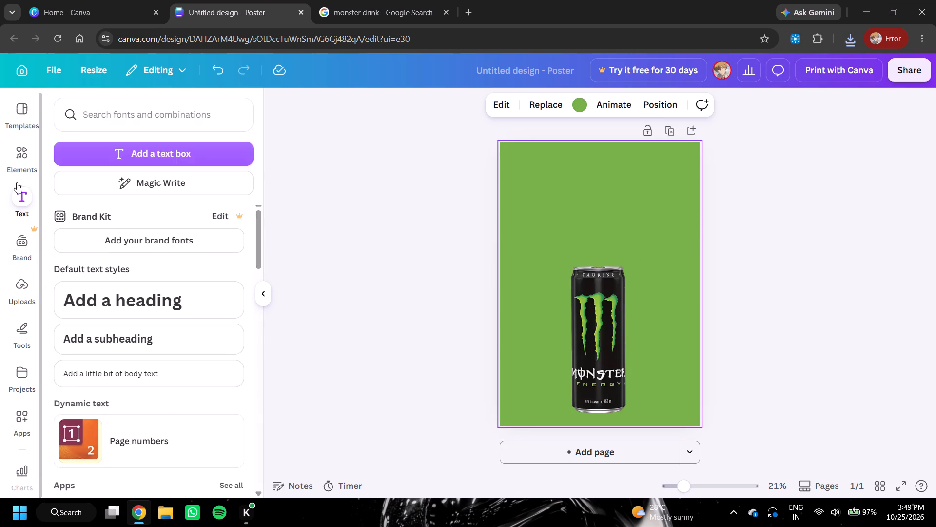
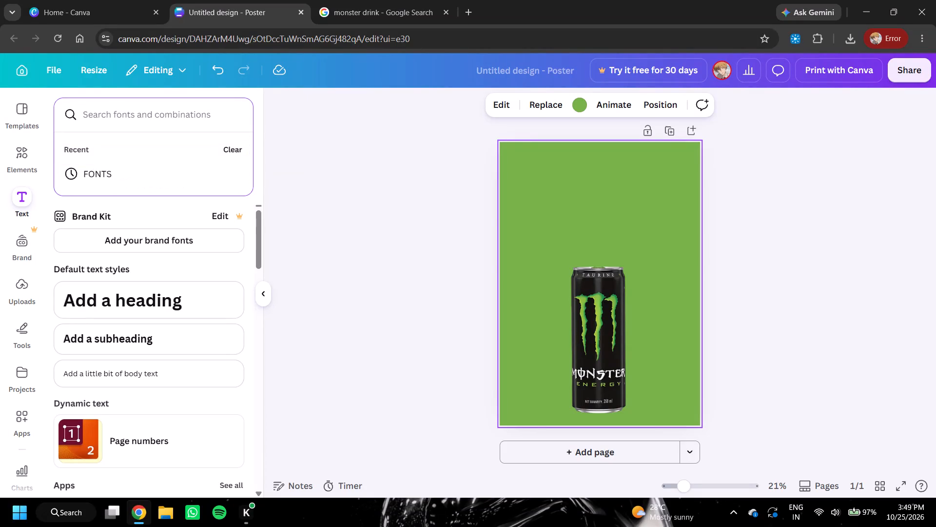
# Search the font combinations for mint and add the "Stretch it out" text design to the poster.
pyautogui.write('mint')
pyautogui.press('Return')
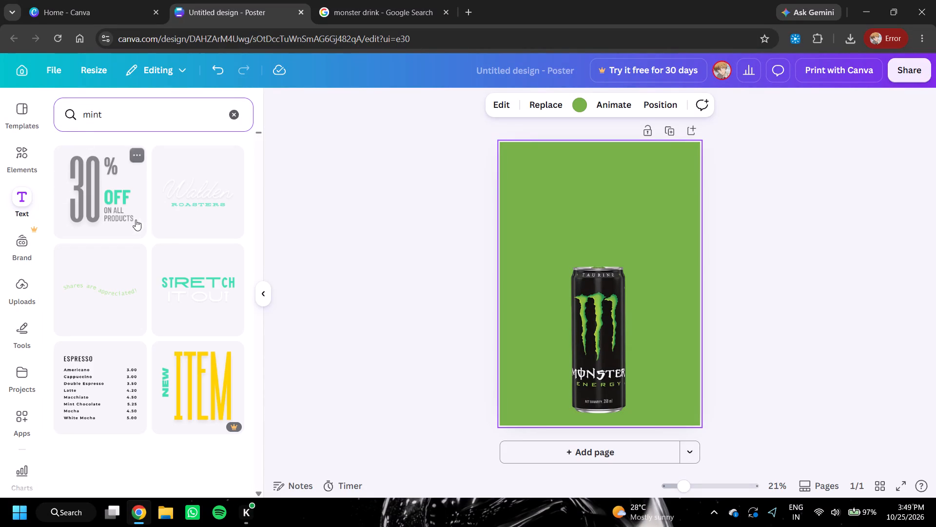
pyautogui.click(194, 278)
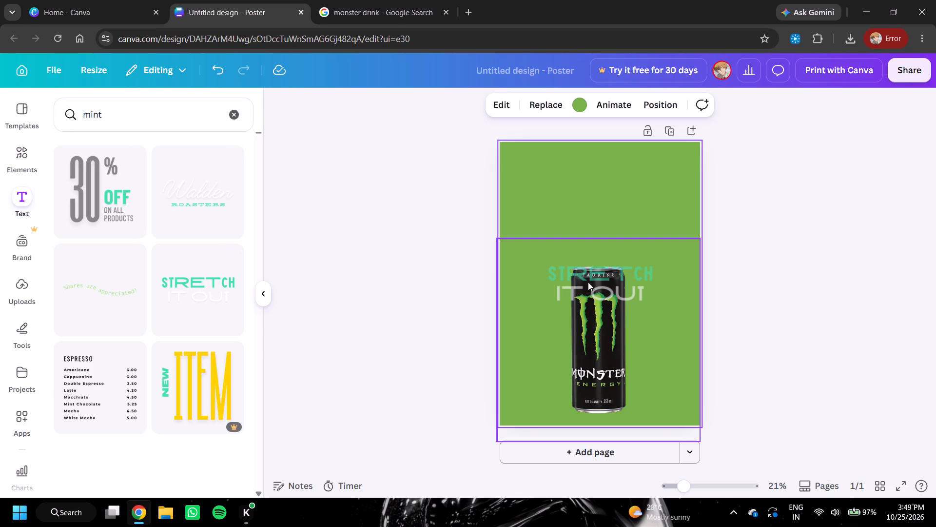
# Move the can image slightly upward on the poster, keeping it horizontally centred.
pyautogui.moveTo(604, 273); pyautogui.dragTo(603, 263)
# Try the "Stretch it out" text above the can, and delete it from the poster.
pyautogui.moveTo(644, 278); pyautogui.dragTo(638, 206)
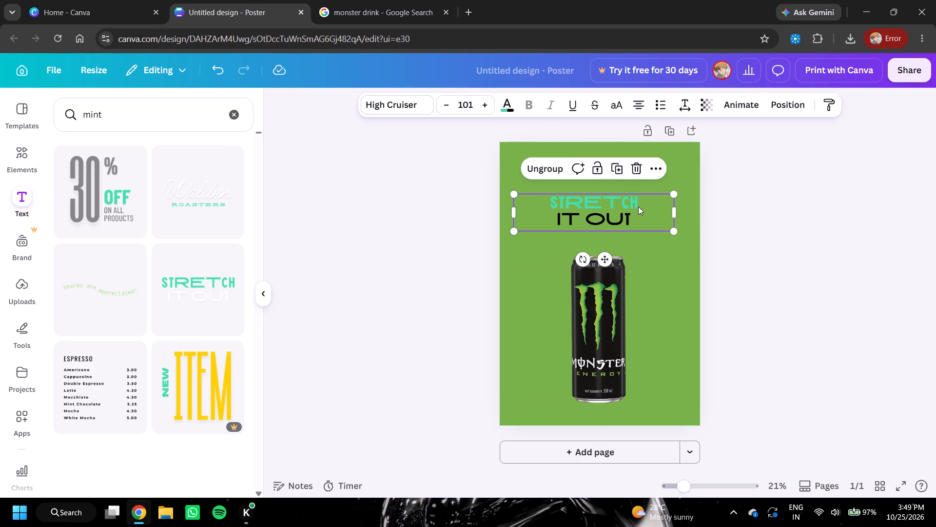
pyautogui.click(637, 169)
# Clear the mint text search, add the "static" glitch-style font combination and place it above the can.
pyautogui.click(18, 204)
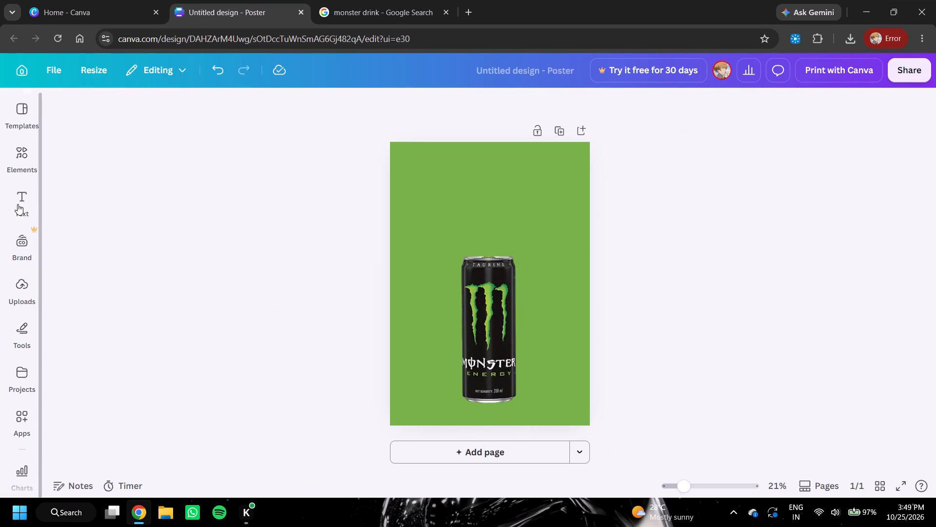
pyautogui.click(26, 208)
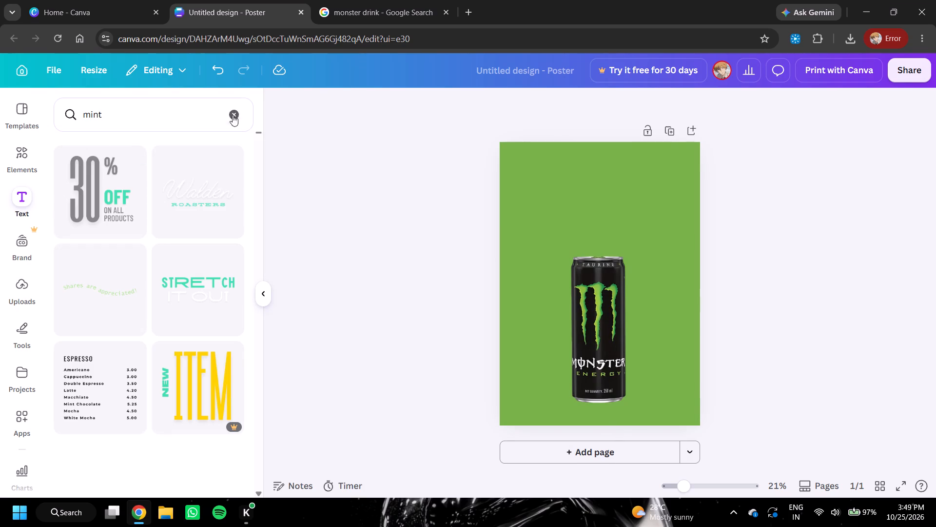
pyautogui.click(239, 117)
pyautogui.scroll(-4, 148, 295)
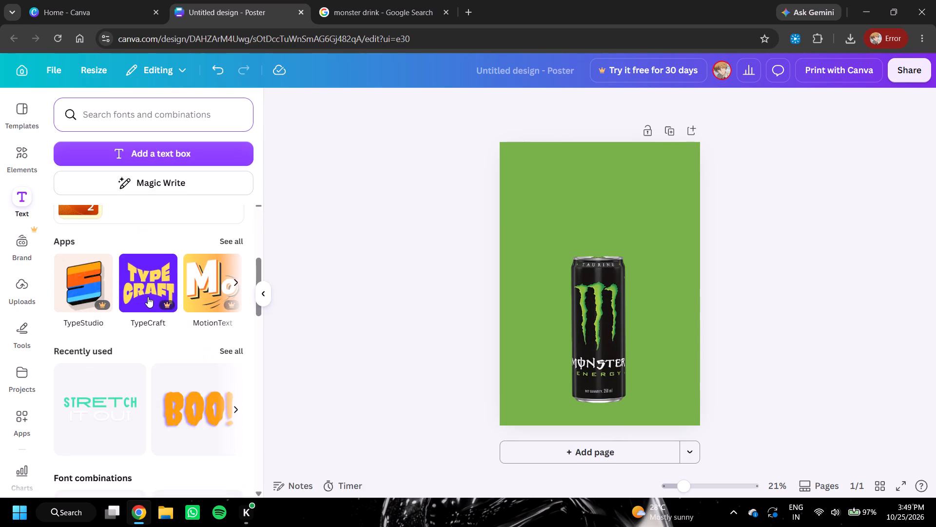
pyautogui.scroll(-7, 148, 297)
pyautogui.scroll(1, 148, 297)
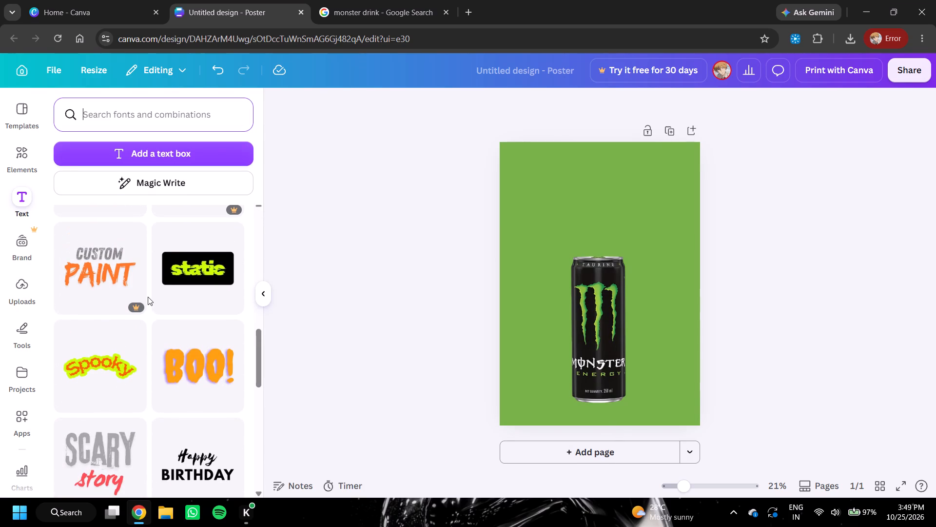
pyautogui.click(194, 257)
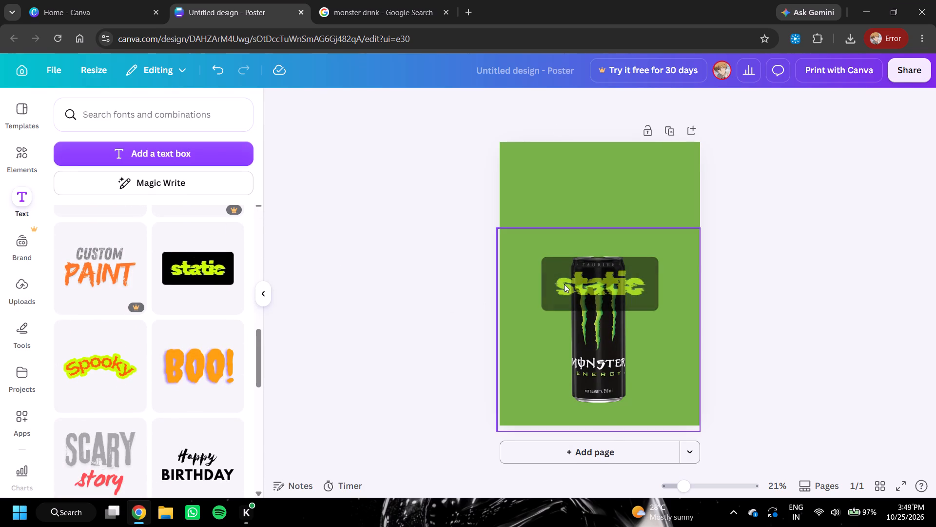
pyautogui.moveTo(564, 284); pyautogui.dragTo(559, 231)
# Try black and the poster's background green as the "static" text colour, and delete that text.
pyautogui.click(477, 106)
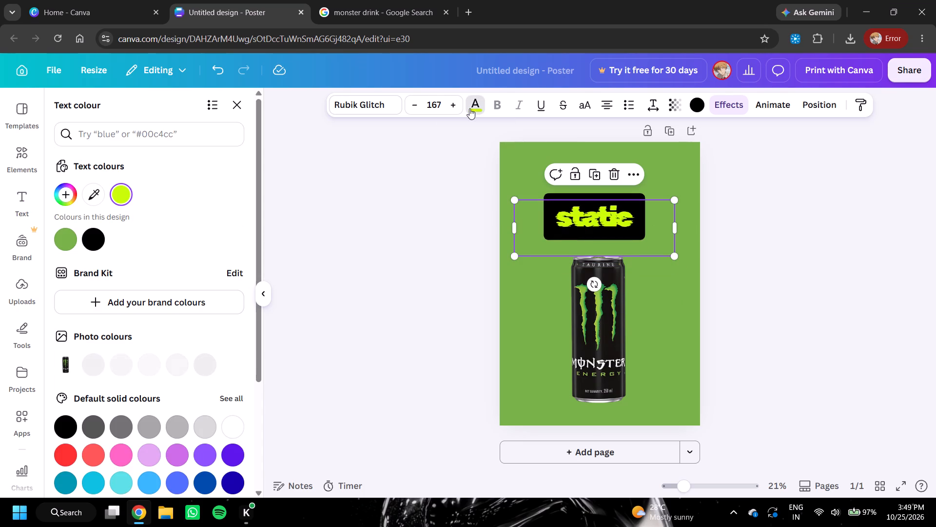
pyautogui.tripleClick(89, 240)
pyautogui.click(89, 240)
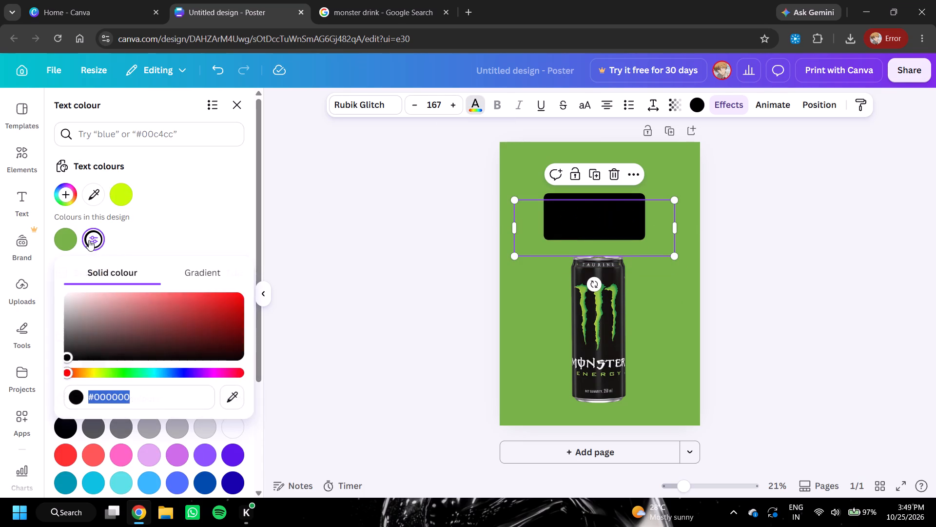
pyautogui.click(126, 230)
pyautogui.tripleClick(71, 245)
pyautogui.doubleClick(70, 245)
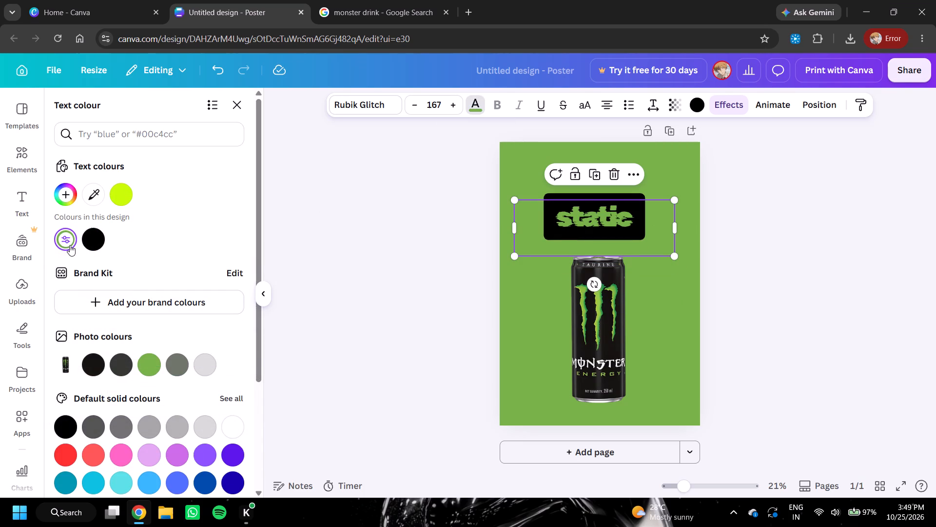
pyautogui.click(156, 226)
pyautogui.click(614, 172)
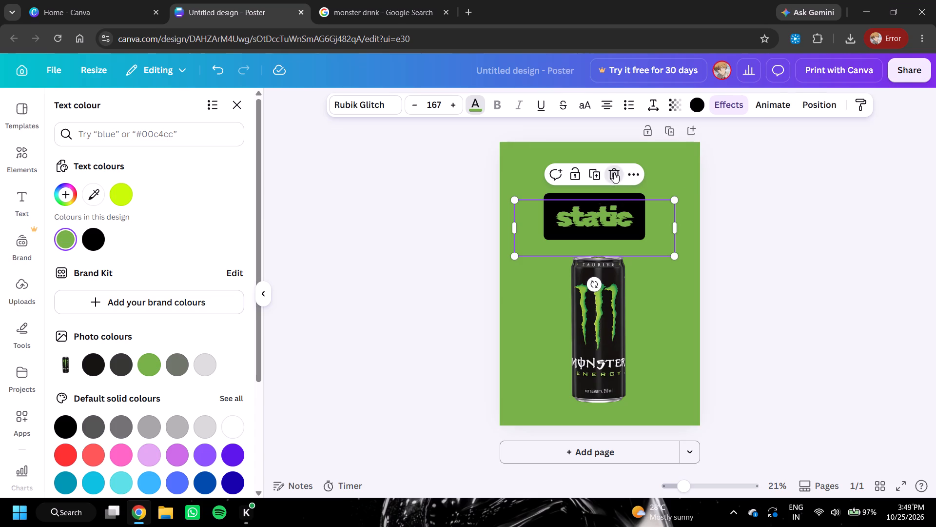
# Add the "Scary story" font combination to the poster and place it just above the can.
pyautogui.scroll(-4, 72, 318)
pyautogui.scroll(1, 123, 352)
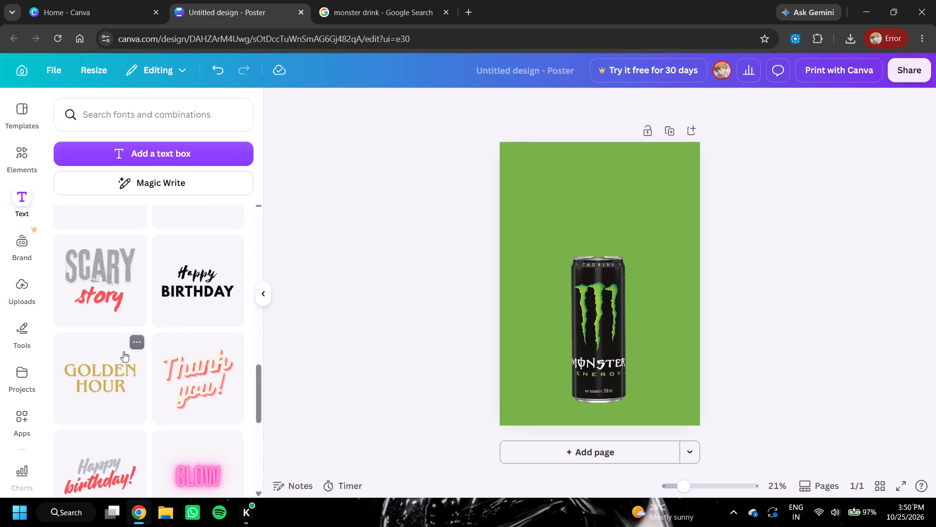
pyautogui.click(91, 284)
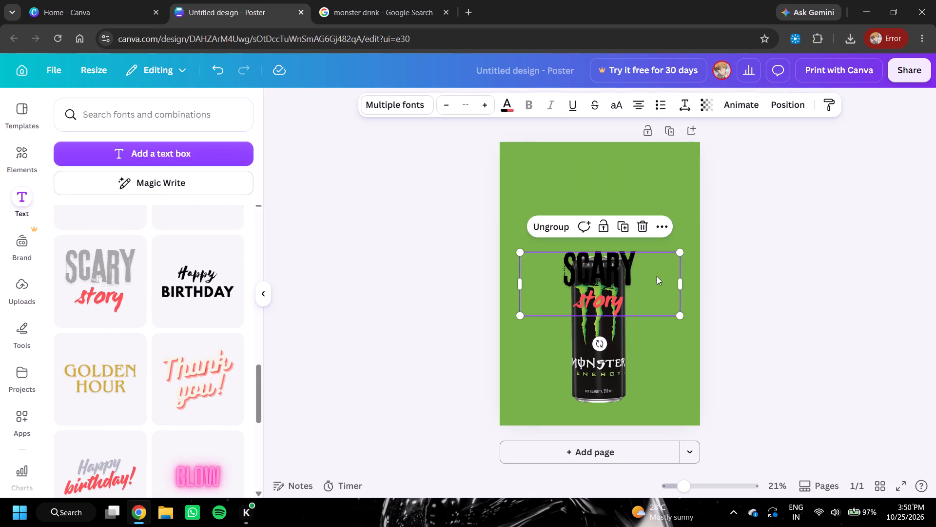
pyautogui.moveTo(657, 276); pyautogui.dragTo(653, 209)
# Replace the word "Scary" in the text design above the can with "moster".
pyautogui.doubleClick(606, 198)
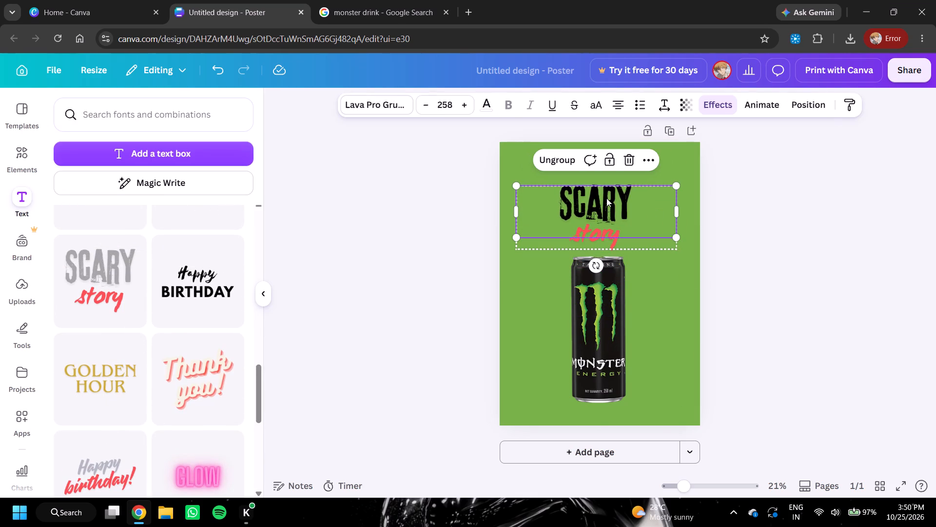
pyautogui.press('BackSpace')
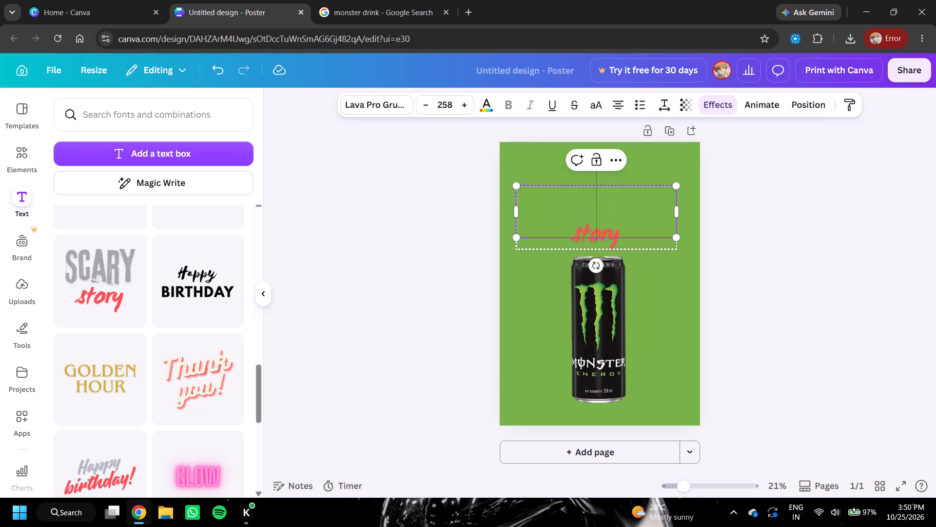
pyautogui.write('mo')
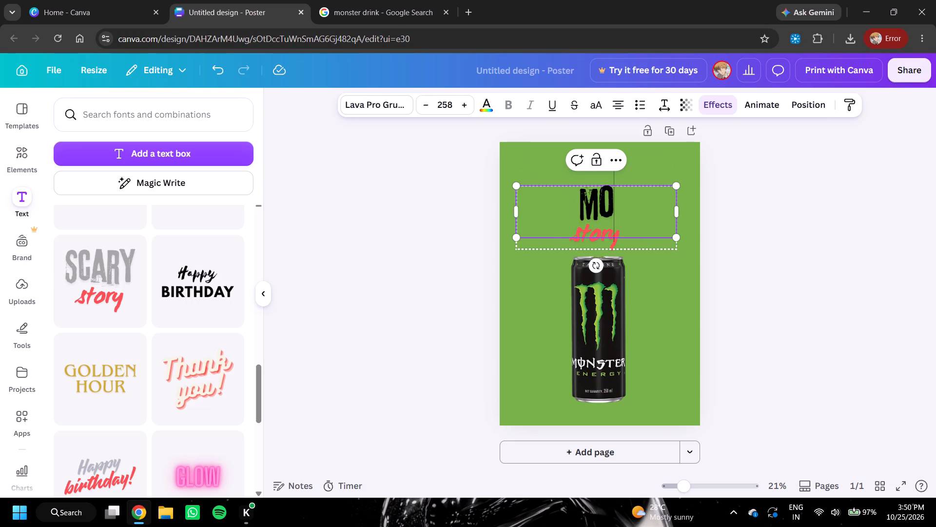
pyautogui.write('ster')
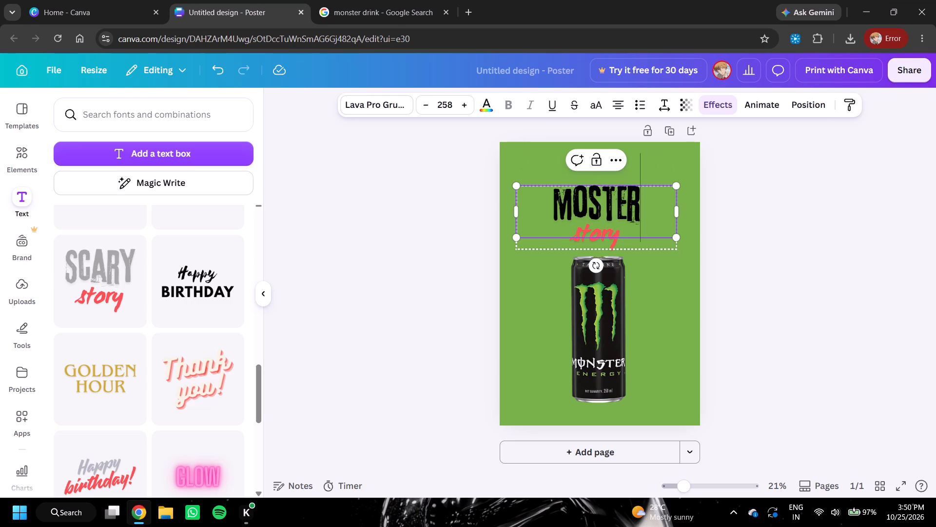
pyautogui.tripleClick(610, 238)
pyautogui.click(922, 260)
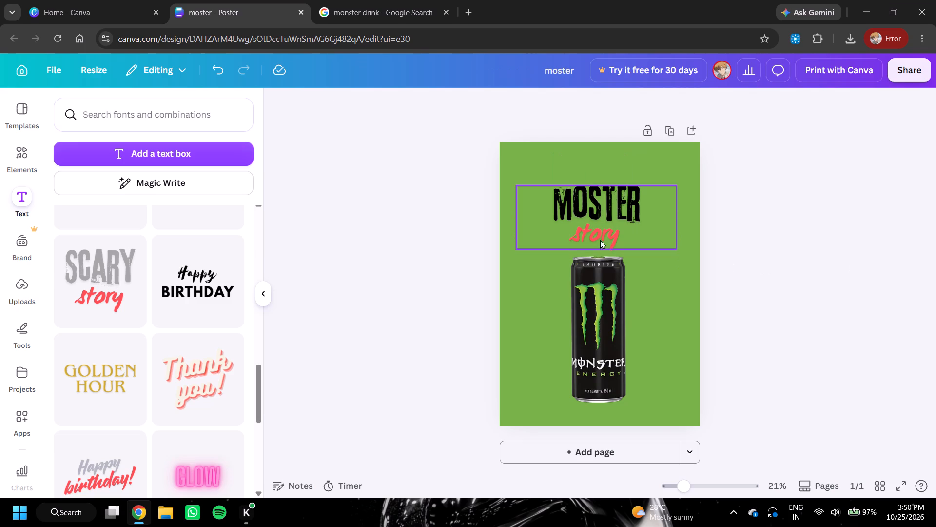
# Replace the word "story" in the text design above the can with "drink".
pyautogui.tripleClick(600, 238)
pyautogui.write('drink')
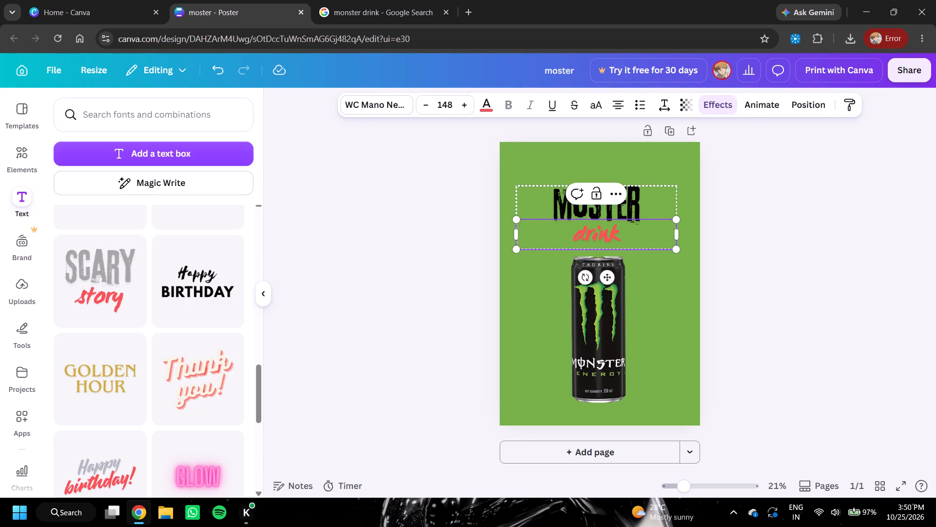
pyautogui.click(762, 211)
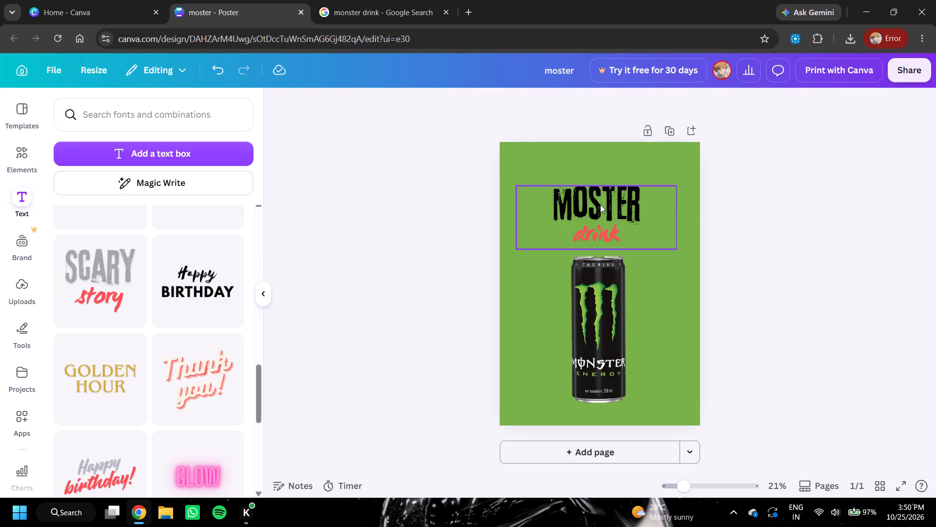
# Recolour the word "drink" from the title group with a custom solid dark green.
pyautogui.click(600, 201)
pyautogui.click(598, 236)
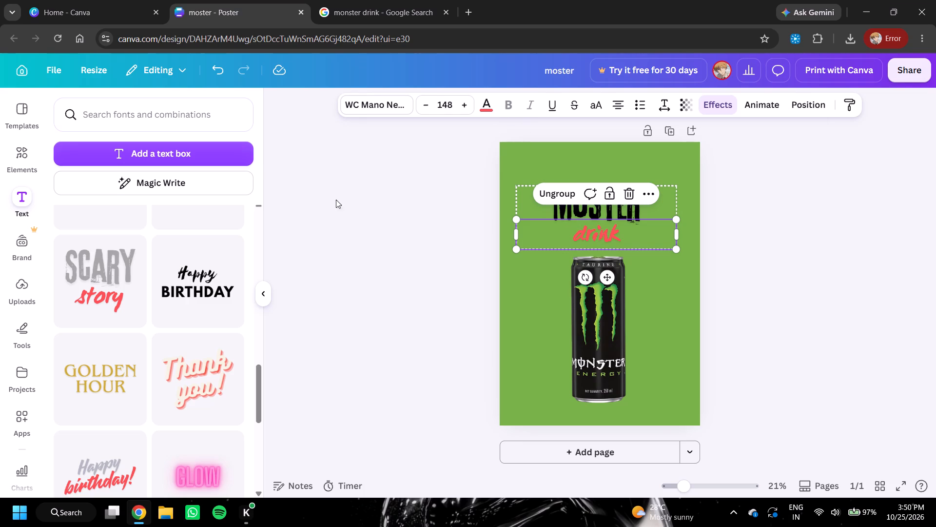
pyautogui.click(488, 109)
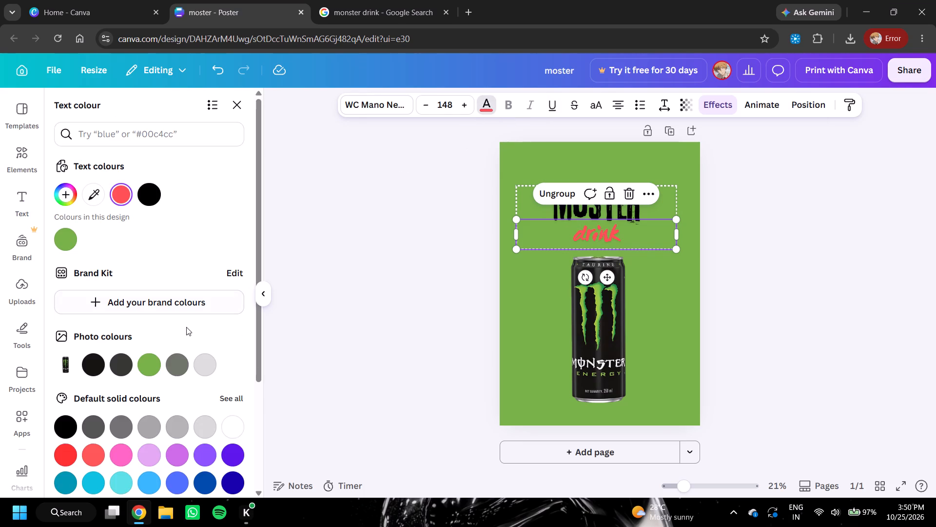
pyautogui.scroll(-5, 150, 361)
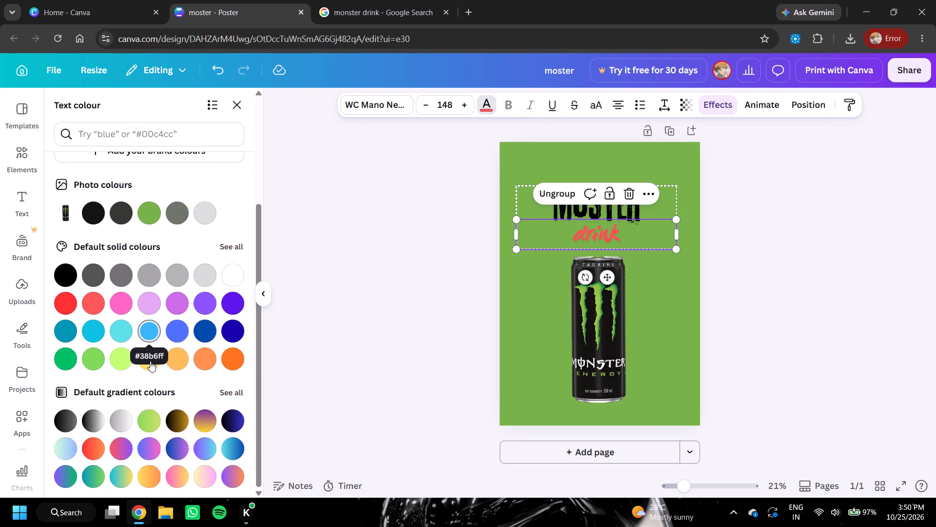
pyautogui.scroll(3, 97, 372)
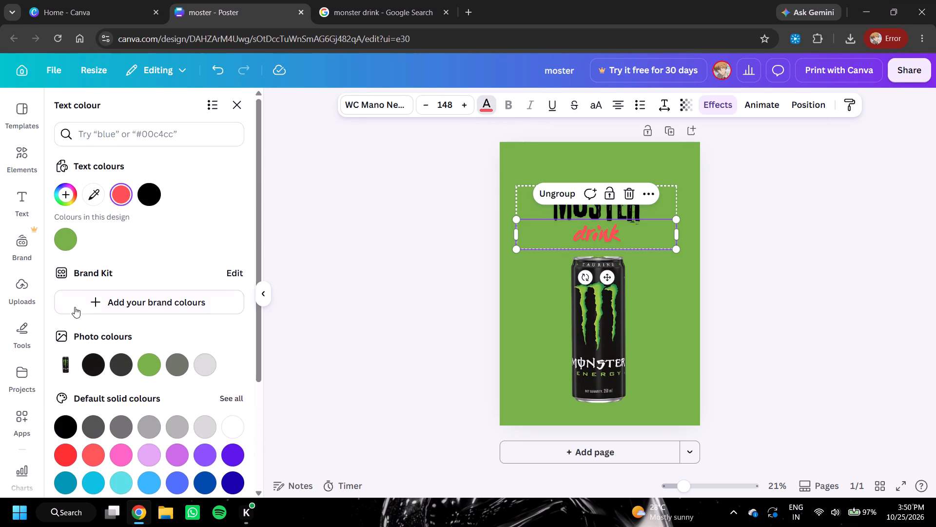
pyautogui.click(63, 193)
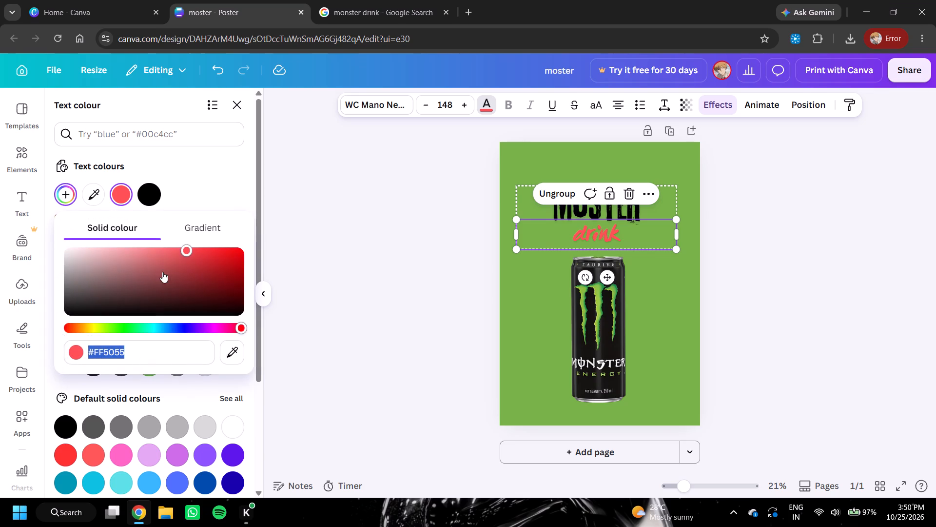
pyautogui.moveTo(156, 327); pyautogui.dragTo(114, 333)
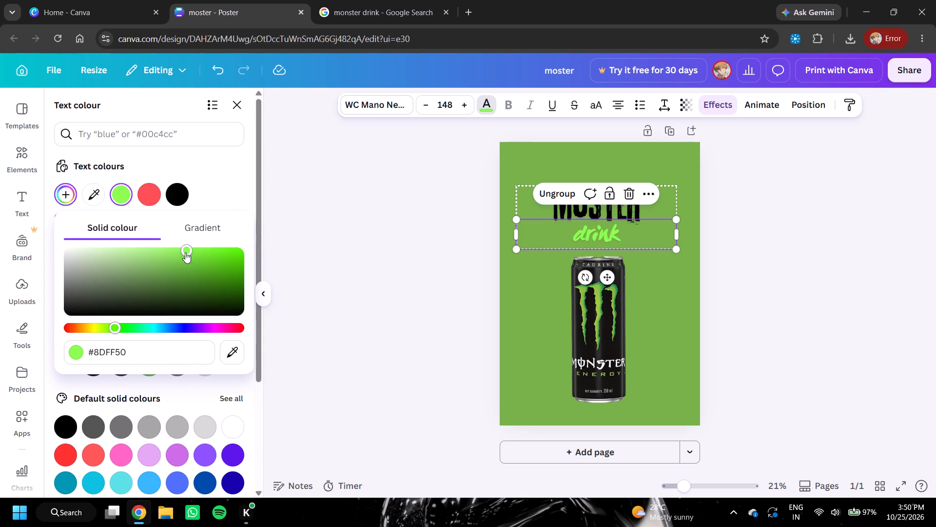
pyautogui.moveTo(185, 250); pyautogui.dragTo(227, 300)
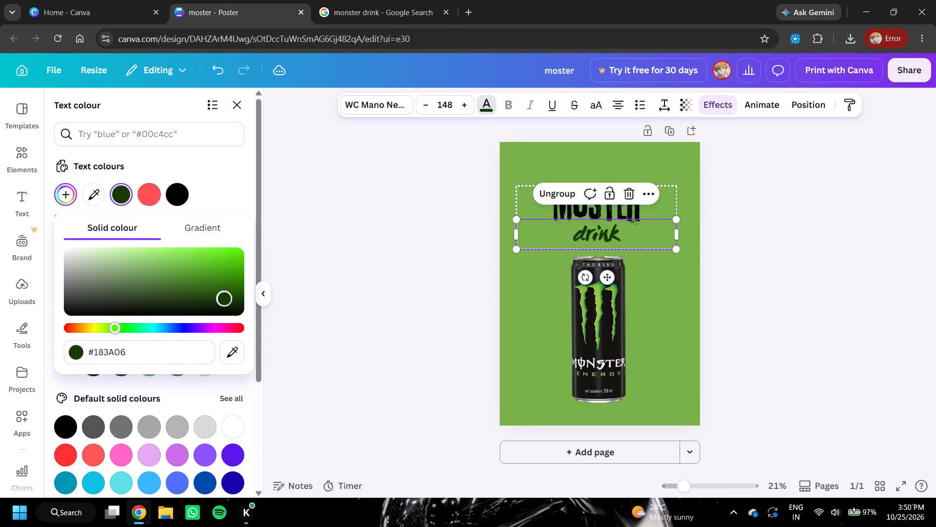
pyautogui.moveTo(227, 300); pyautogui.dragTo(236, 293)
pyautogui.click(407, 294)
pyautogui.click(778, 265)
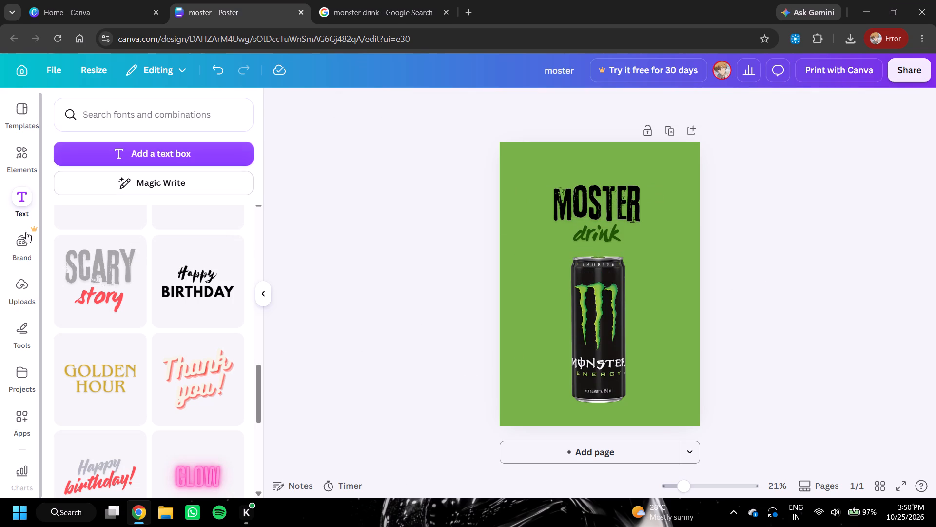
# Search the elements library for "mint" and look through the graphics results.
pyautogui.doubleClick(22, 158)
pyautogui.click(18, 206)
pyautogui.click(13, 239)
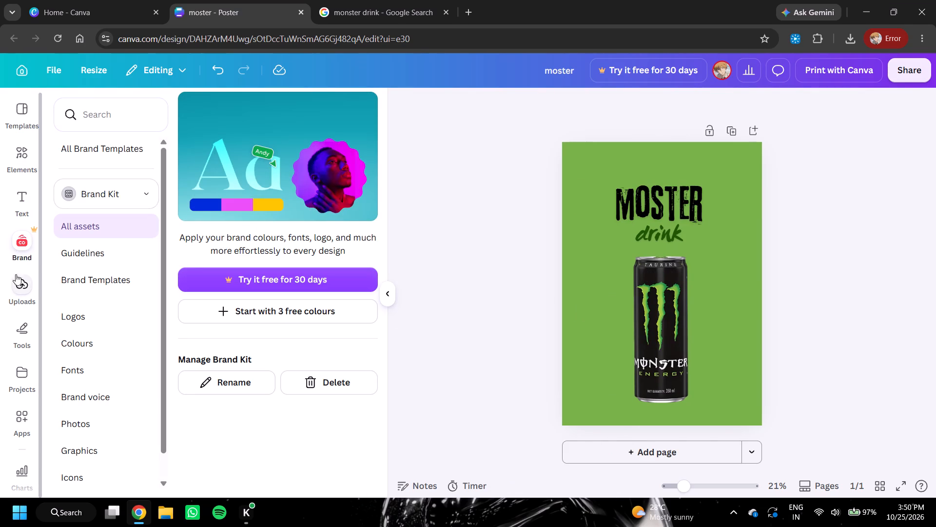
pyautogui.click(15, 154)
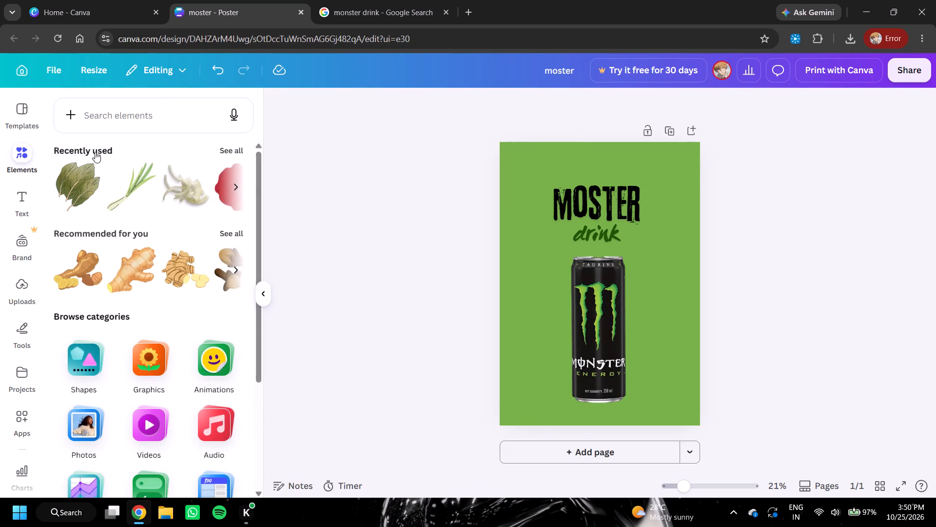
pyautogui.click(106, 116)
pyautogui.write('miny')
pyautogui.press('BackSpace')
pyautogui.press('t')
pyautogui.press('Return')
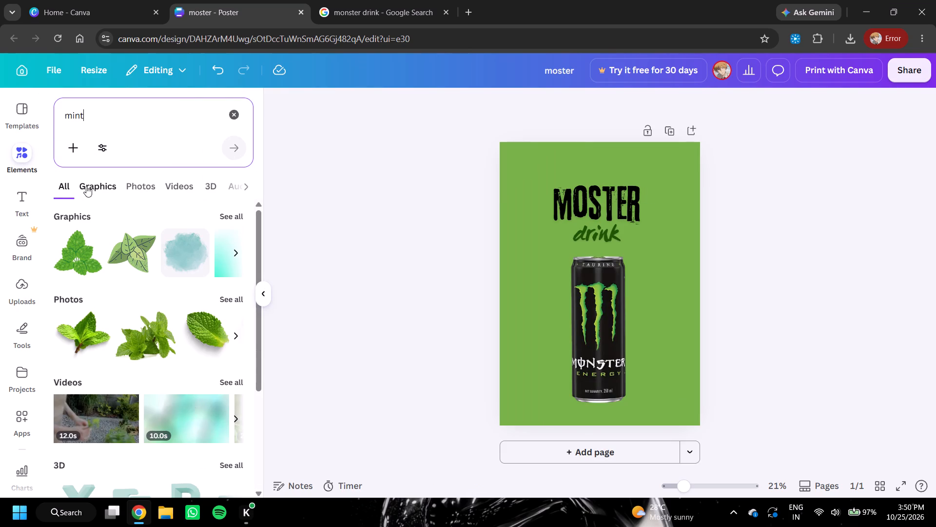
pyautogui.click(94, 185)
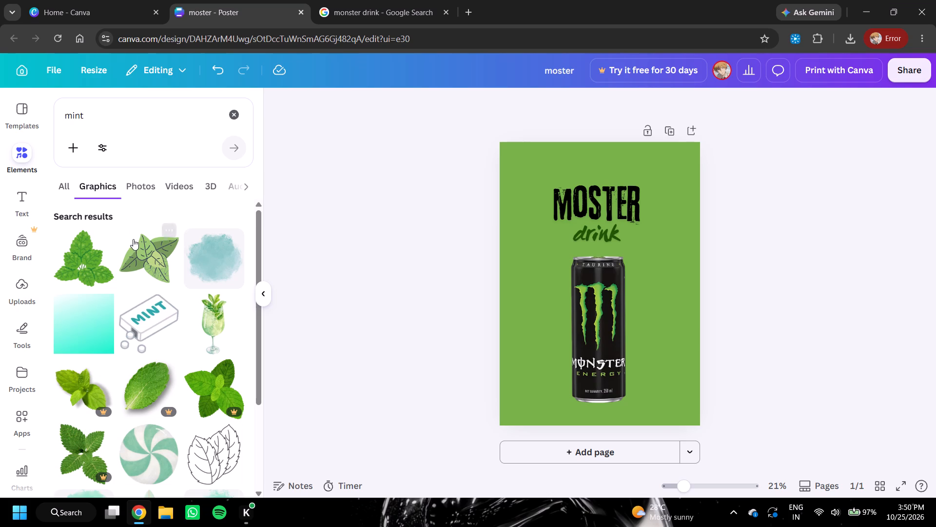
pyautogui.scroll(-1, 165, 321)
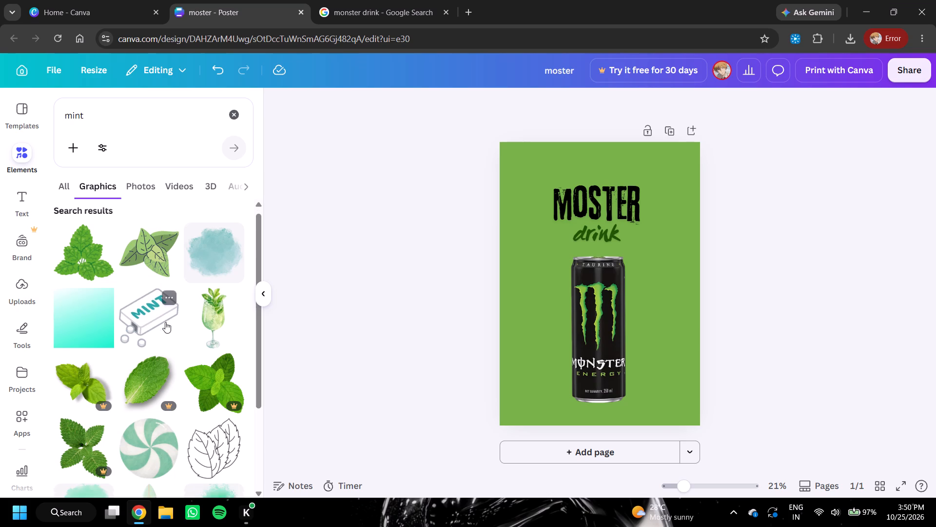
pyautogui.scroll(-2, 166, 324)
pyautogui.scroll(3, 166, 324)
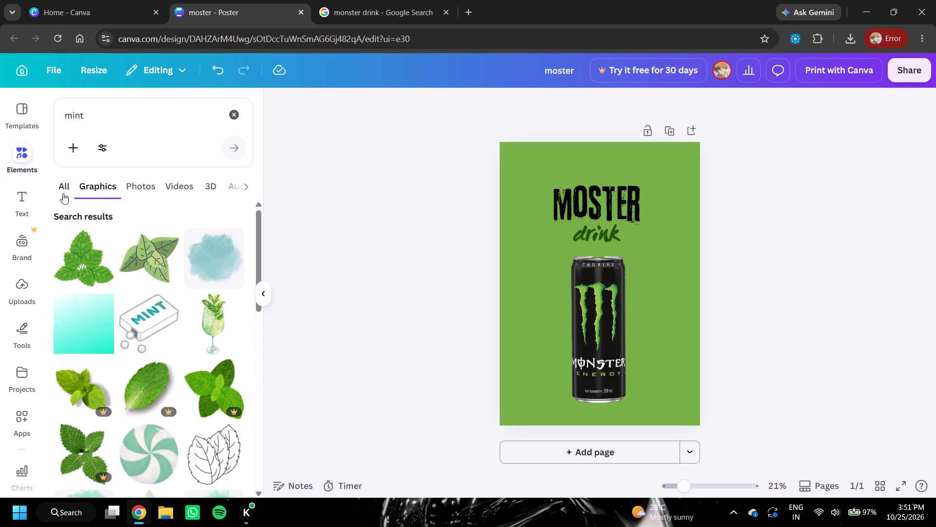
pyautogui.click(62, 190)
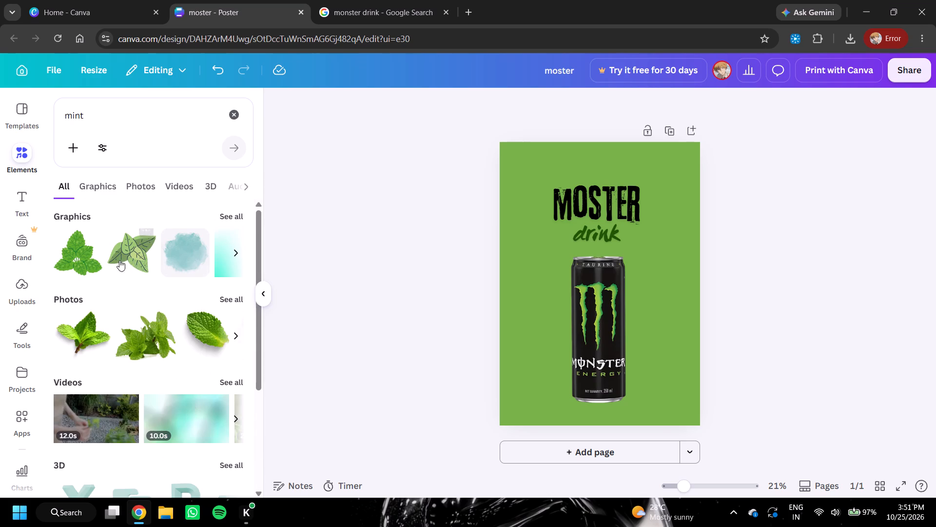
# Add the mint sprig photo, shrink it and place it in the poster's bottom-left corner, partly off the page.
pyautogui.click(88, 326)
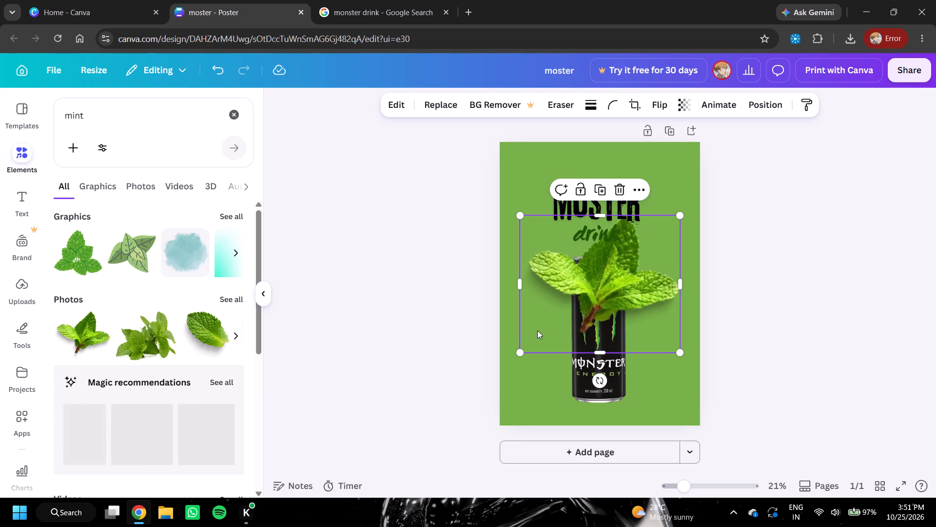
pyautogui.moveTo(544, 322); pyautogui.dragTo(542, 326)
pyautogui.moveTo(542, 327); pyautogui.dragTo(494, 387)
pyautogui.moveTo(571, 324); pyautogui.dragTo(498, 440)
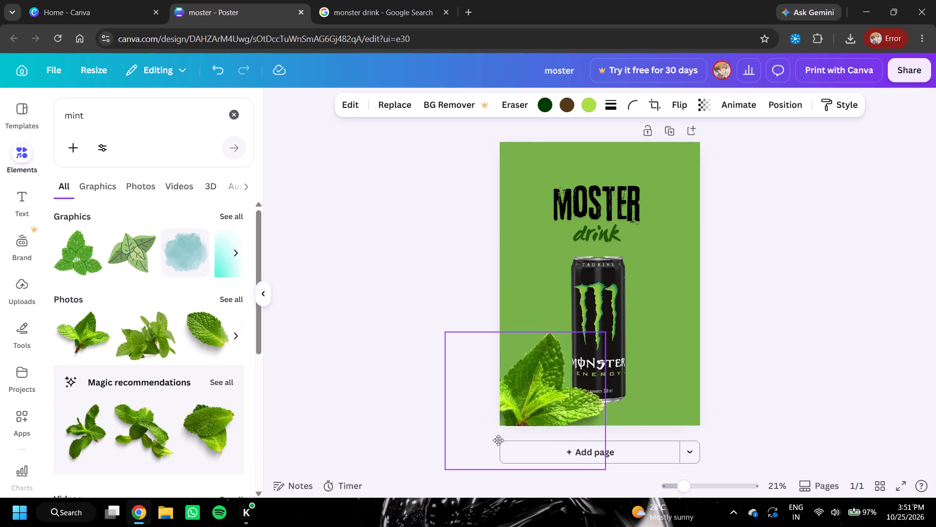
pyautogui.moveTo(498, 440); pyautogui.dragTo(505, 415)
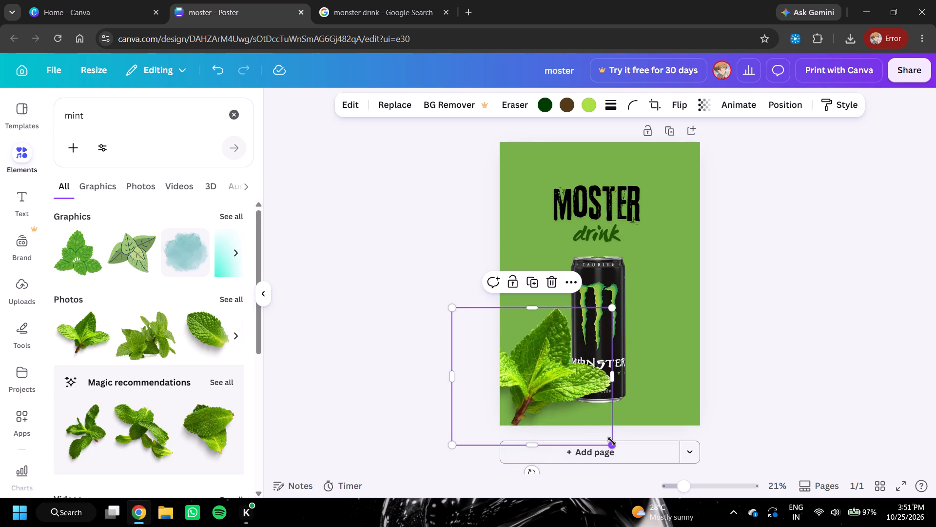
pyautogui.moveTo(611, 444); pyautogui.dragTo(564, 406)
pyautogui.moveTo(535, 360); pyautogui.dragTo(548, 407)
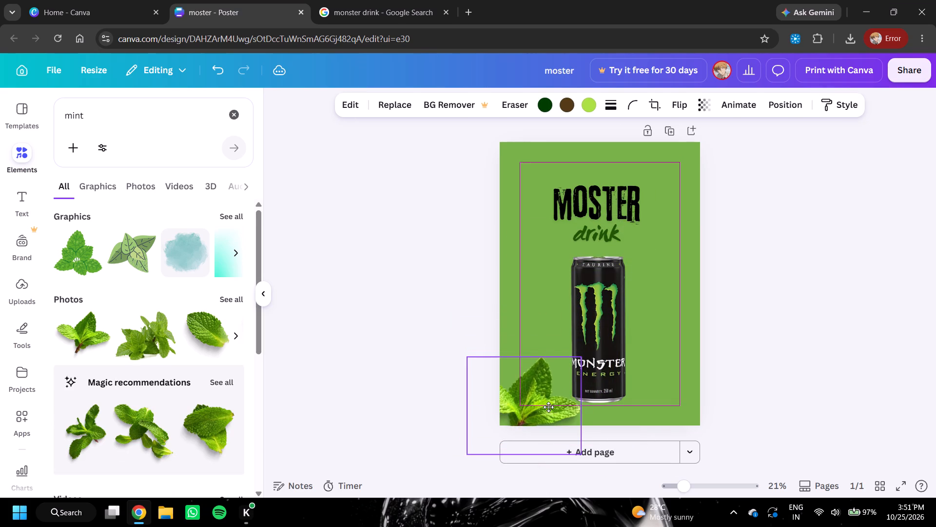
pyautogui.moveTo(548, 407); pyautogui.dragTo(546, 407)
pyautogui.click(404, 315)
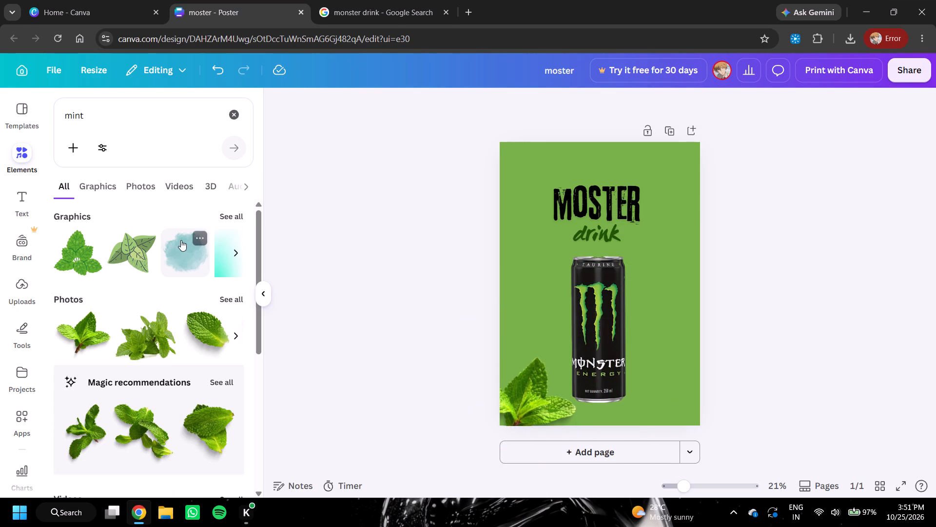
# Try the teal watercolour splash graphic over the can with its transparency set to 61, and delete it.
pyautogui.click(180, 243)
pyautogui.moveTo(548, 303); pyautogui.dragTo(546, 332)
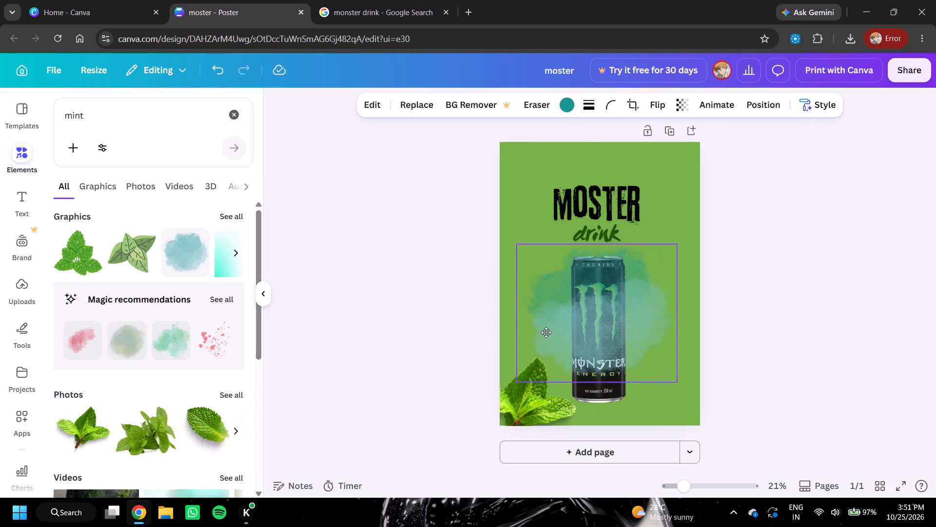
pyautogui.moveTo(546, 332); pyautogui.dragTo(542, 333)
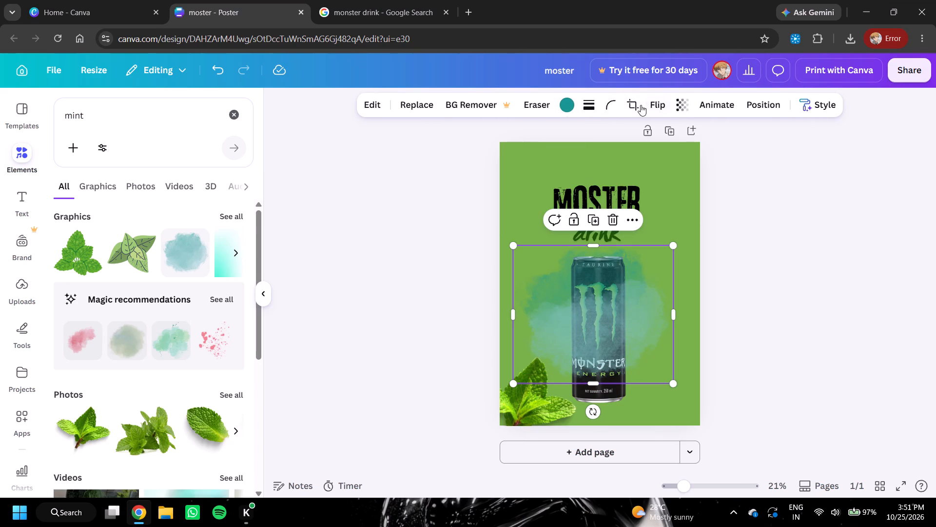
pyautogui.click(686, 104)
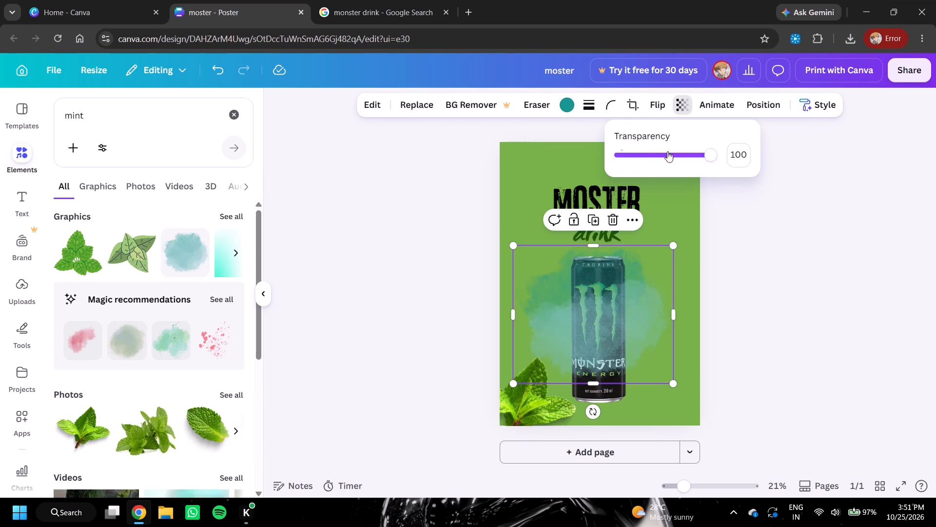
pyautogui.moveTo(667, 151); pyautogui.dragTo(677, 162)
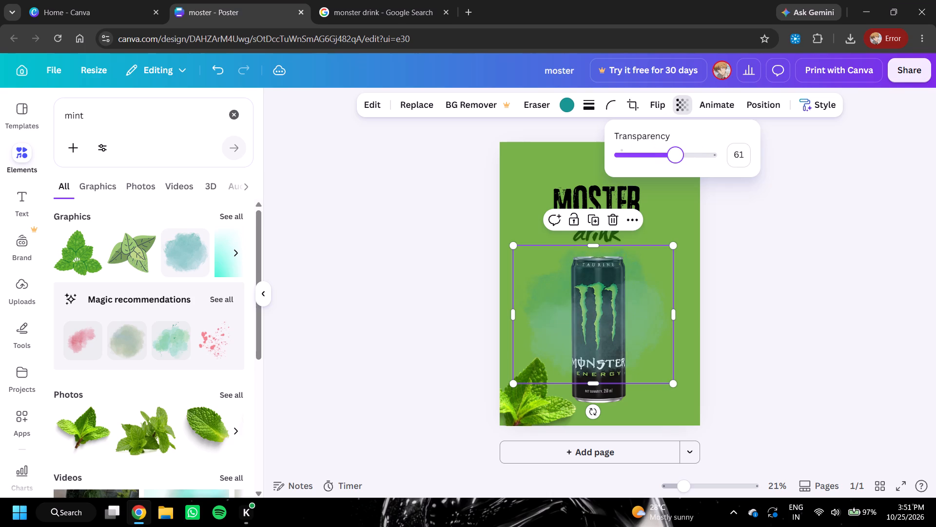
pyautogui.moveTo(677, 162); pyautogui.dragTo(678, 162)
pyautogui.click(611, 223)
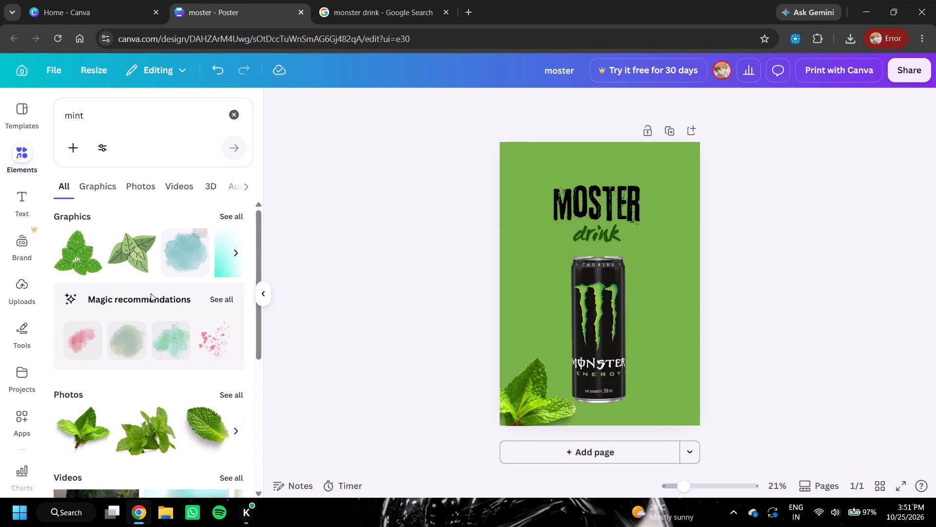
# Add the single mint leaf photo and place it in the poster's bottom-right corner, partly off the page.
pyautogui.scroll(-2, 151, 302)
pyautogui.click(203, 305)
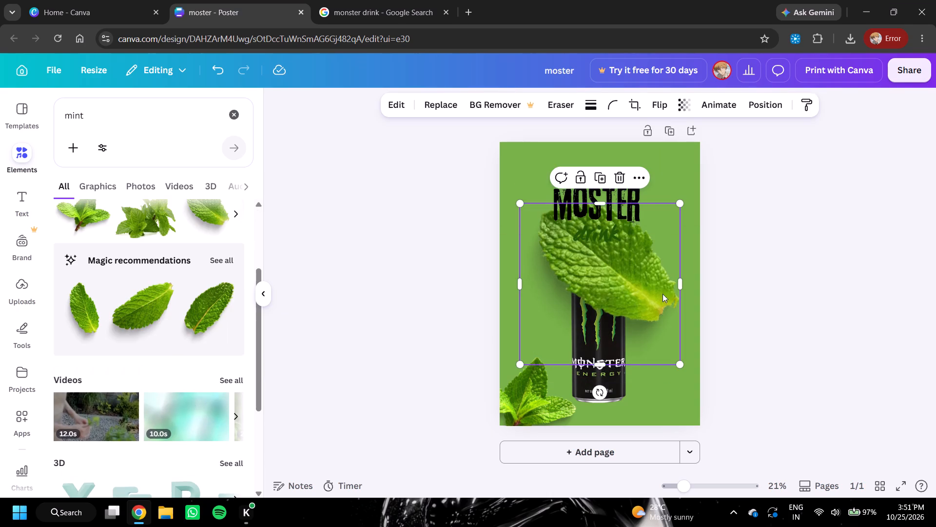
pyautogui.moveTo(613, 288); pyautogui.dragTo(678, 453)
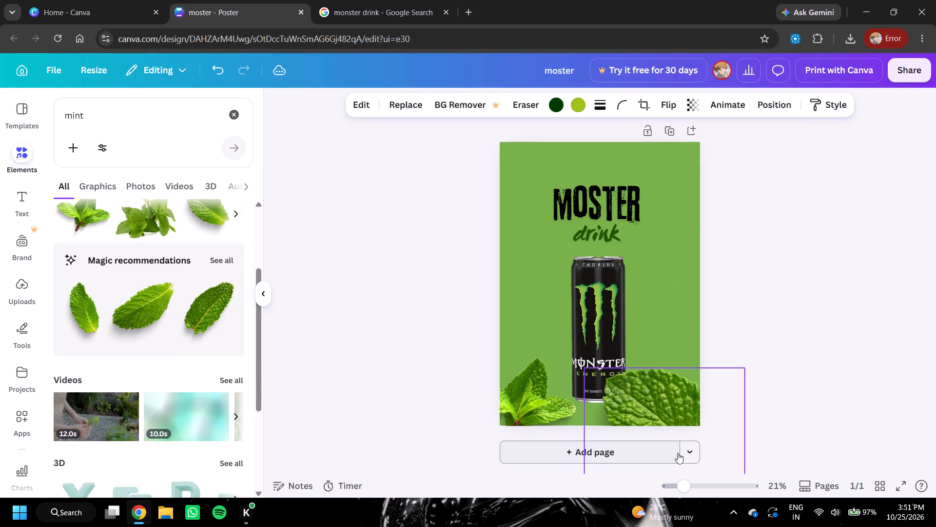
pyautogui.moveTo(678, 453); pyautogui.dragTo(683, 461)
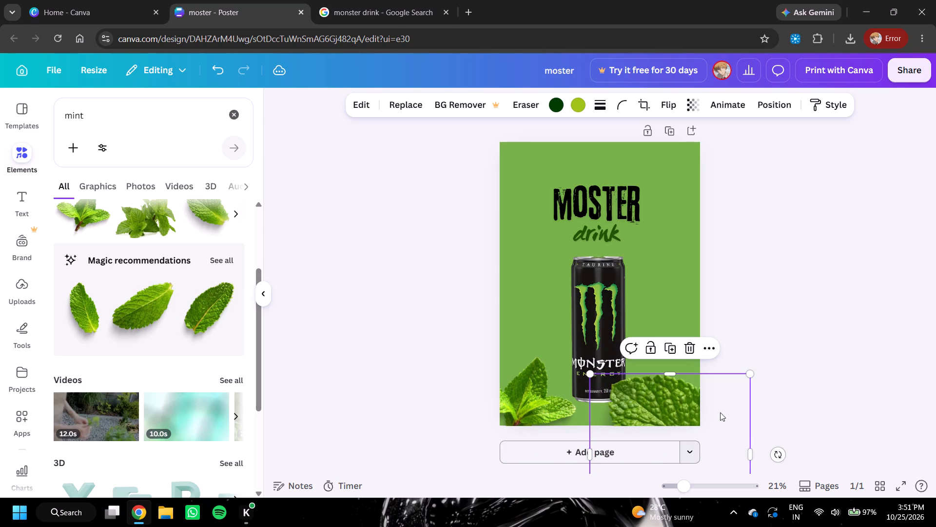
pyautogui.click(765, 326)
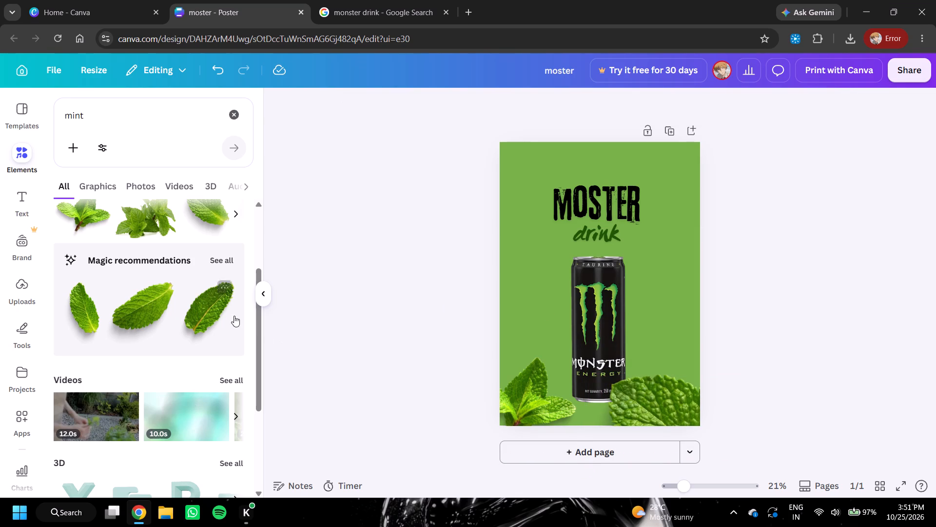
# Look through the remaining mint results and the font combinations for further poster elements.
pyautogui.scroll(-4, 167, 292)
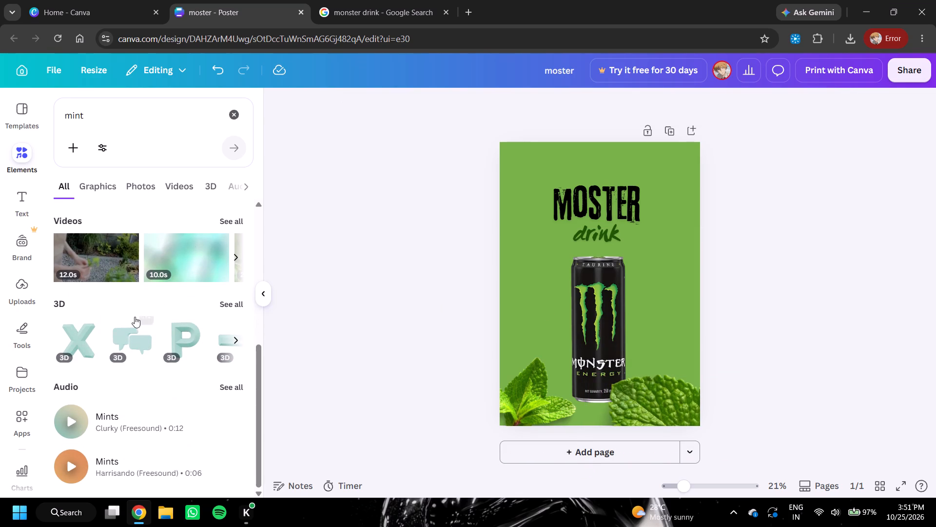
pyautogui.scroll(3, 126, 312)
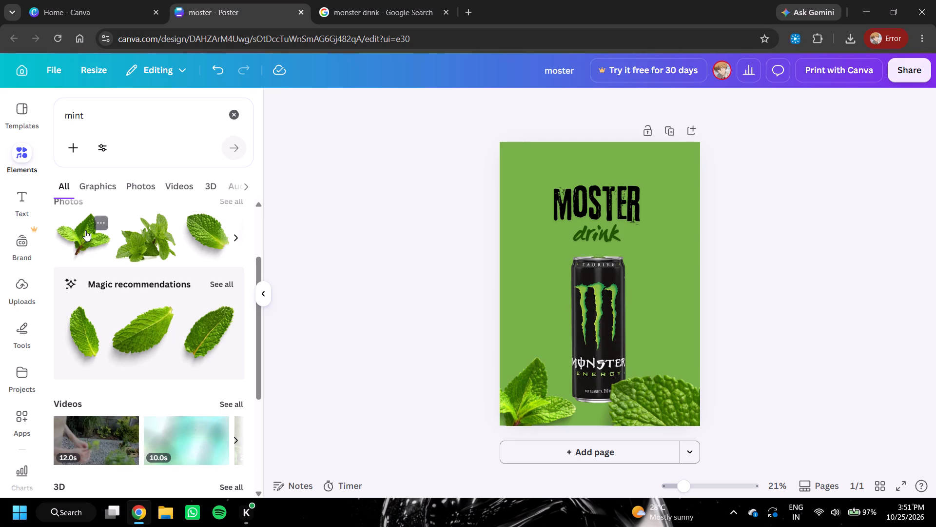
pyautogui.click(25, 213)
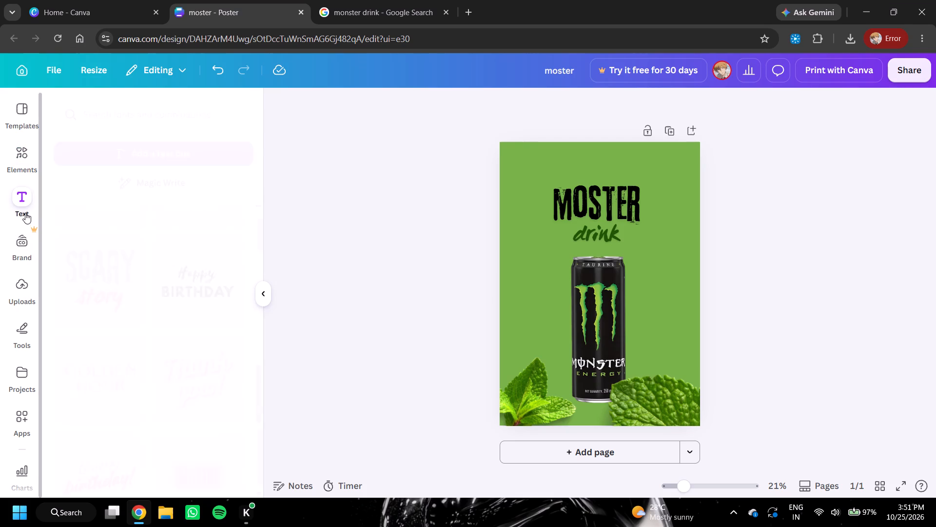
pyautogui.scroll(-3, 151, 284)
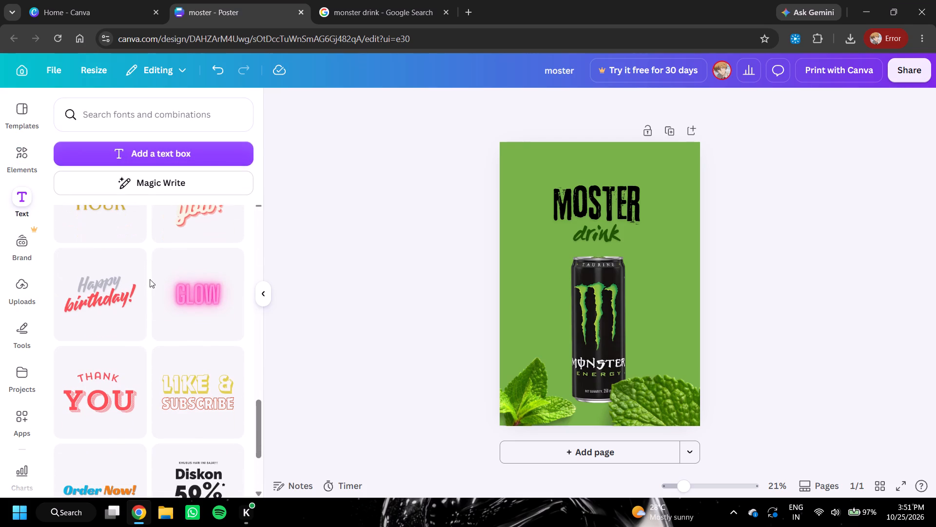
pyautogui.scroll(-2, 159, 279)
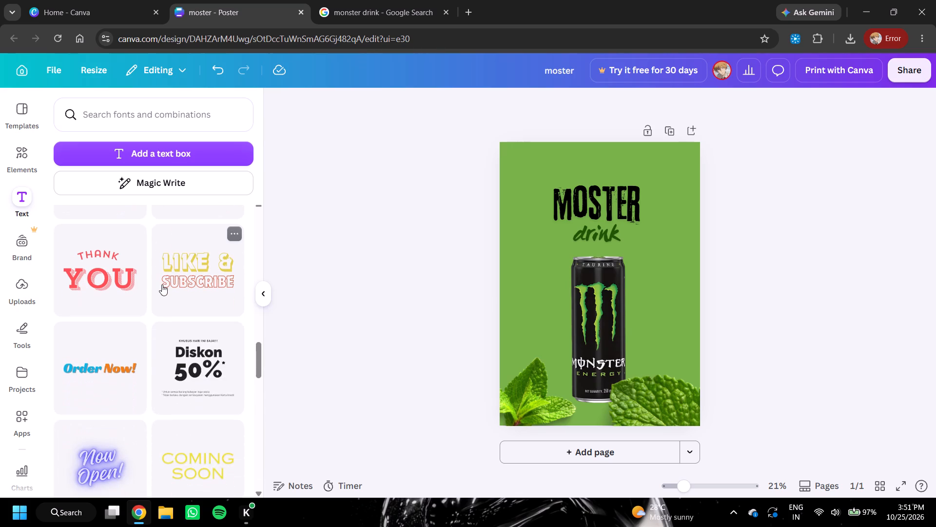
pyautogui.scroll(-6, 198, 304)
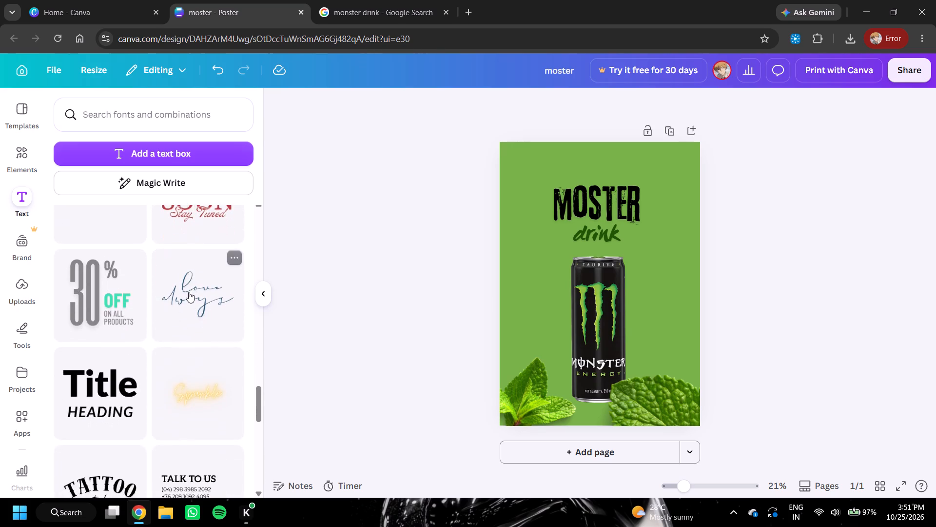
pyautogui.scroll(-3, 187, 290)
pyautogui.scroll(-1, 135, 289)
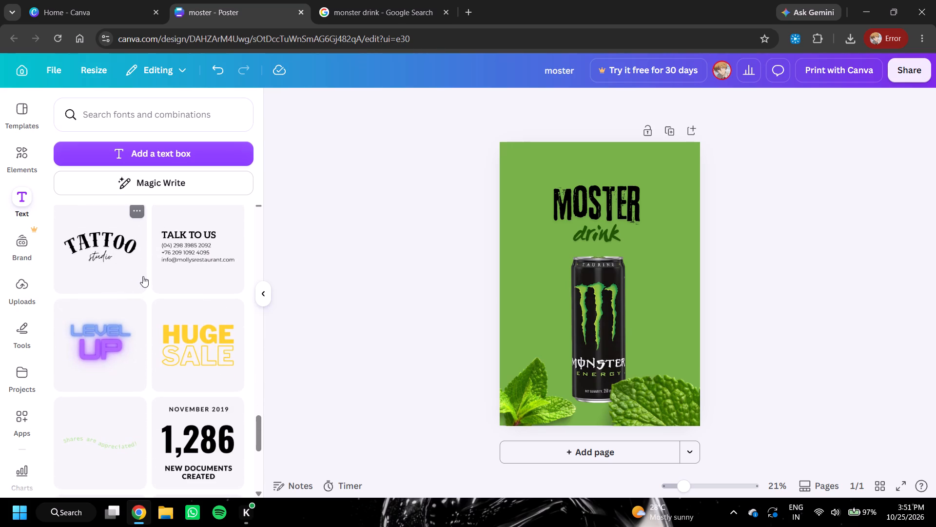
pyautogui.scroll(5, 143, 273)
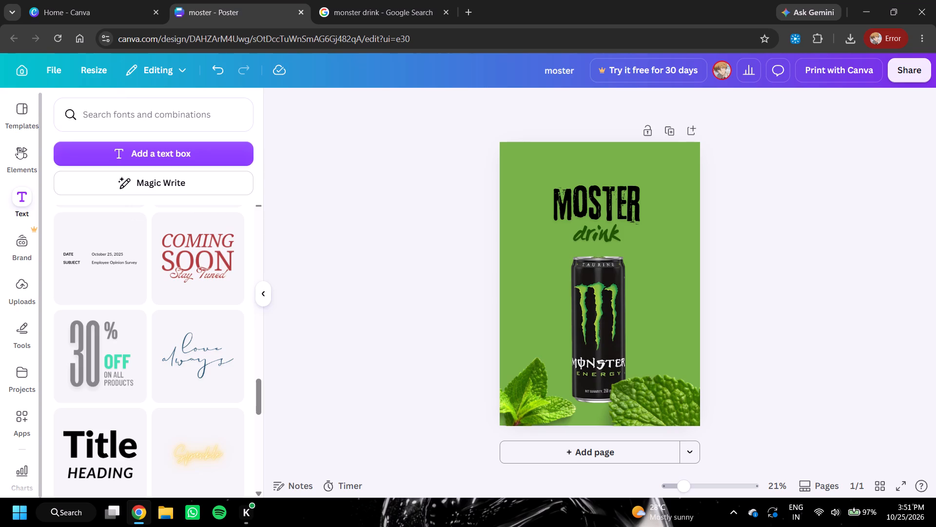
# Search the elements for "scull", add the side-view skull line drawing and place it over the can's left side.
pyautogui.click(20, 148)
pyautogui.moveTo(98, 119); pyautogui.dragTo(45, 121)
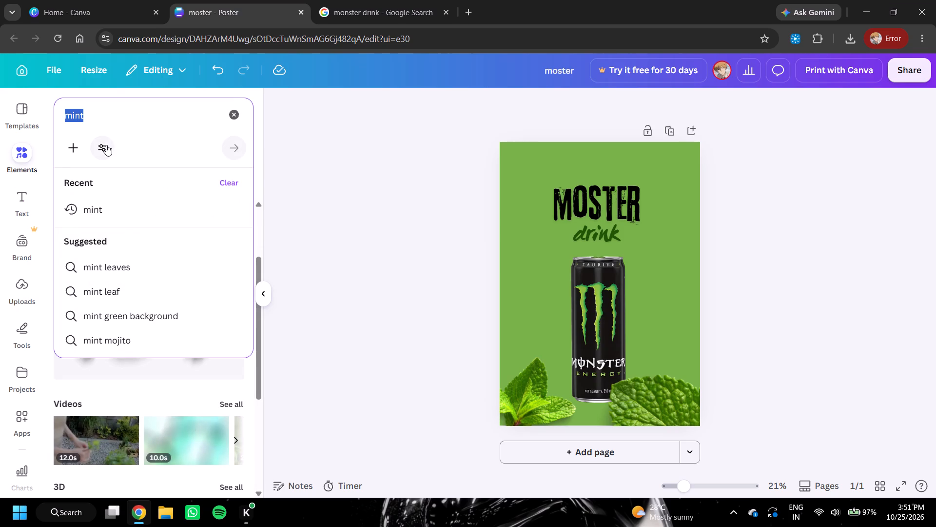
pyautogui.press('BackSpace')
pyautogui.write('scull')
pyautogui.press('Return')
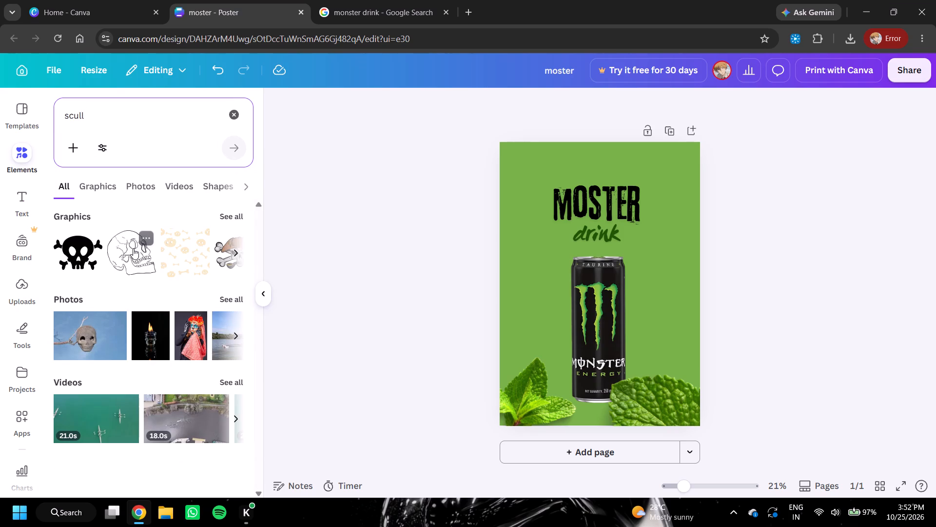
pyautogui.click(133, 248)
pyautogui.moveTo(580, 297); pyautogui.dragTo(537, 324)
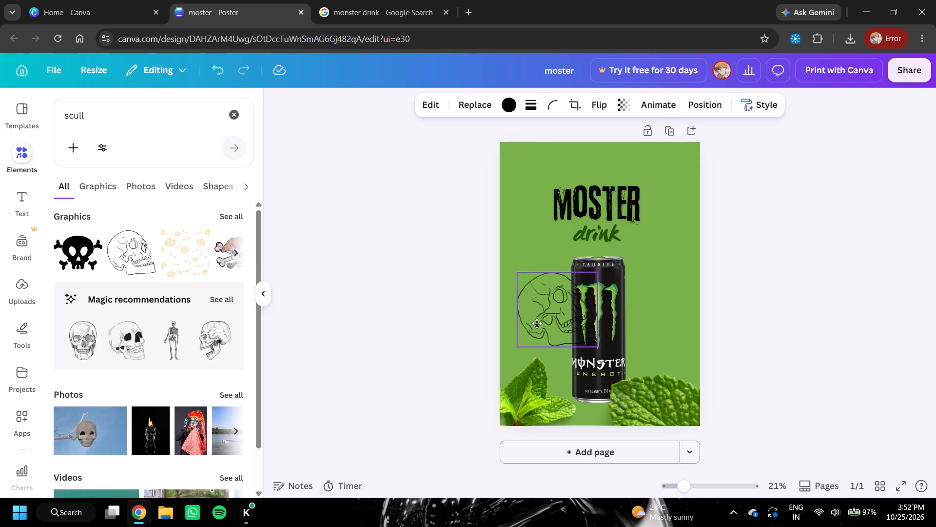
pyautogui.moveTo(537, 324); pyautogui.dragTo(538, 326)
# Recolour the skull line drawing, trying green and grey before settling on light grey from the can's photo colours.
pyautogui.click(503, 102)
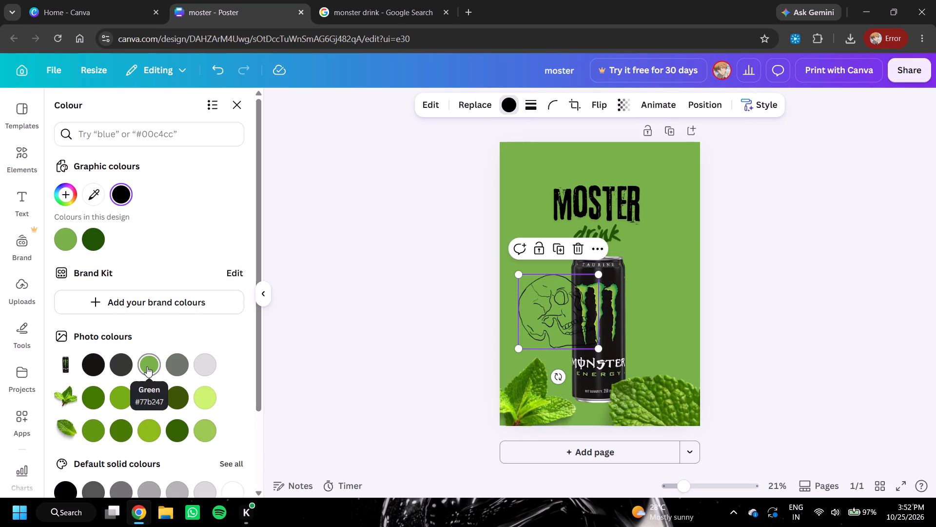
pyautogui.doubleClick(147, 366)
pyautogui.click(172, 368)
pyautogui.click(203, 368)
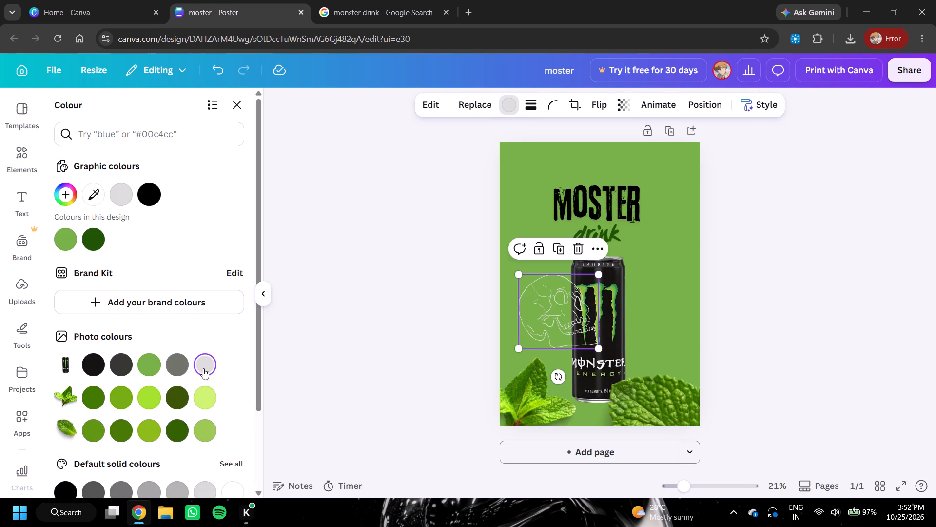
# Recolour the skull line drawing, trying black and light grey before settling on white from the default solid colours.
pyautogui.scroll(-1, 122, 387)
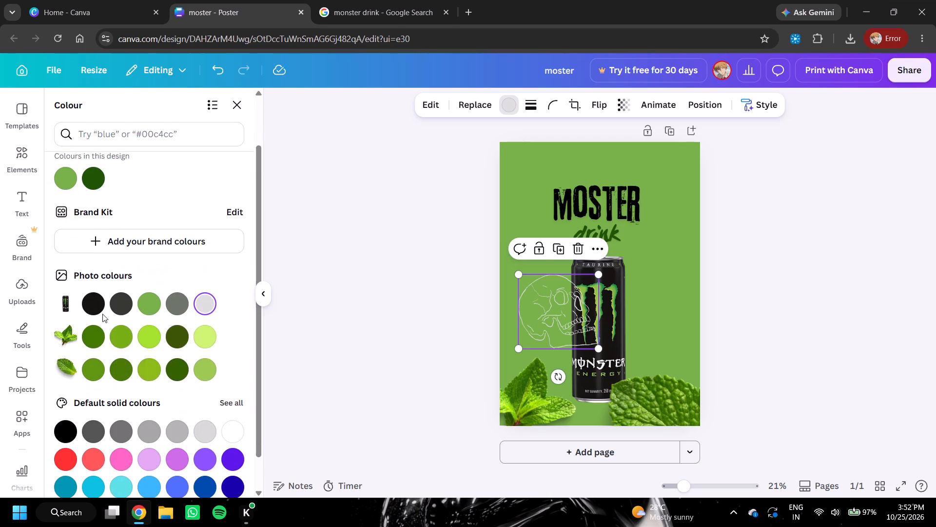
pyautogui.click(97, 308)
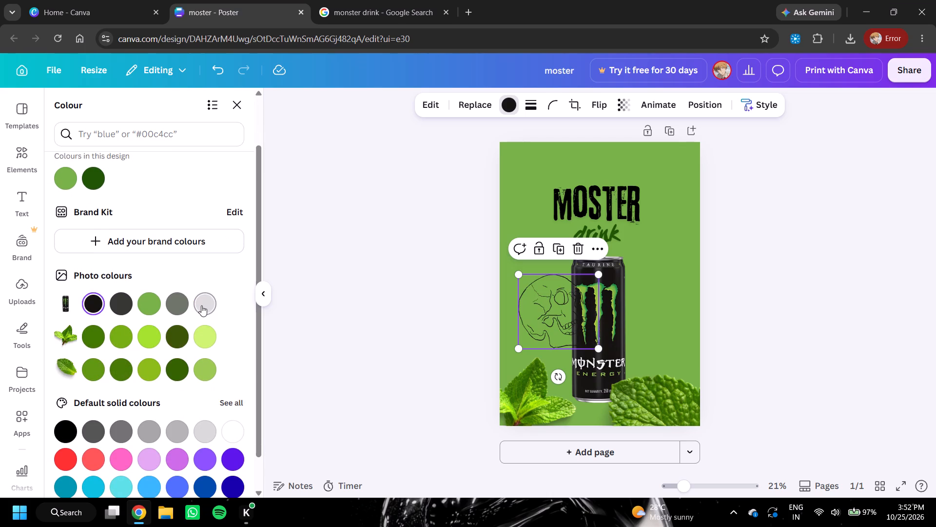
pyautogui.click(202, 305)
pyautogui.click(228, 435)
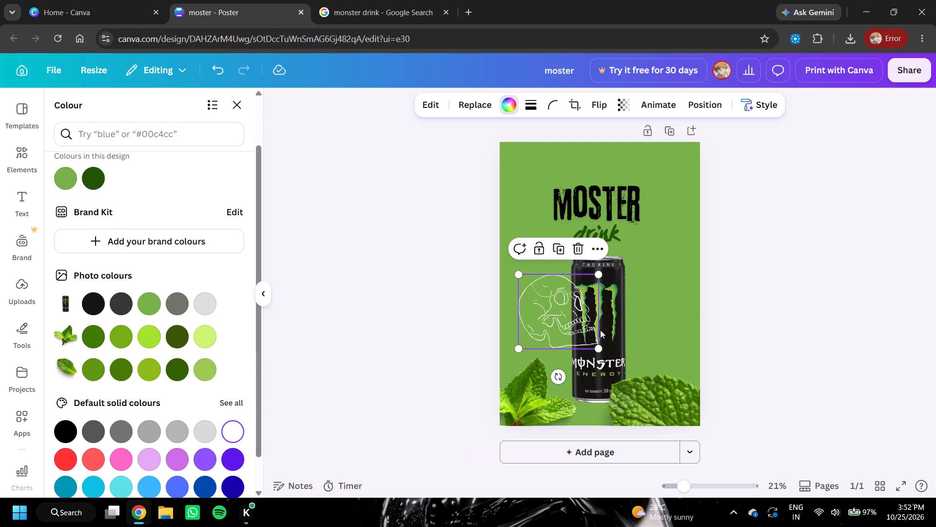
# Move the skull line drawing to the can's right side, with its back half overlapping the can.
pyautogui.moveTo(570, 318); pyautogui.dragTo(565, 346)
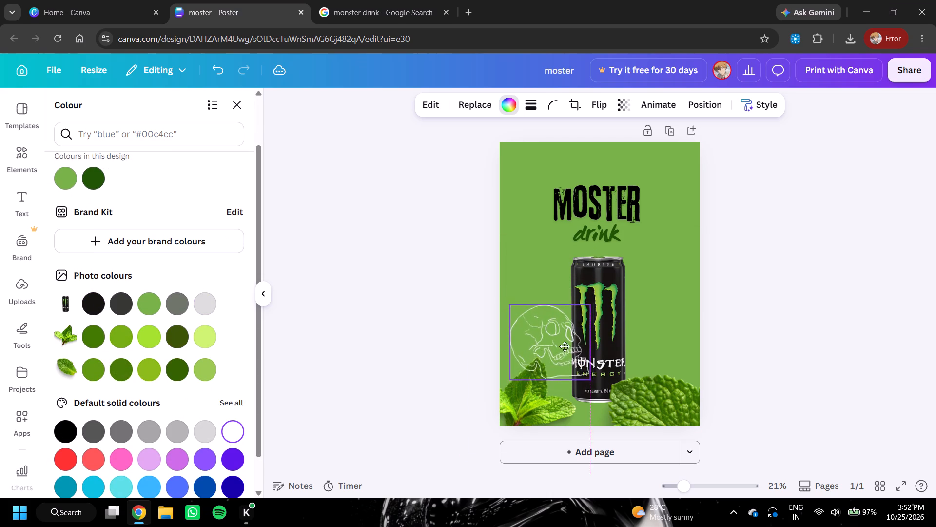
pyautogui.moveTo(565, 346); pyautogui.dragTo(572, 318)
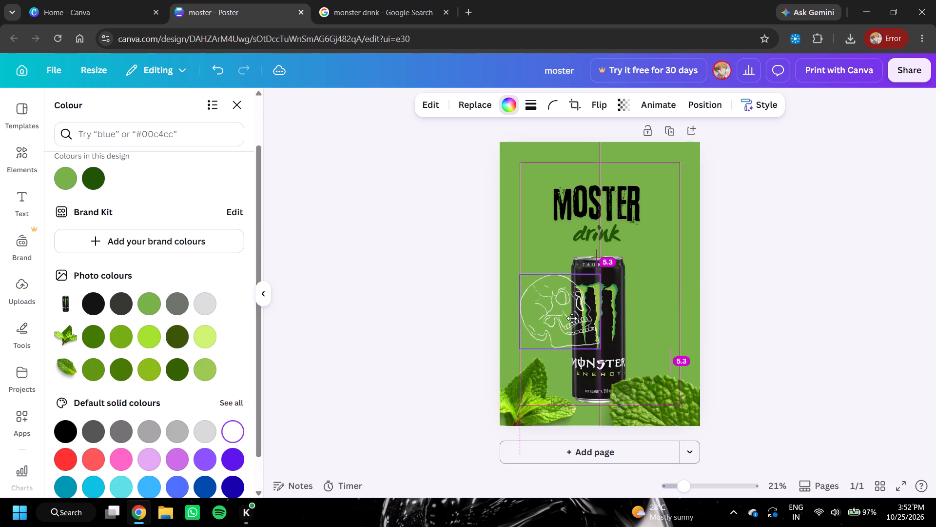
pyautogui.moveTo(572, 318); pyautogui.dragTo(643, 327)
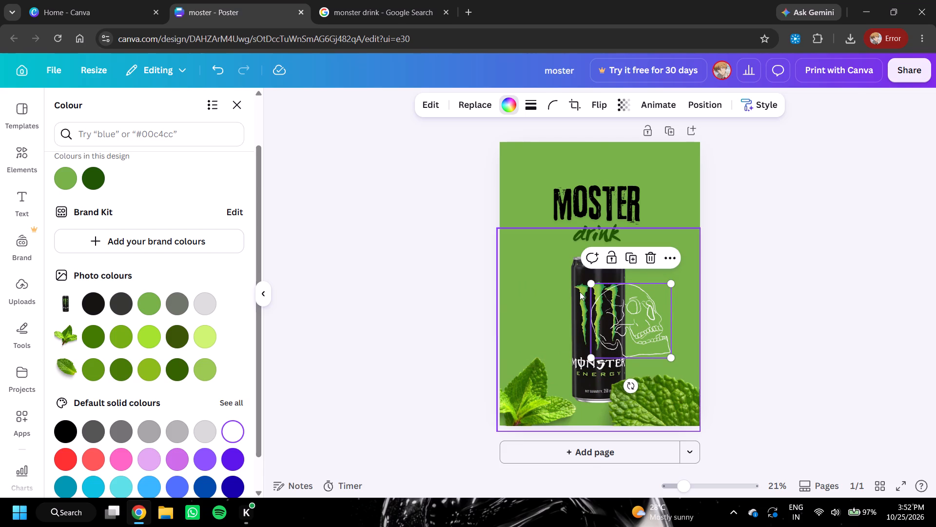
pyautogui.click(580, 292)
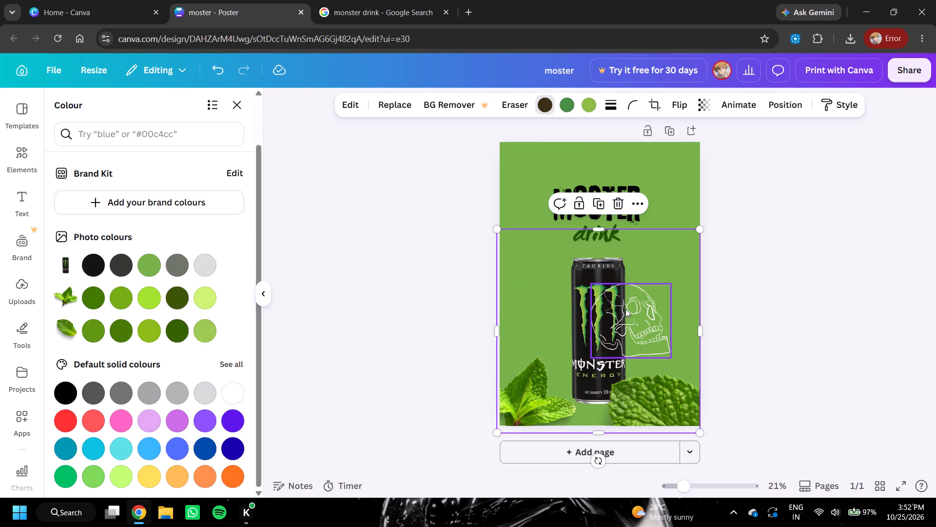
pyautogui.click(627, 303)
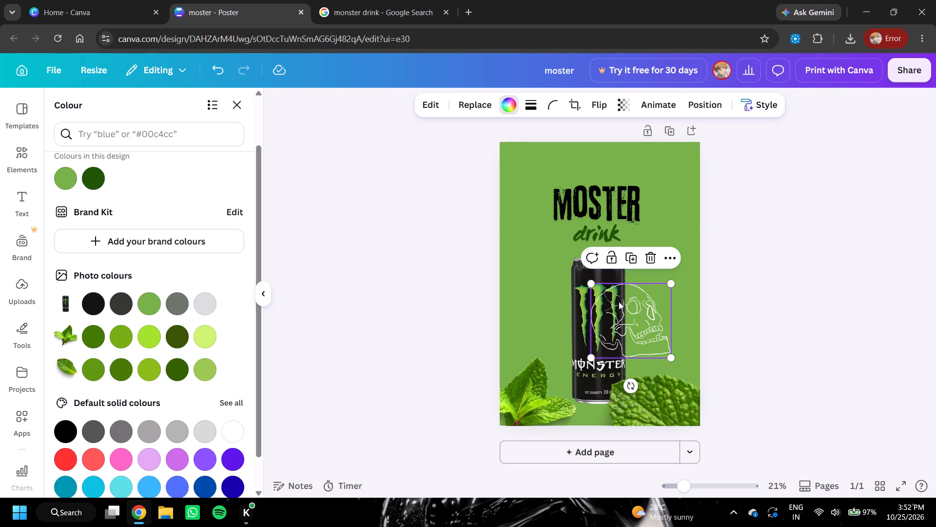
# Crop the skull line drawing freeform so its left part ends at the can's right edge, and apply the crop.
pyautogui.click(619, 302)
pyautogui.doubleClick(623, 307)
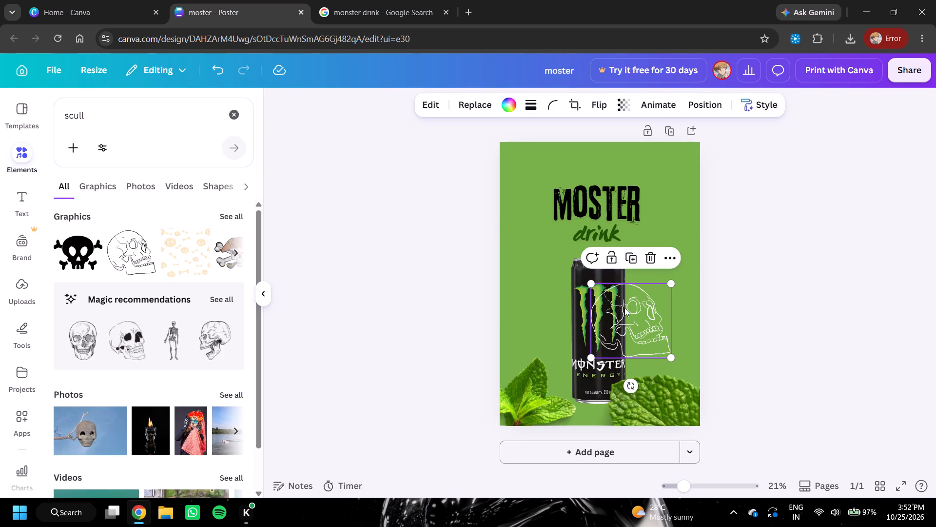
pyautogui.doubleClick(631, 312)
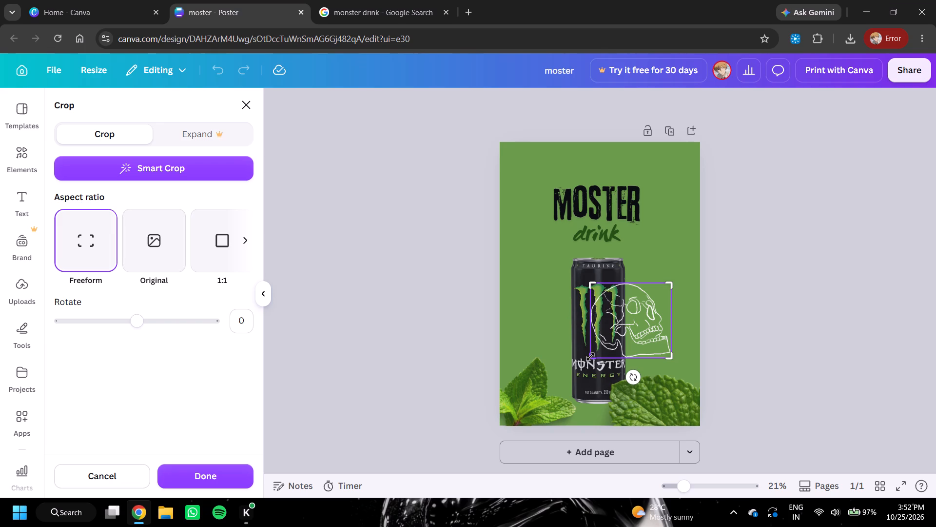
pyautogui.moveTo(590, 321); pyautogui.dragTo(600, 322)
pyautogui.doubleClick(600, 322)
pyautogui.click(166, 243)
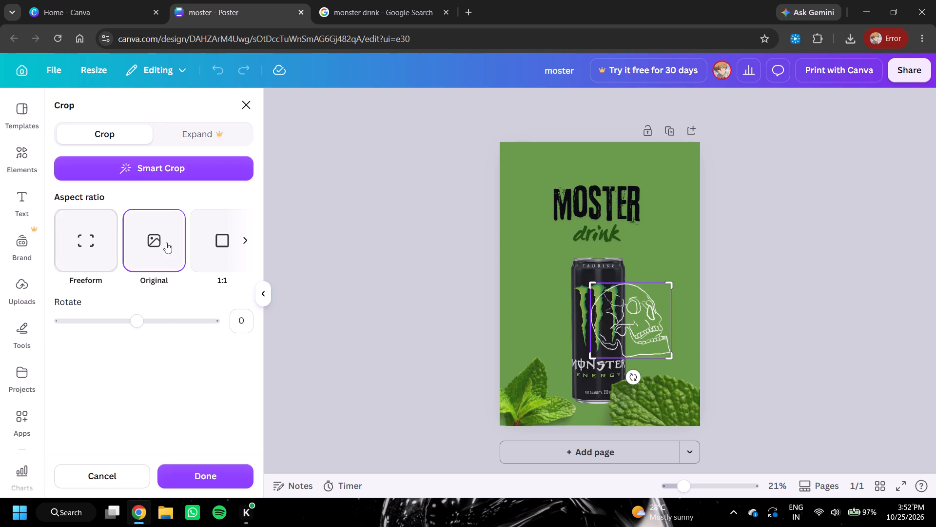
pyautogui.click(107, 239)
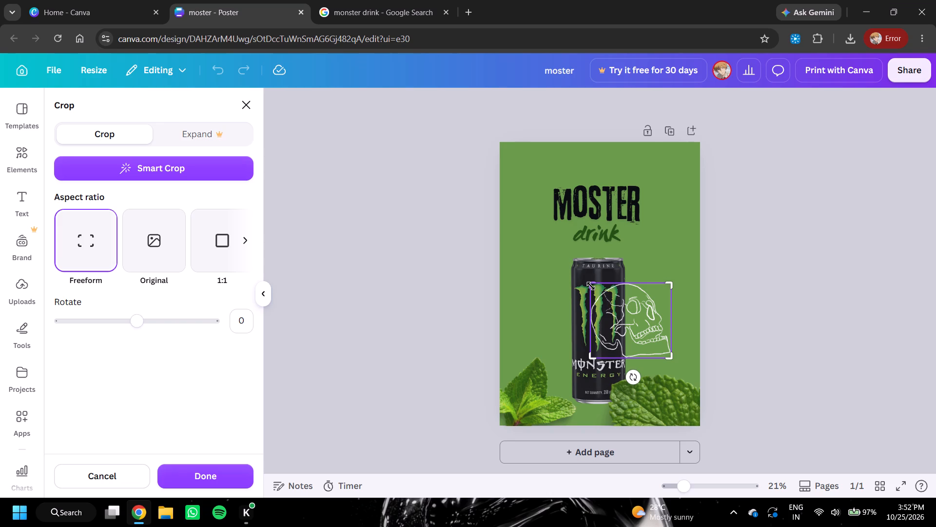
pyautogui.moveTo(590, 302); pyautogui.dragTo(611, 303)
pyautogui.click(162, 235)
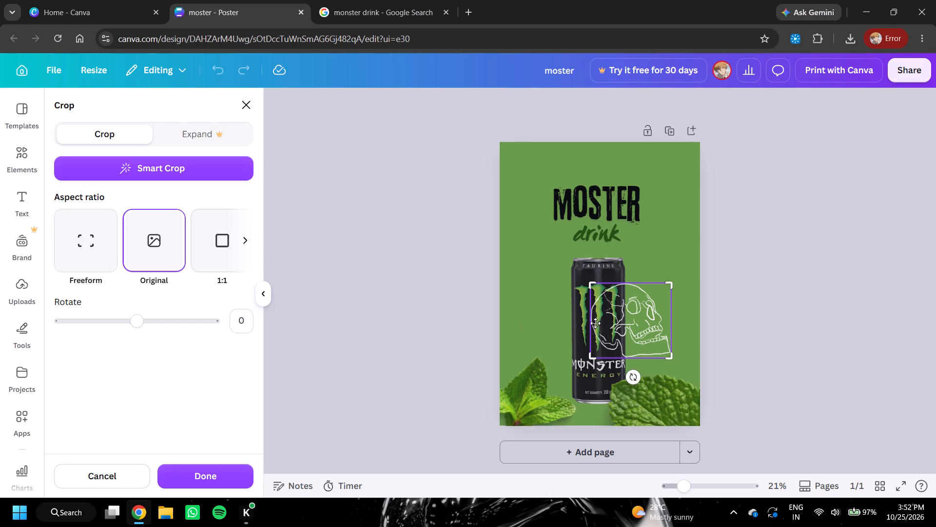
pyautogui.moveTo(589, 320); pyautogui.dragTo(612, 320)
pyautogui.click(116, 241)
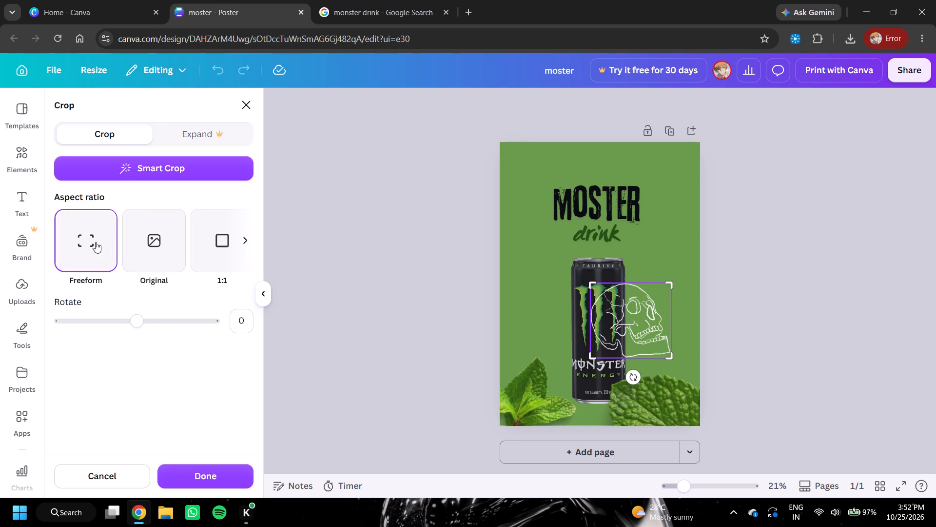
pyautogui.moveTo(589, 360); pyautogui.dragTo(604, 361)
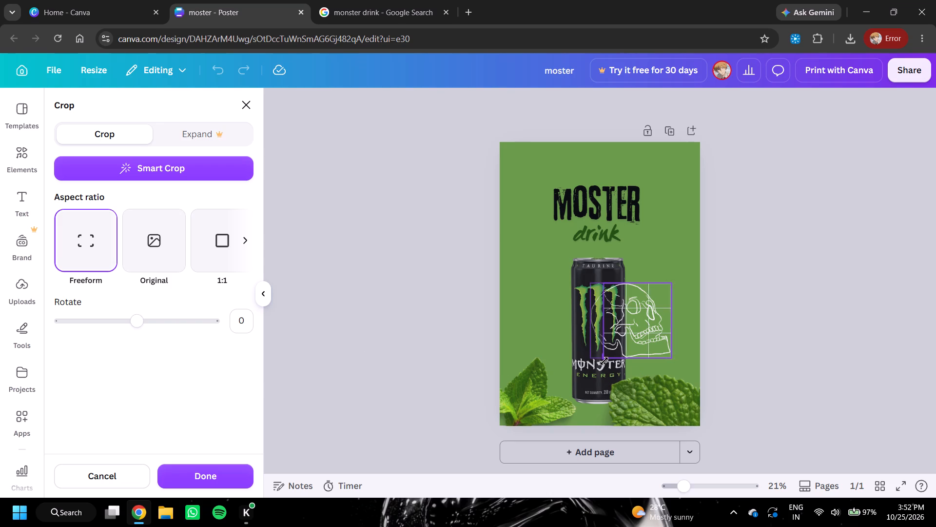
pyautogui.moveTo(604, 361); pyautogui.dragTo(623, 372)
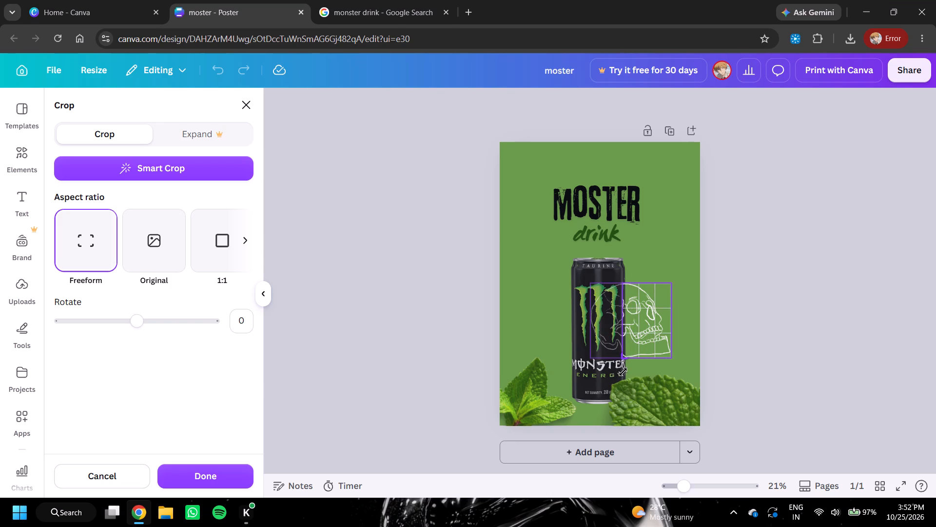
pyautogui.moveTo(623, 372); pyautogui.dragTo(624, 373)
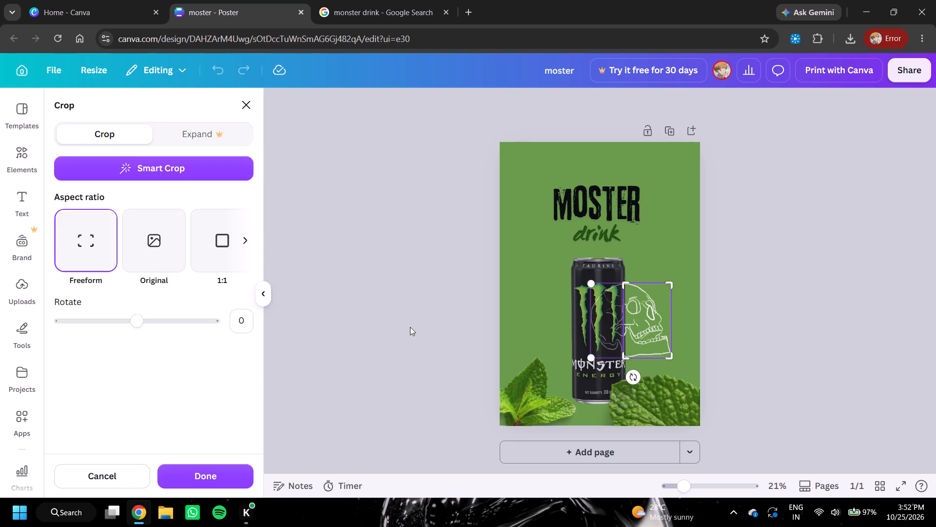
pyautogui.click(210, 475)
pyautogui.click(767, 324)
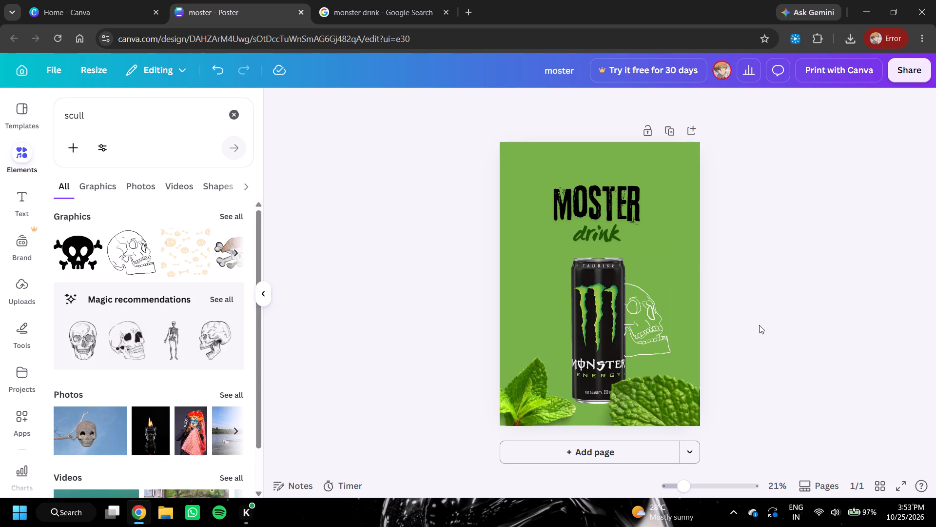
# Look through the "scull" results again and clear the element search term.
pyautogui.scroll(-6, 157, 292)
pyautogui.scroll(4, 156, 292)
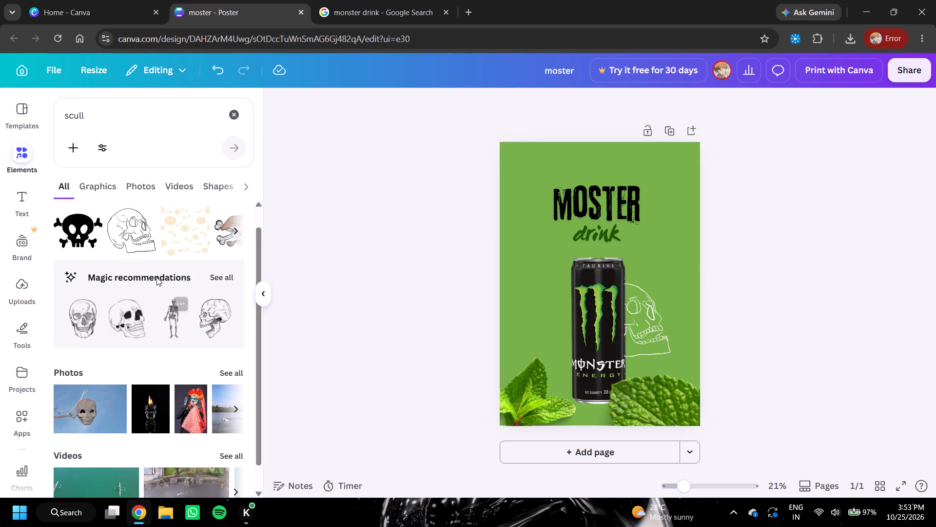
pyautogui.moveTo(100, 111); pyautogui.dragTo(75, 117)
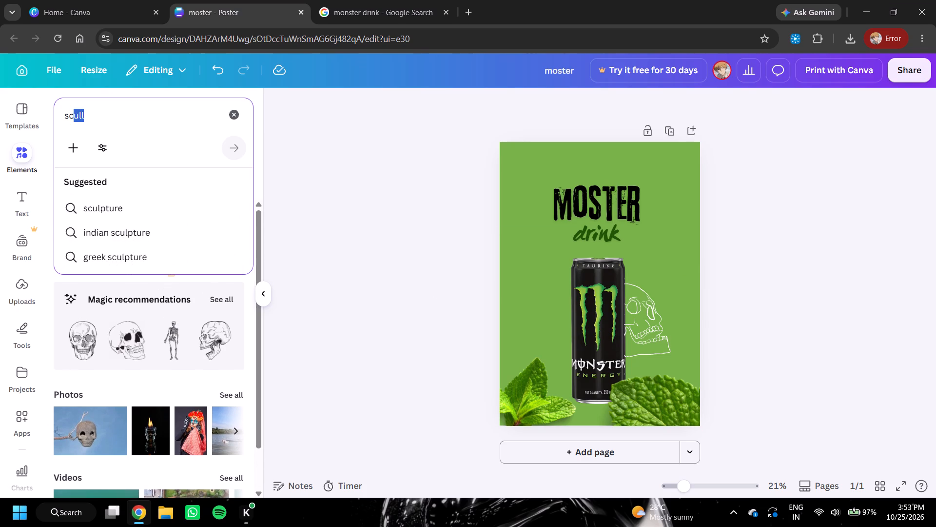
pyautogui.moveTo(75, 117); pyautogui.dragTo(56, 124)
pyautogui.press('BackSpace')
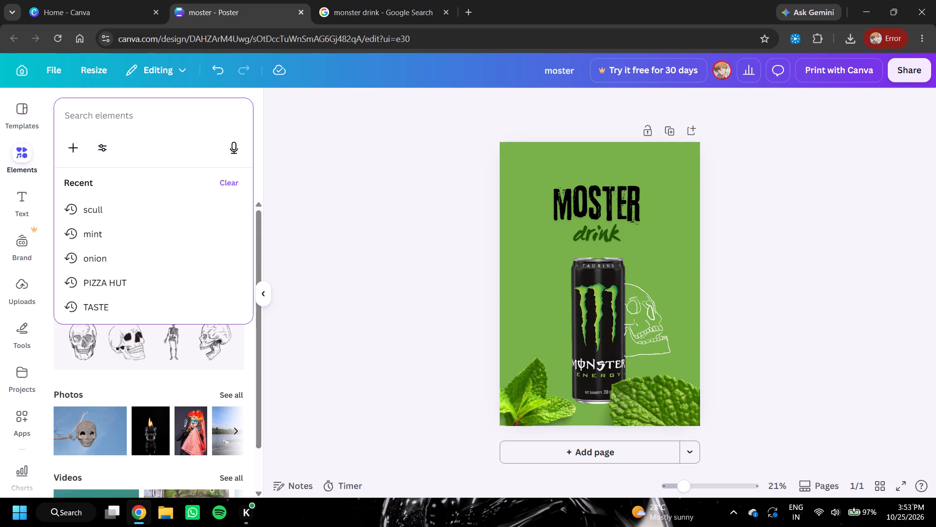
pyautogui.click(23, 192)
pyautogui.scroll(-1, 120, 228)
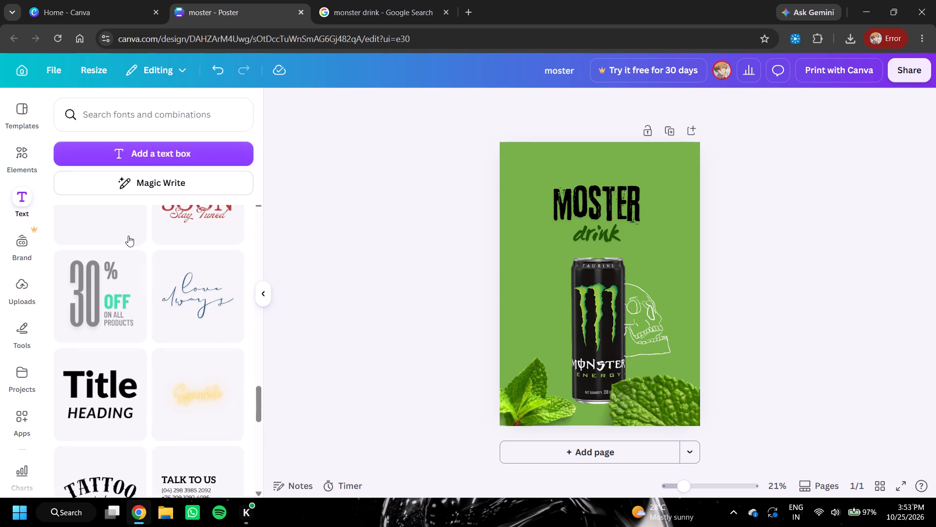
pyautogui.scroll(-3, 158, 243)
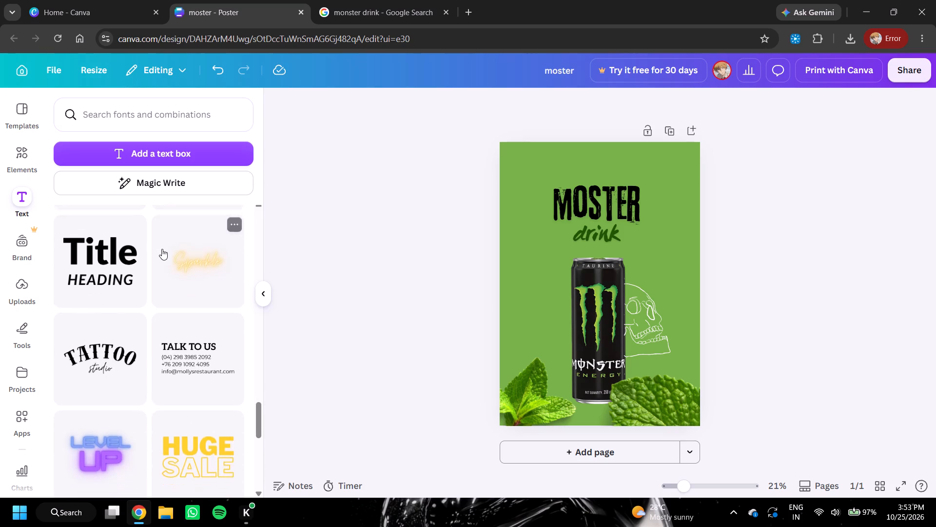
pyautogui.scroll(-5, 162, 249)
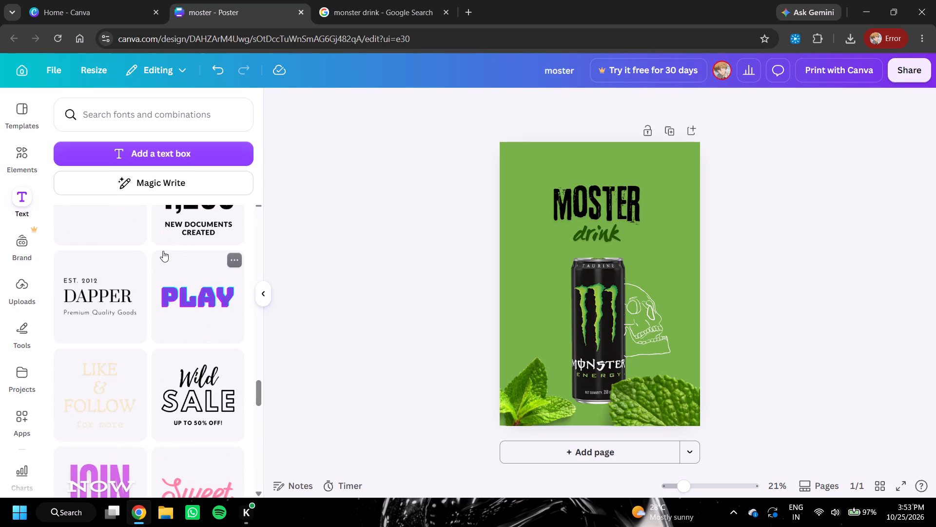
pyautogui.scroll(-5, 163, 251)
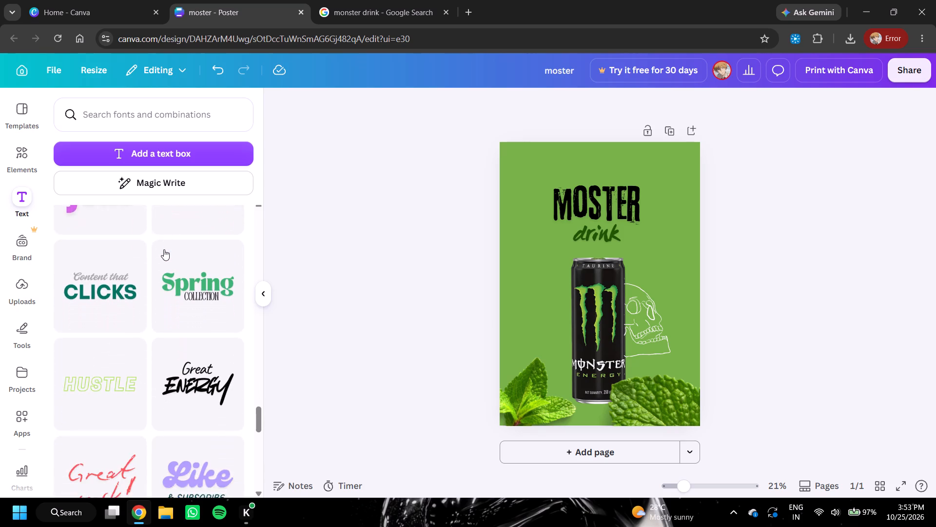
pyautogui.scroll(-2, 164, 249)
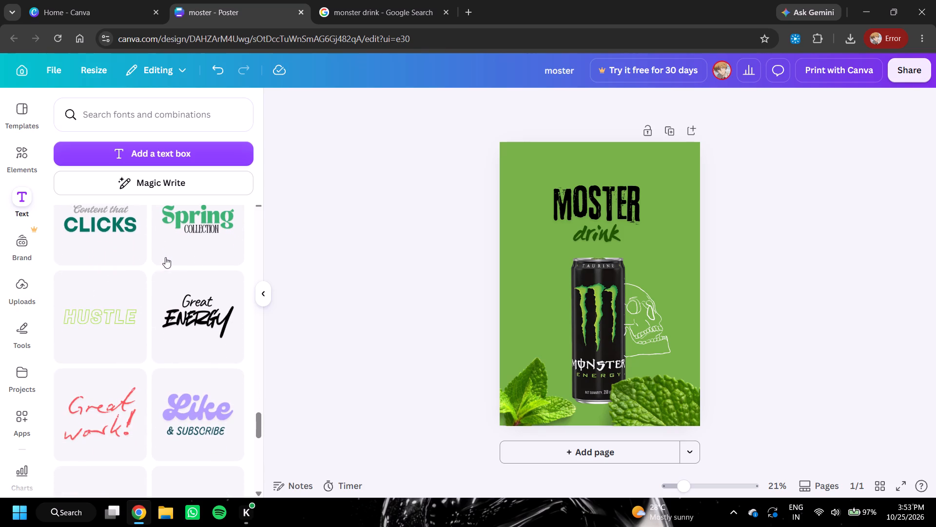
pyautogui.scroll(-8, 165, 257)
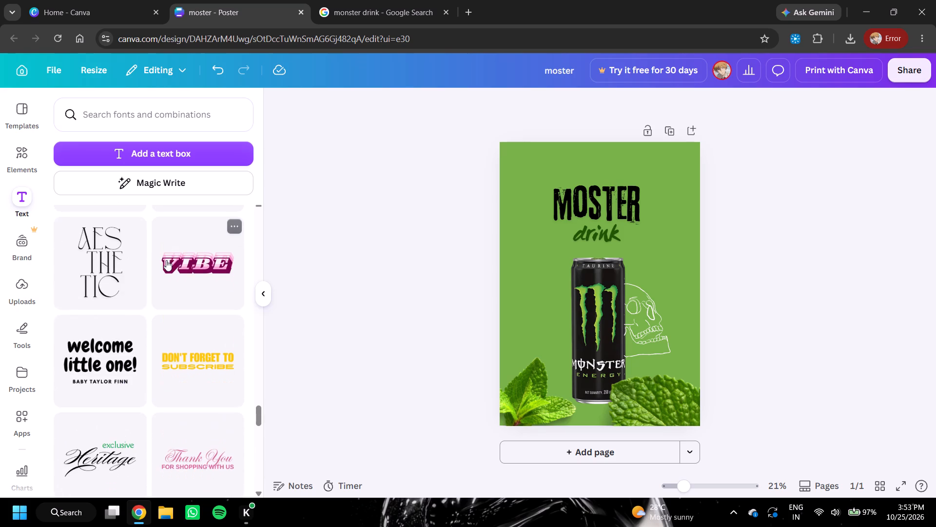
pyautogui.scroll(-4, 166, 260)
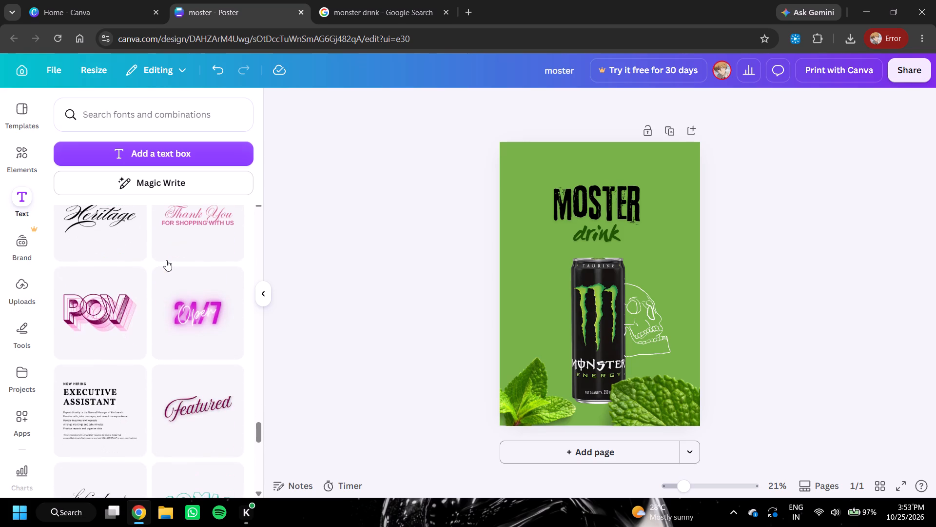
pyautogui.scroll(4, 166, 260)
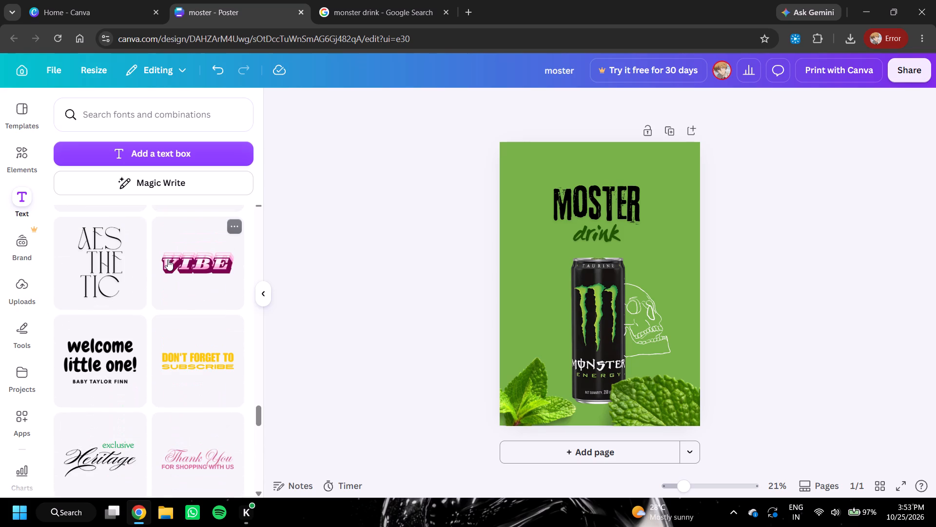
pyautogui.scroll(3, 168, 260)
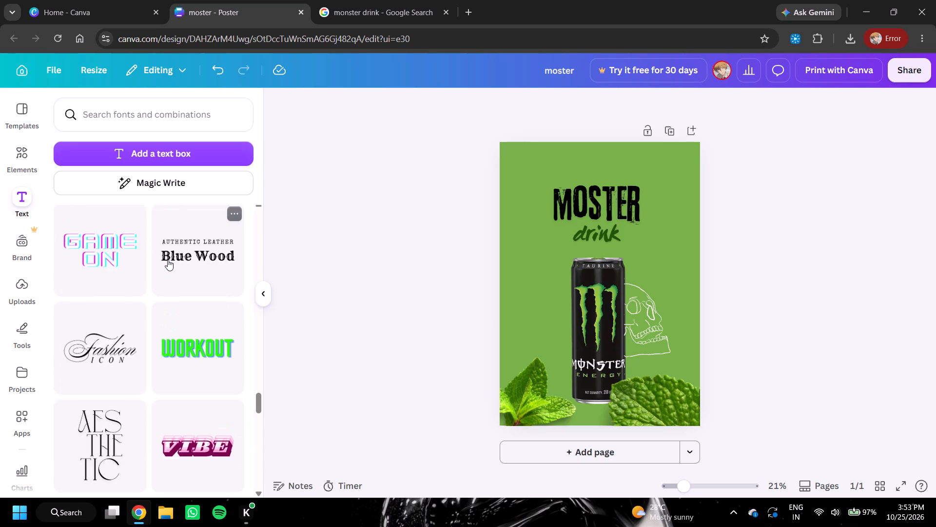
pyautogui.scroll(-14, 168, 258)
pyautogui.scroll(2, 170, 253)
pyautogui.scroll(-4, 170, 253)
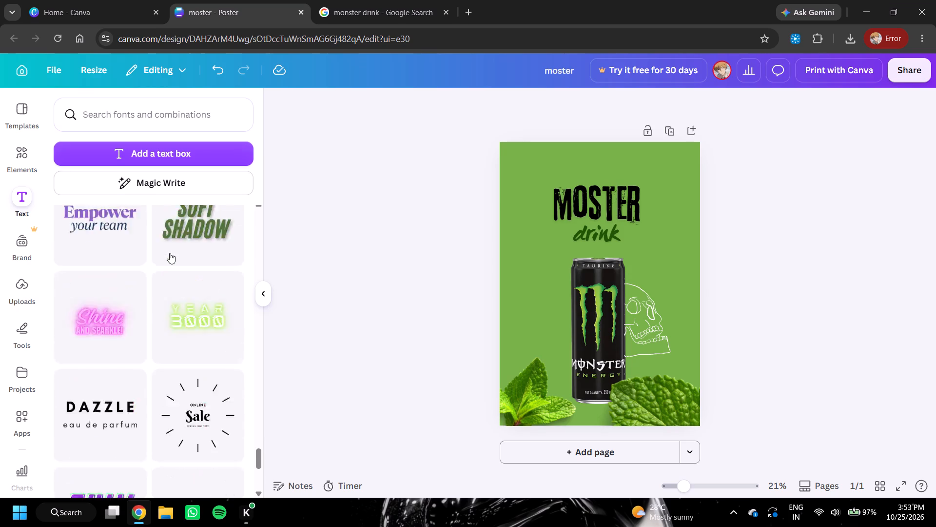
pyautogui.scroll(-8, 170, 253)
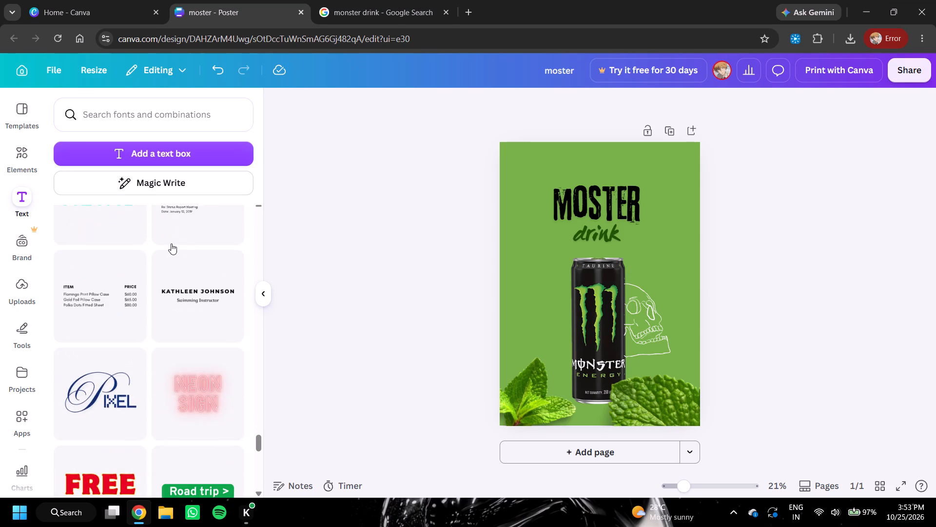
pyautogui.scroll(-5, 172, 240)
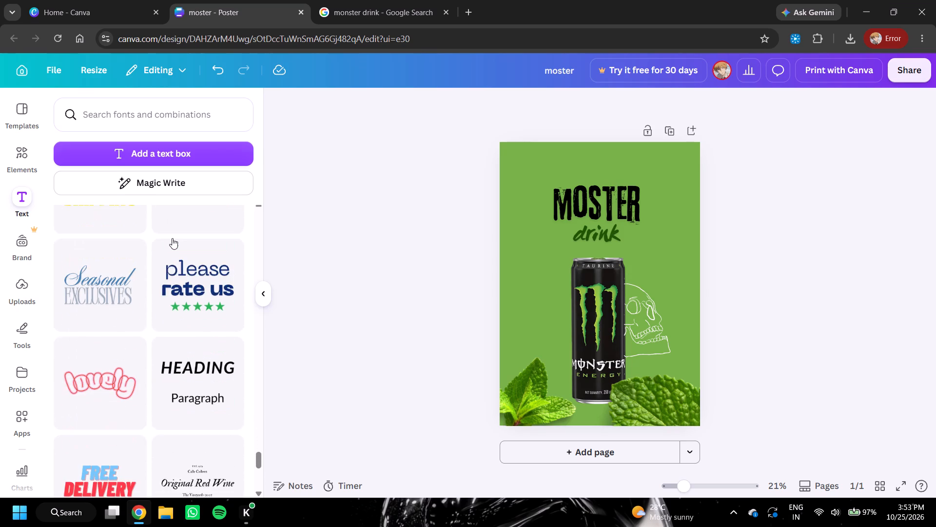
pyautogui.scroll(-6, 172, 238)
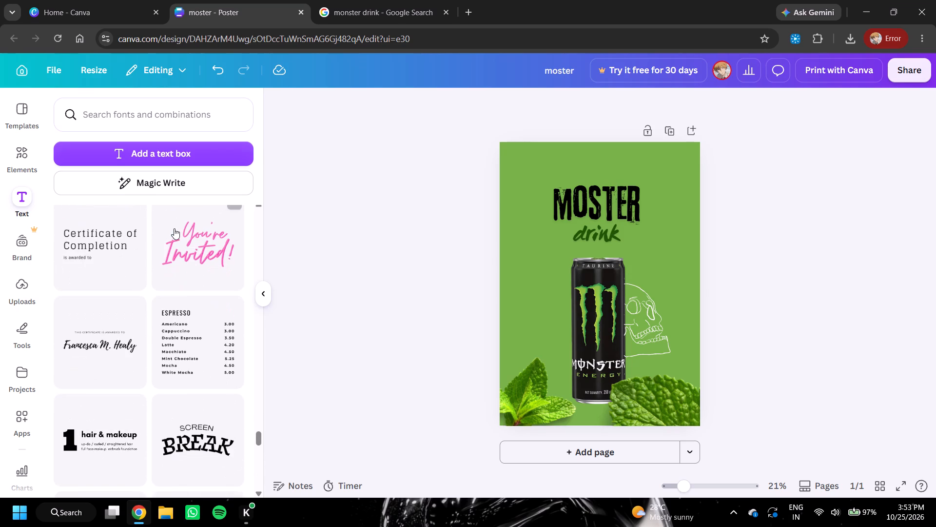
pyautogui.scroll(-1, 156, 256)
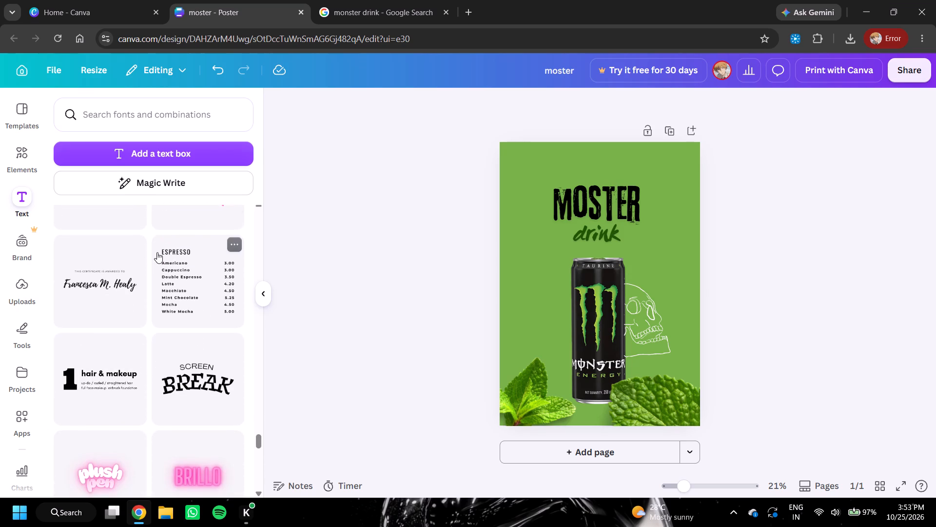
pyautogui.scroll(-4, 157, 252)
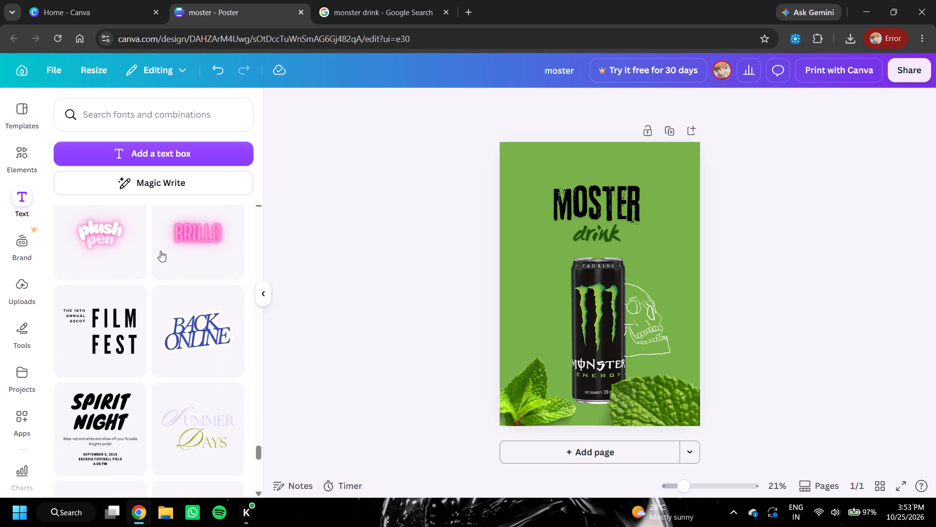
pyautogui.scroll(-3, 160, 250)
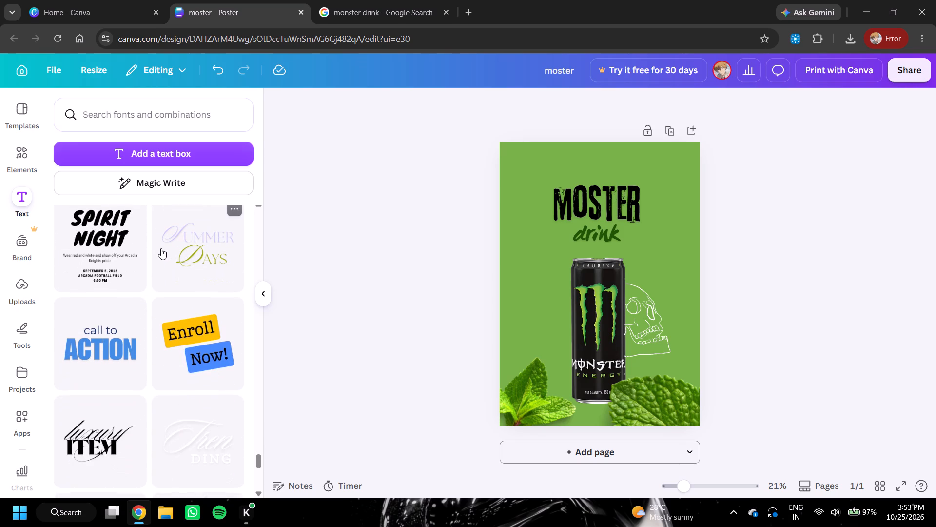
pyautogui.scroll(-3, 165, 246)
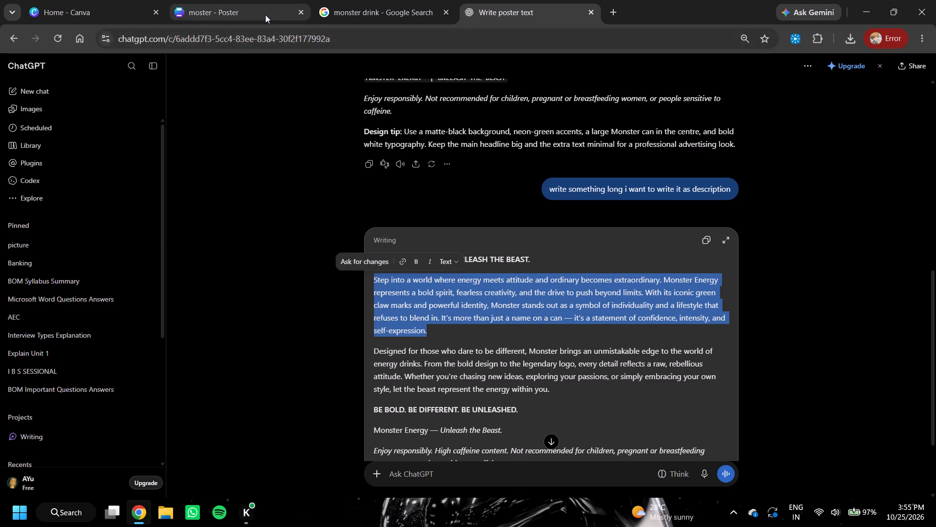
pyautogui.click(265, 15)
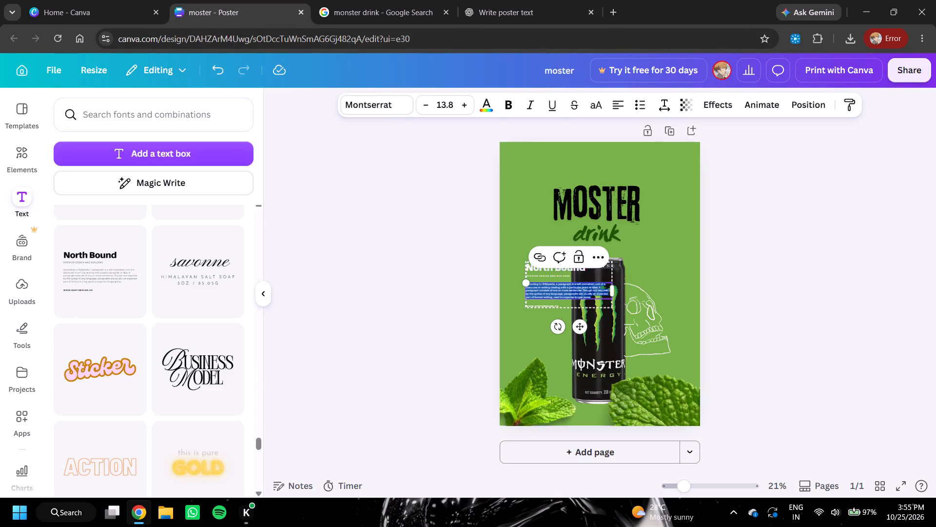
pyautogui.hotkey('ctrl', 'v')
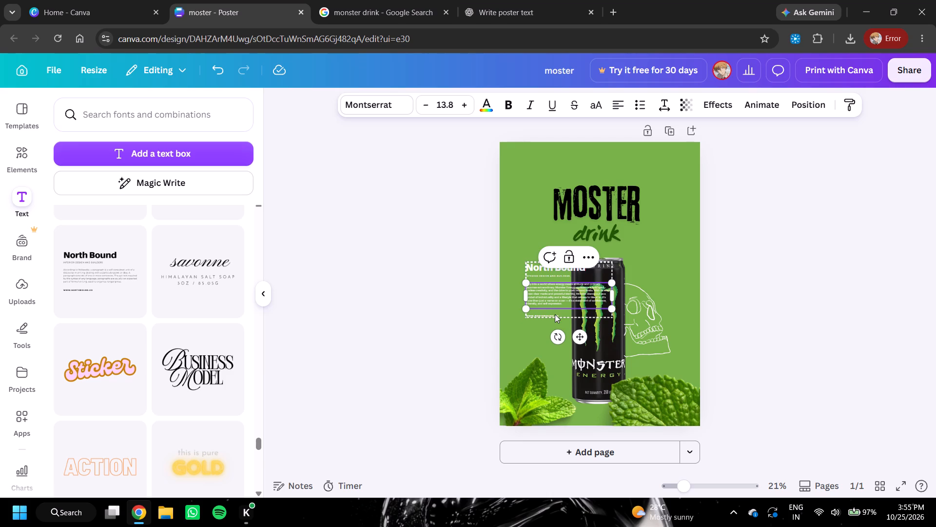
# Delete the website line at the bottom of the poster's text block.
pyautogui.click(560, 311)
pyautogui.doubleClick(549, 315)
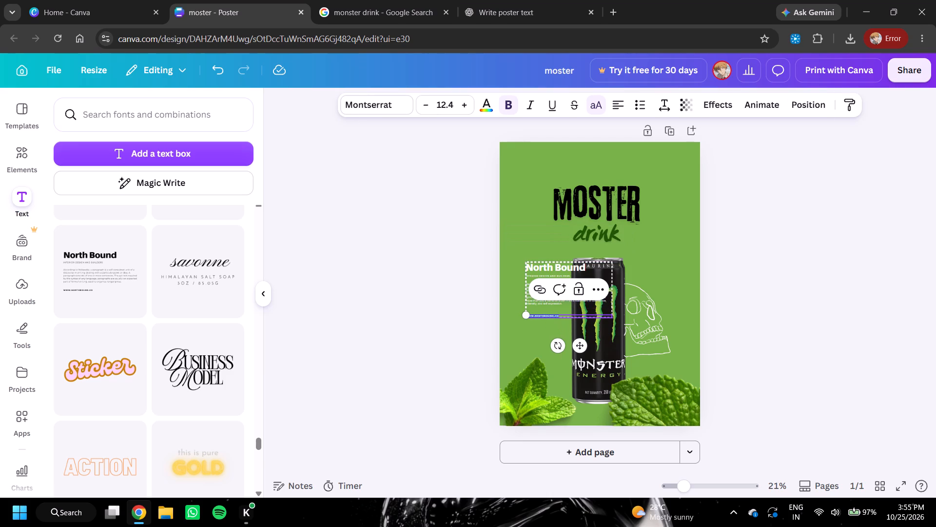
pyautogui.press('BackSpace')
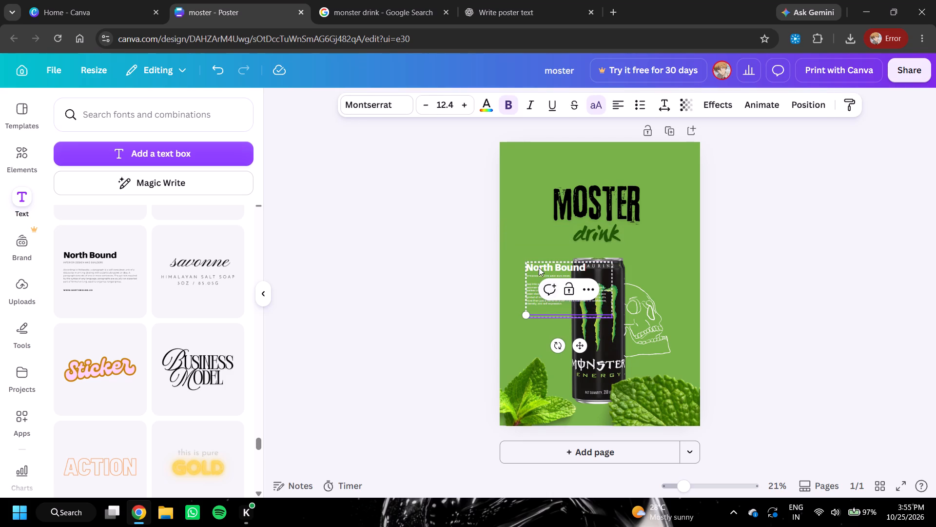
# Replace the "North Bound" heading with "energy".
pyautogui.doubleClick(537, 265)
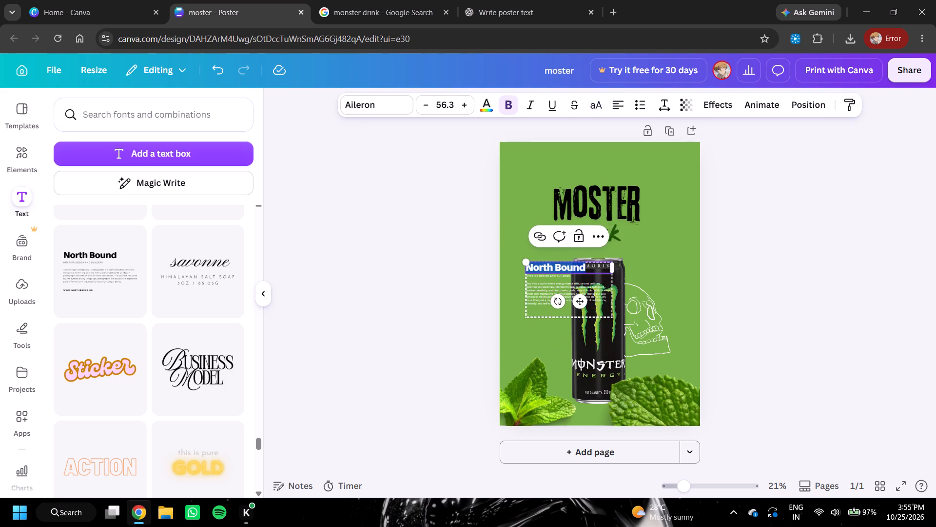
pyautogui.press('e')
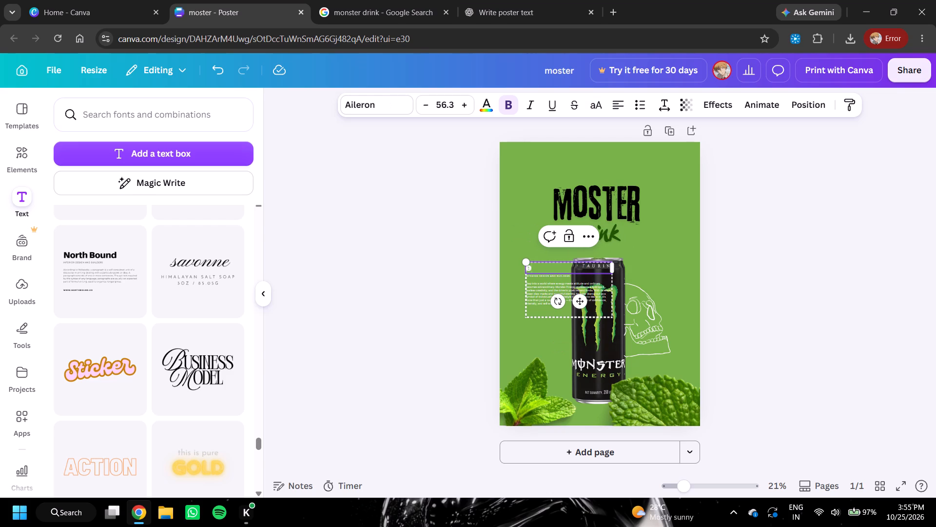
pyautogui.write('nergy')
pyautogui.click(737, 250)
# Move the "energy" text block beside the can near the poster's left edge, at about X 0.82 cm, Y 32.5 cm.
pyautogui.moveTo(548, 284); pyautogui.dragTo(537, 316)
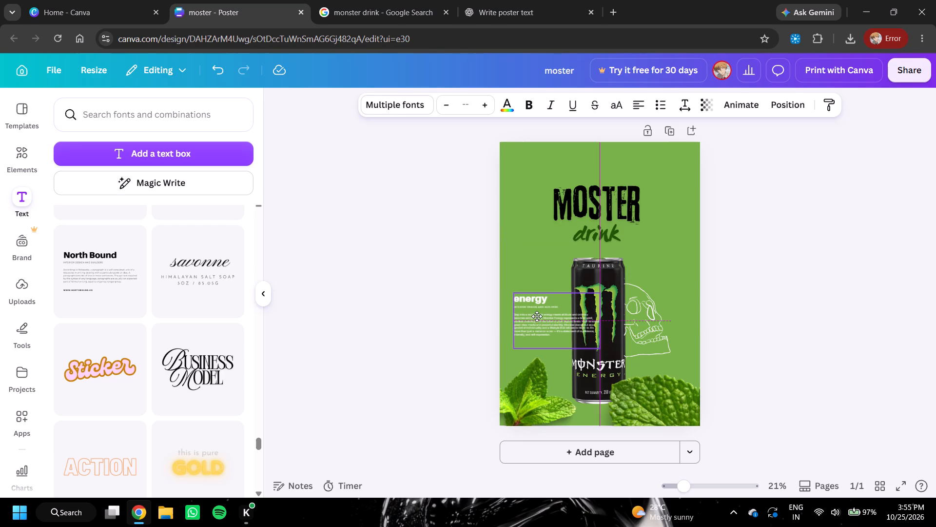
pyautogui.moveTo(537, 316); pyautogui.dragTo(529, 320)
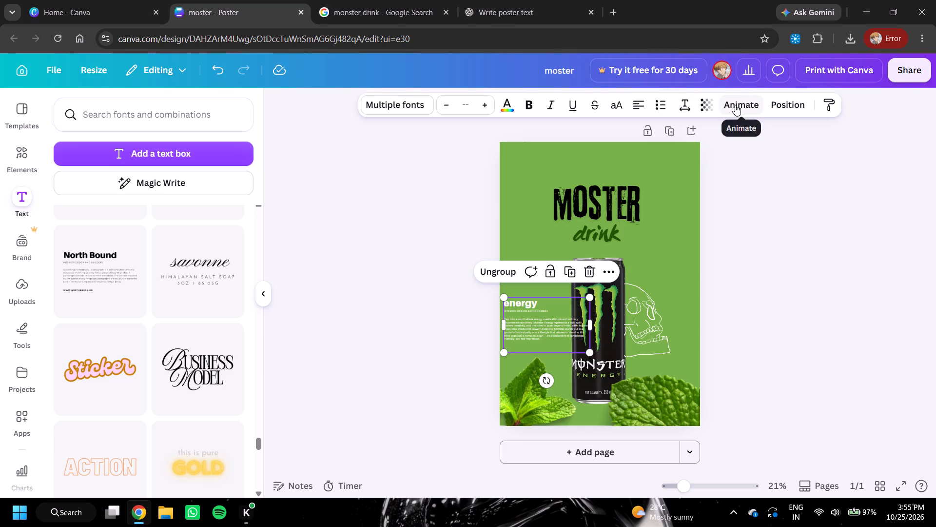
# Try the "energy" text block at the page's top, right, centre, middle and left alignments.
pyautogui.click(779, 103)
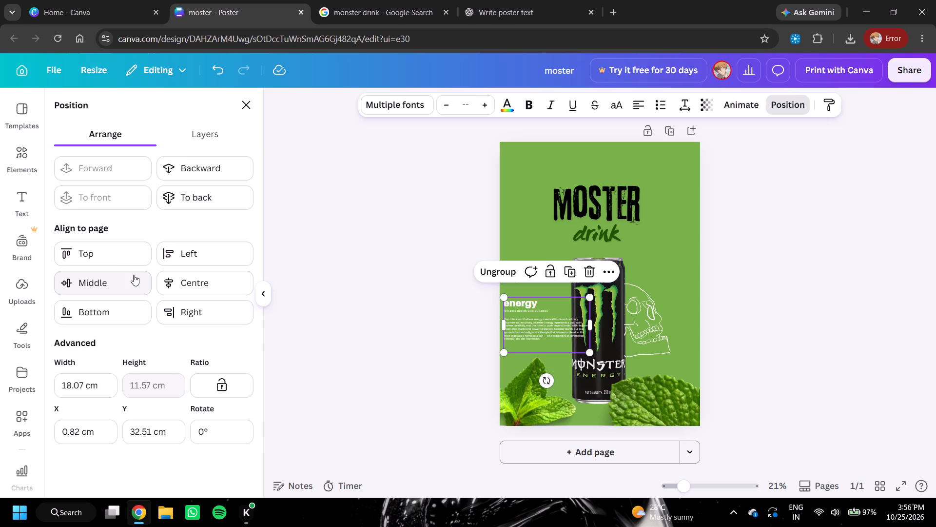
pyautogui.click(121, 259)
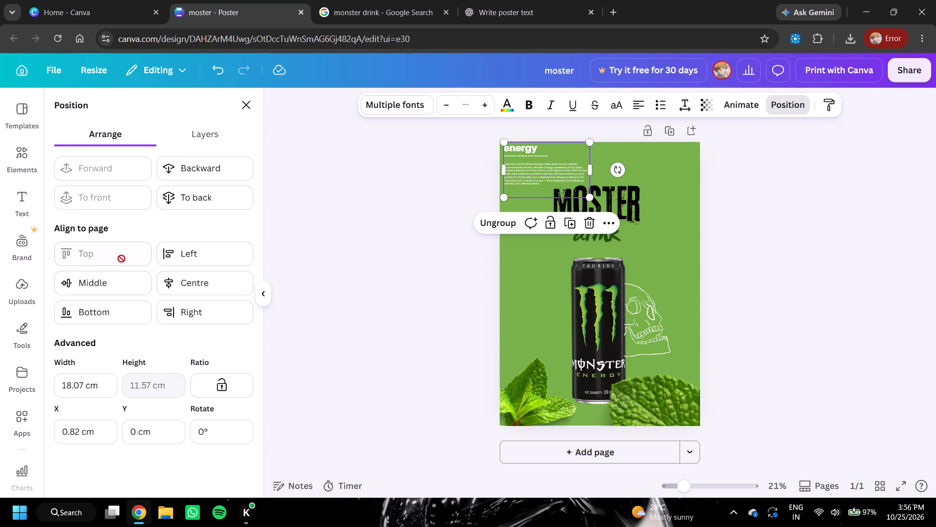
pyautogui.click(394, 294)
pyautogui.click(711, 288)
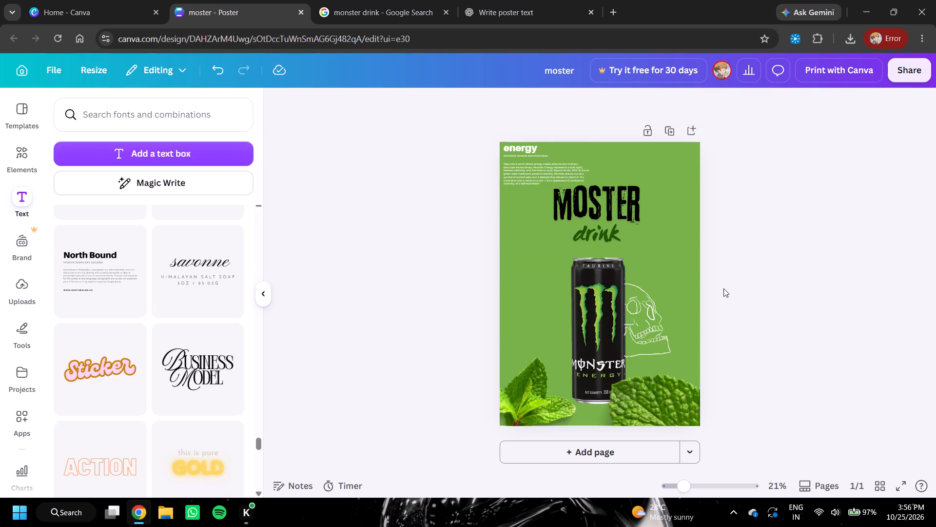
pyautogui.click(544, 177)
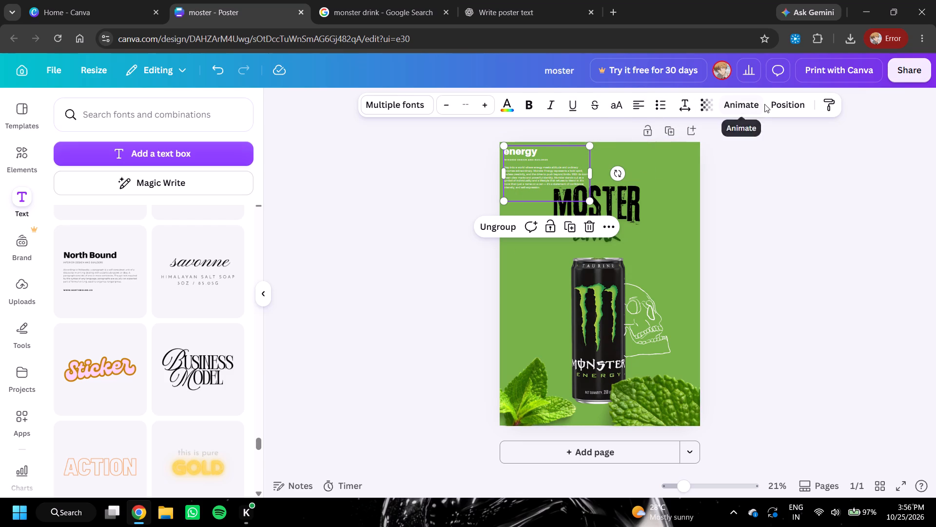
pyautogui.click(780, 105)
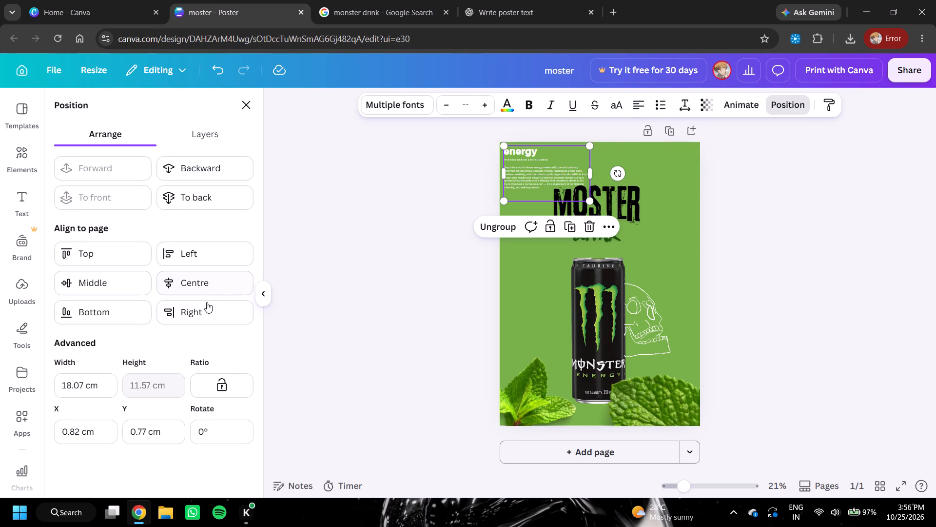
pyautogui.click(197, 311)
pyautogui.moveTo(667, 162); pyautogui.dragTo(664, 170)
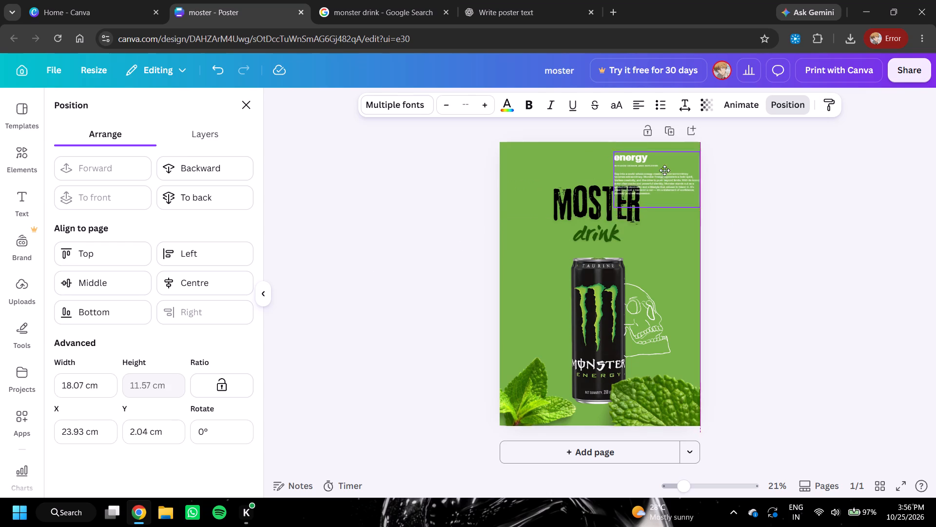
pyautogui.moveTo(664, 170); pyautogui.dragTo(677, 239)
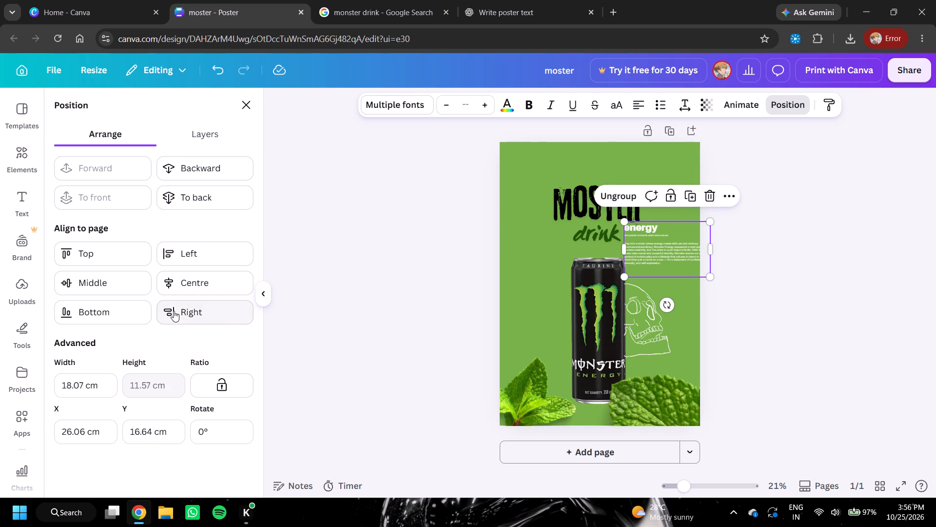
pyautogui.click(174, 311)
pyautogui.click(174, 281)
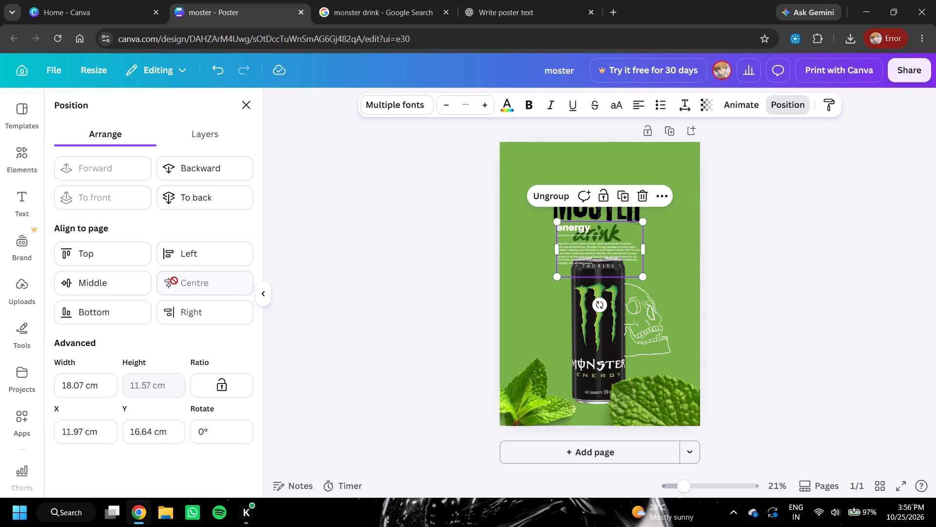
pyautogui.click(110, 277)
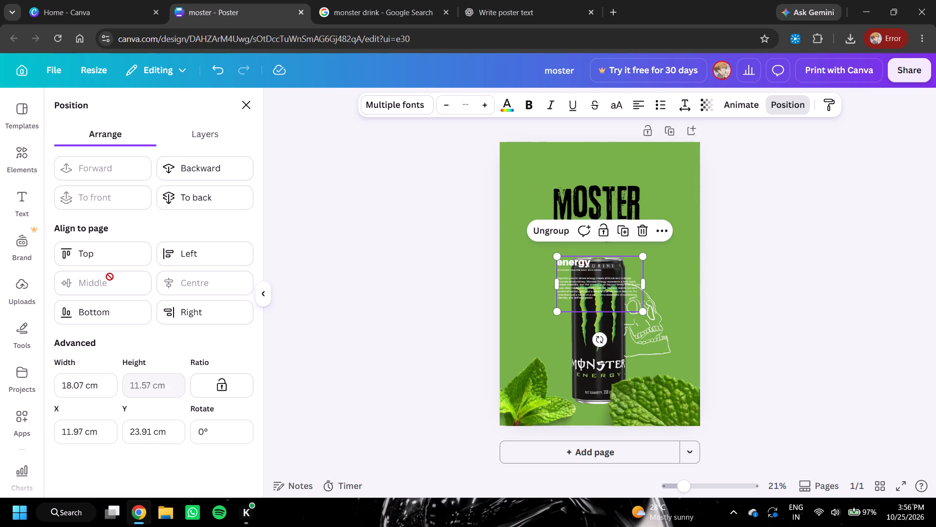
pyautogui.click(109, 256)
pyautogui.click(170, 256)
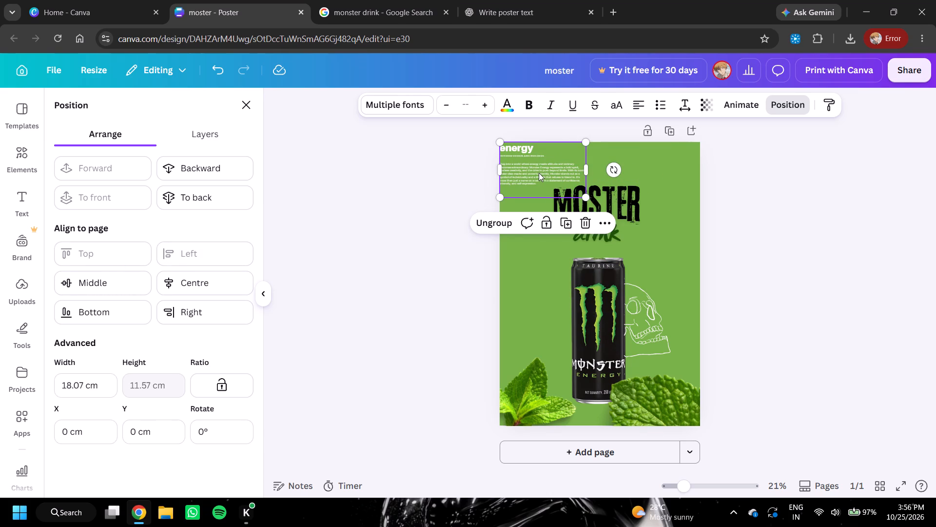
# Move the "energy" text block near the poster's left edge just above the mint leaf, at about X 0.82 cm, Y 35 cm.
pyautogui.moveTo(539, 173); pyautogui.dragTo(538, 255)
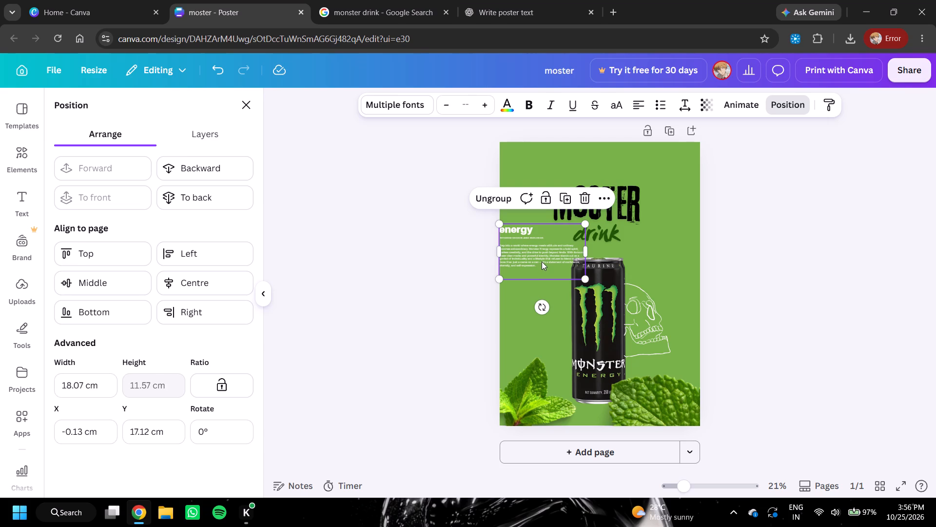
pyautogui.moveTo(539, 253); pyautogui.dragTo(545, 283)
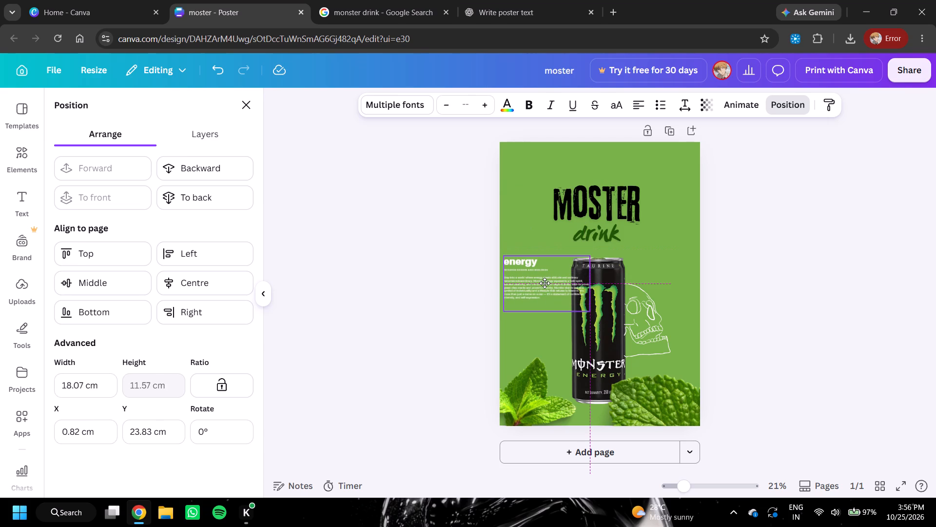
pyautogui.moveTo(545, 283); pyautogui.dragTo(544, 358)
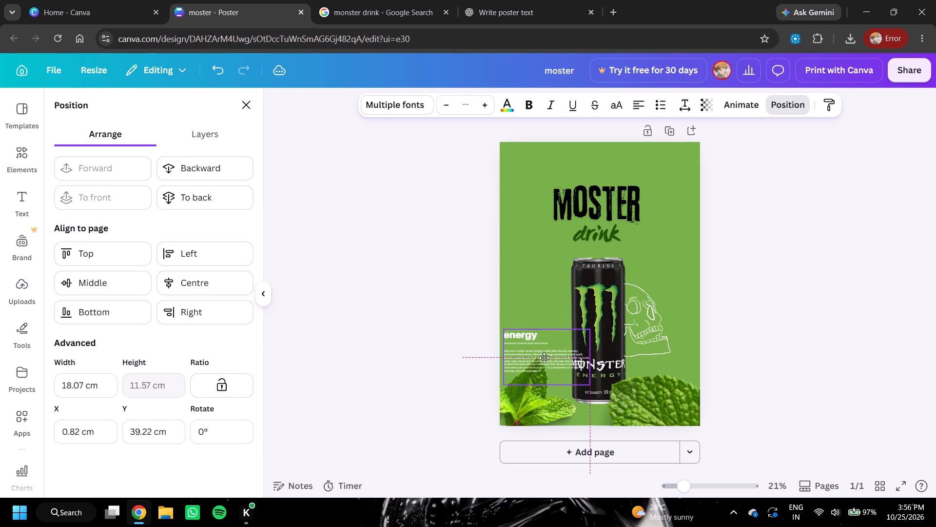
pyautogui.moveTo(544, 358); pyautogui.dragTo(543, 339)
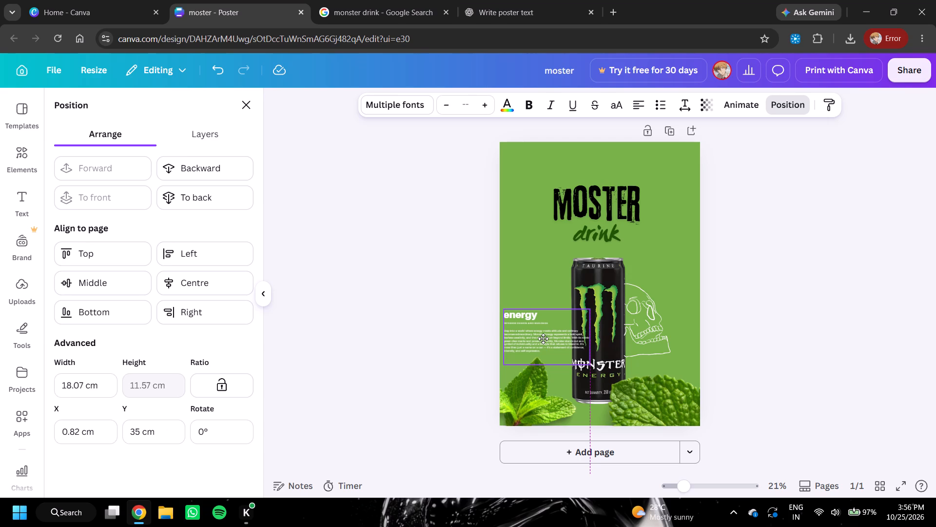
# Move the "energy" text block up beside the can to about X 1.28 cm, Y 30 cm and enlarge it to about 18.8 cm wide.
pyautogui.moveTo(543, 339); pyautogui.dragTo(547, 323)
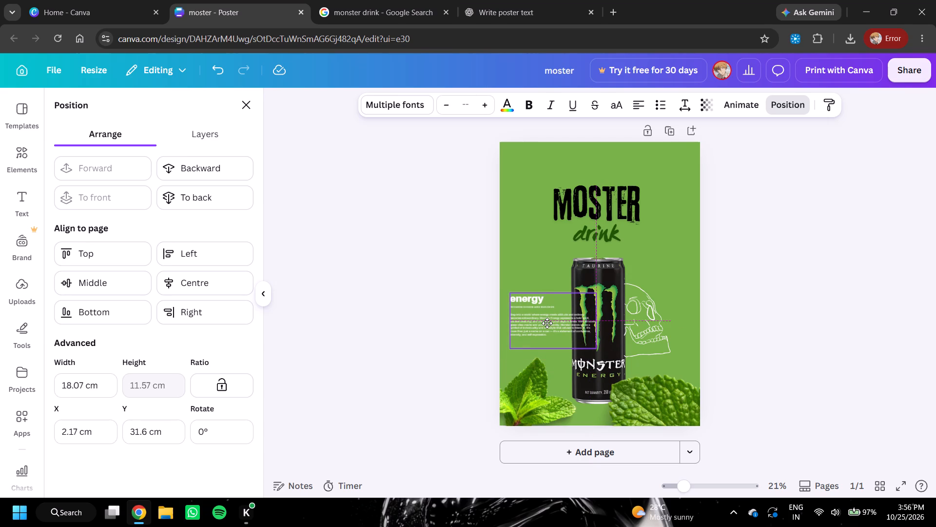
pyautogui.moveTo(547, 323); pyautogui.dragTo(546, 315)
pyautogui.moveTo(592, 343); pyautogui.dragTo(598, 352)
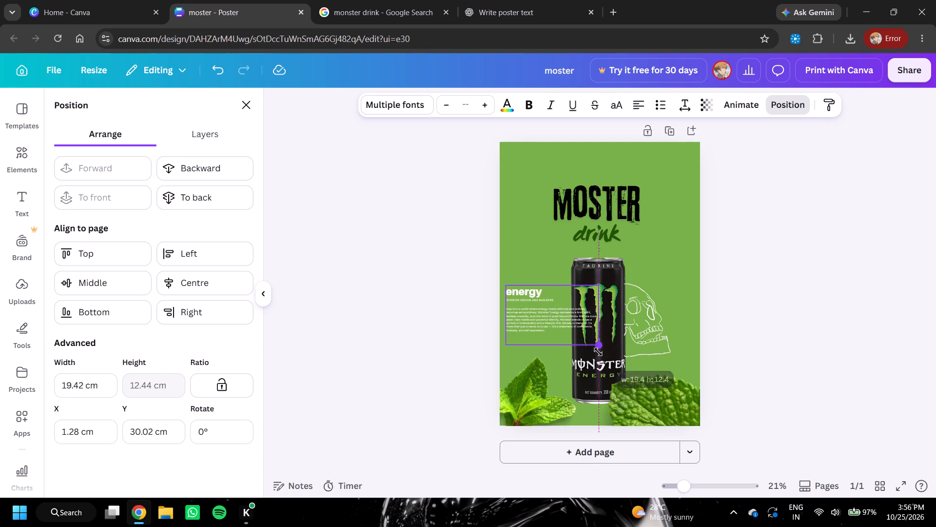
pyautogui.moveTo(598, 352); pyautogui.dragTo(595, 347)
# Narrow the description paragraph under "energy" to about 13.9 cm wide so its lines end at the can's edge.
pyautogui.doubleClick(570, 315)
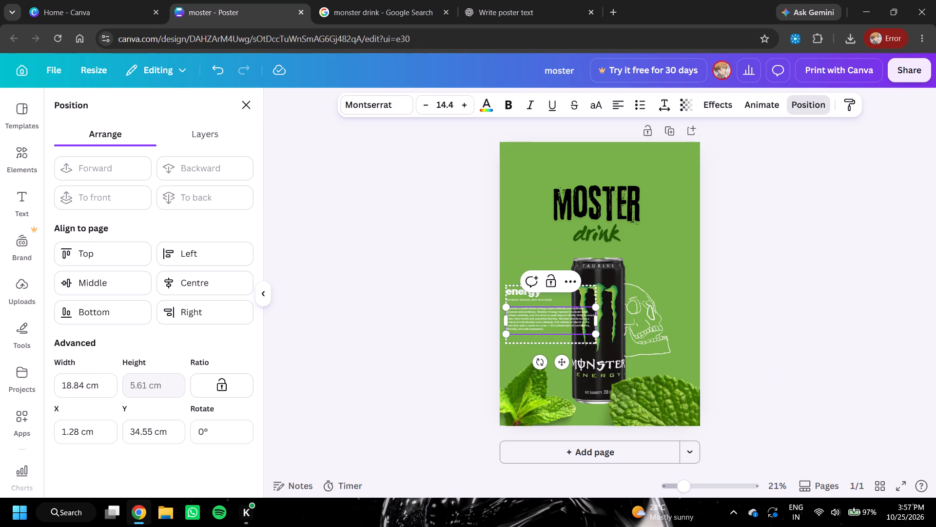
pyautogui.click(810, 305)
pyautogui.click(587, 296)
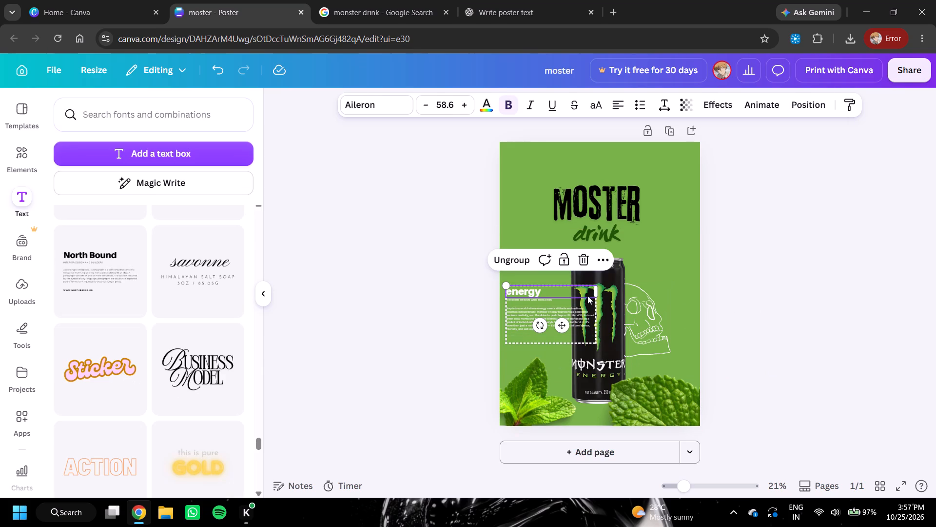
pyautogui.click(778, 294)
pyautogui.doubleClick(564, 318)
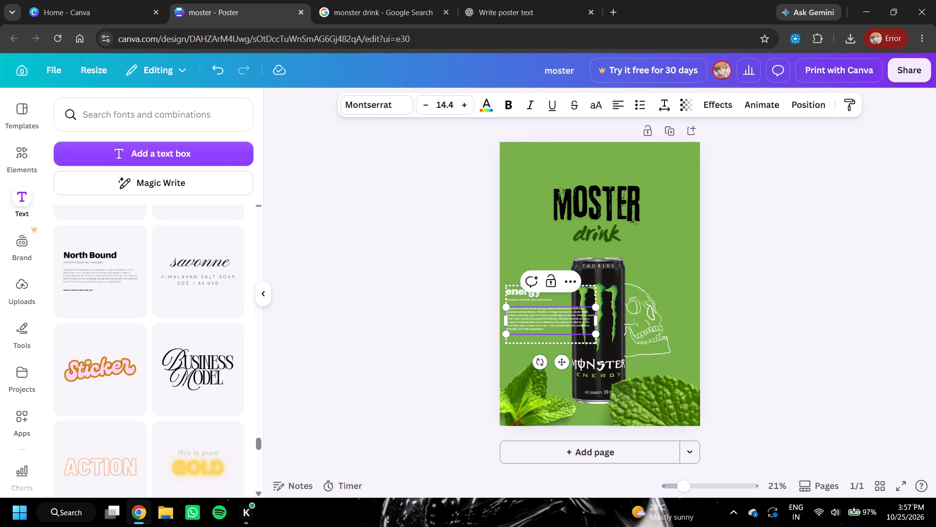
pyautogui.moveTo(598, 318); pyautogui.dragTo(586, 321)
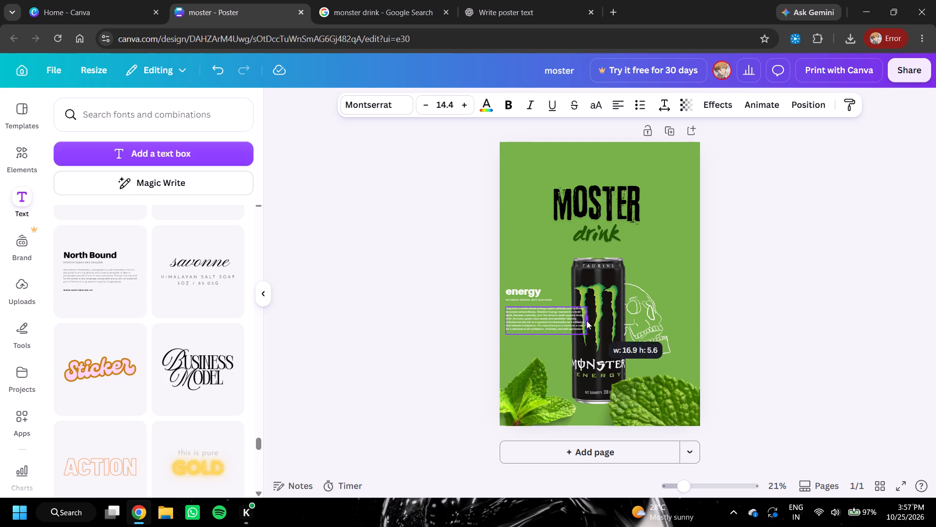
pyautogui.moveTo(586, 321); pyautogui.dragTo(574, 325)
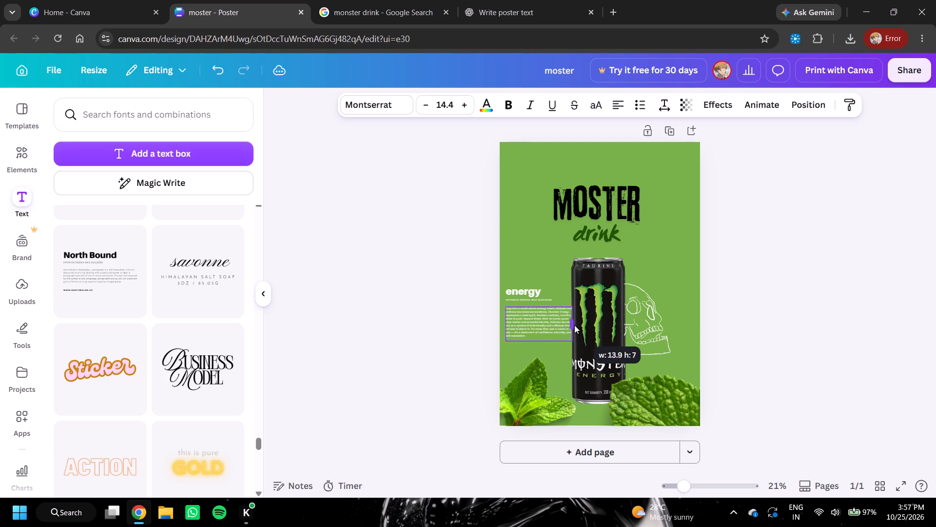
pyautogui.moveTo(574, 325); pyautogui.dragTo(573, 325)
pyautogui.click(706, 307)
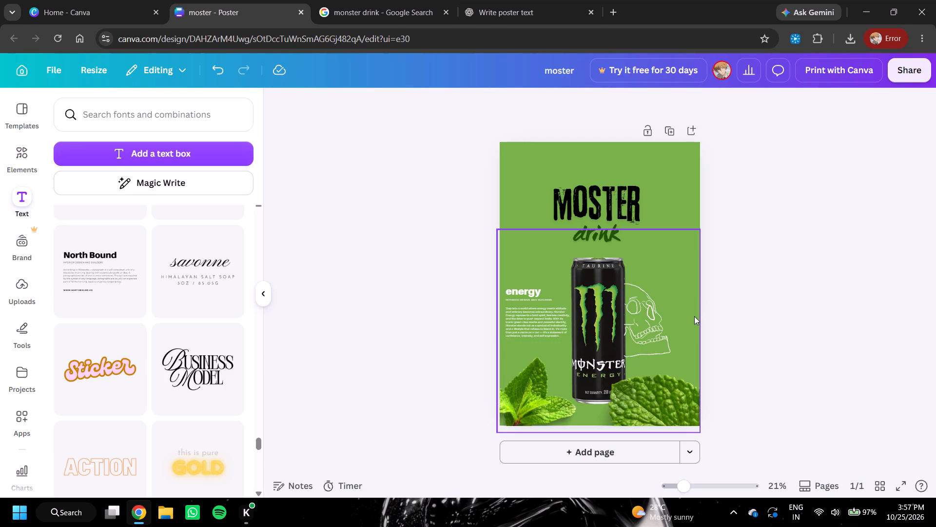
# Replace the small subheading beneath "energy" with "monster energy drink".
pyautogui.click(521, 300)
pyautogui.doubleClick(521, 299)
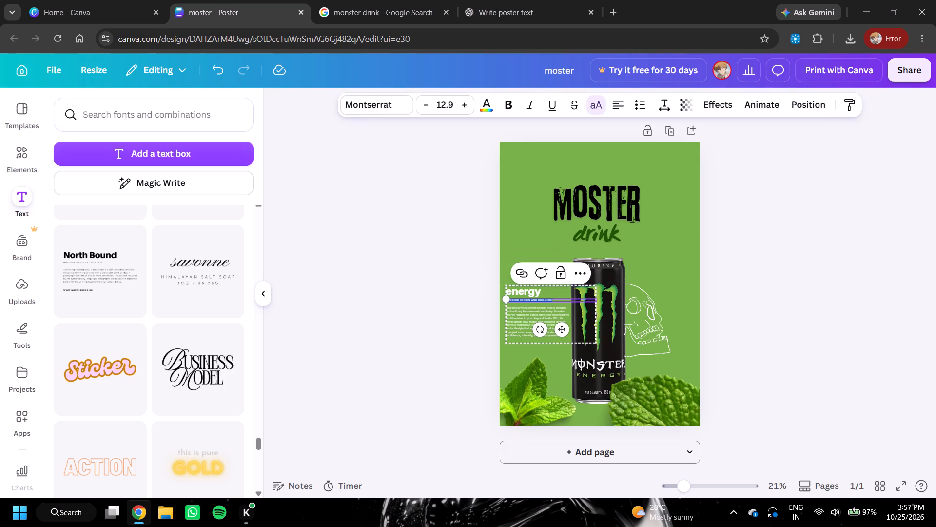
pyautogui.press('BackSpace')
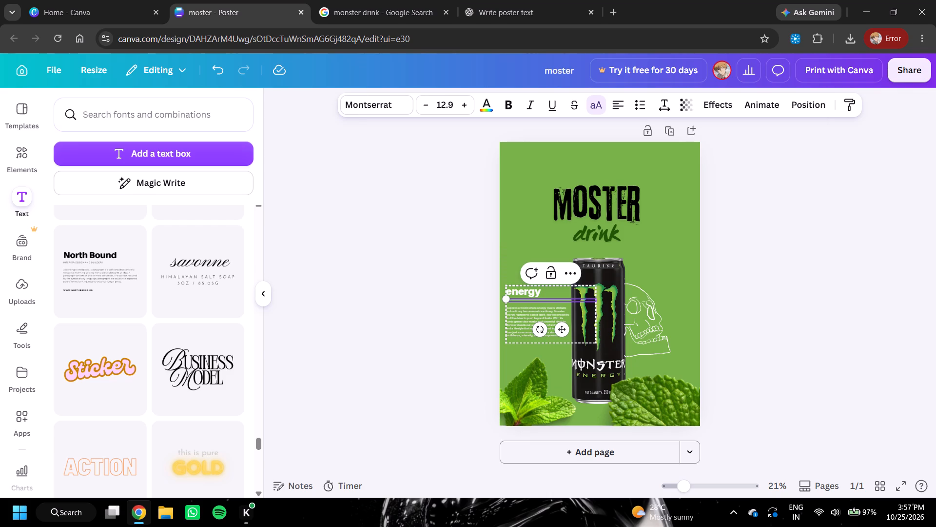
pyautogui.write('monster')
pyautogui.press('space')
pyautogui.write('ev')
pyautogui.press('BackSpace')
pyautogui.write('nergy drink')
pyautogui.click(750, 294)
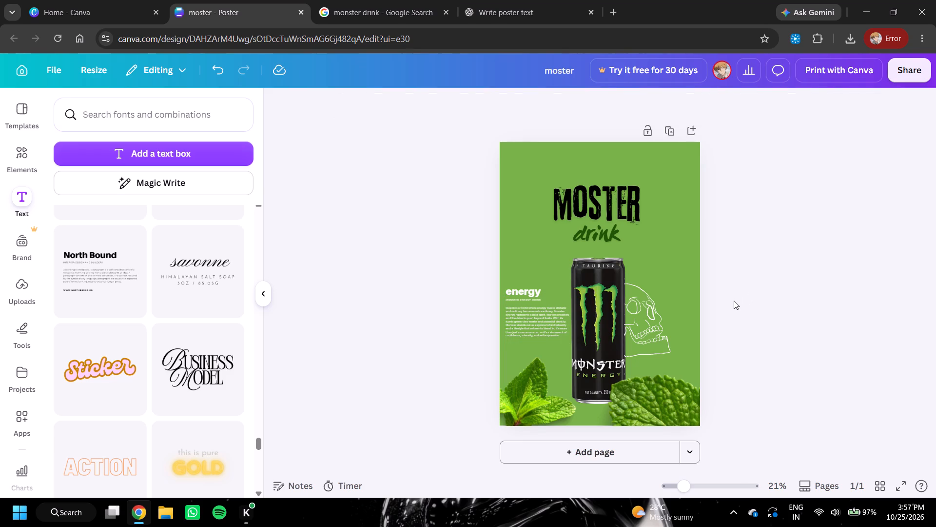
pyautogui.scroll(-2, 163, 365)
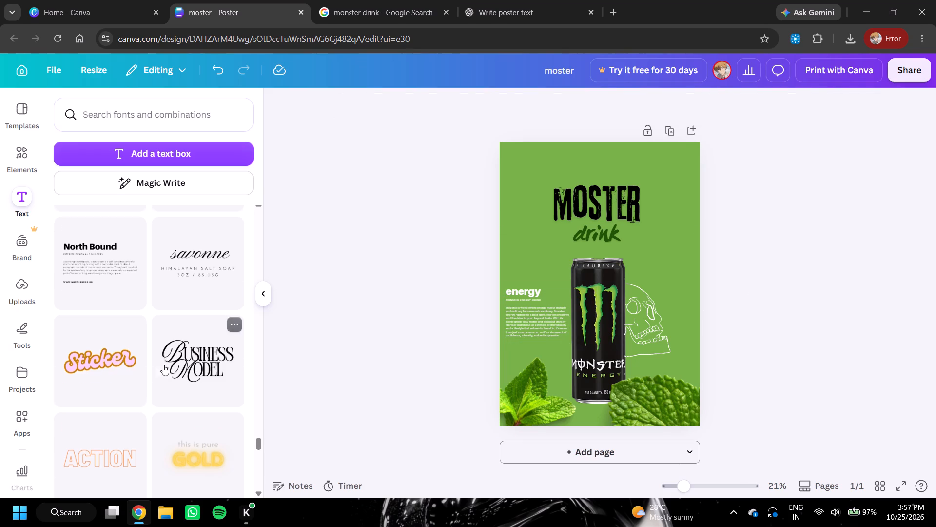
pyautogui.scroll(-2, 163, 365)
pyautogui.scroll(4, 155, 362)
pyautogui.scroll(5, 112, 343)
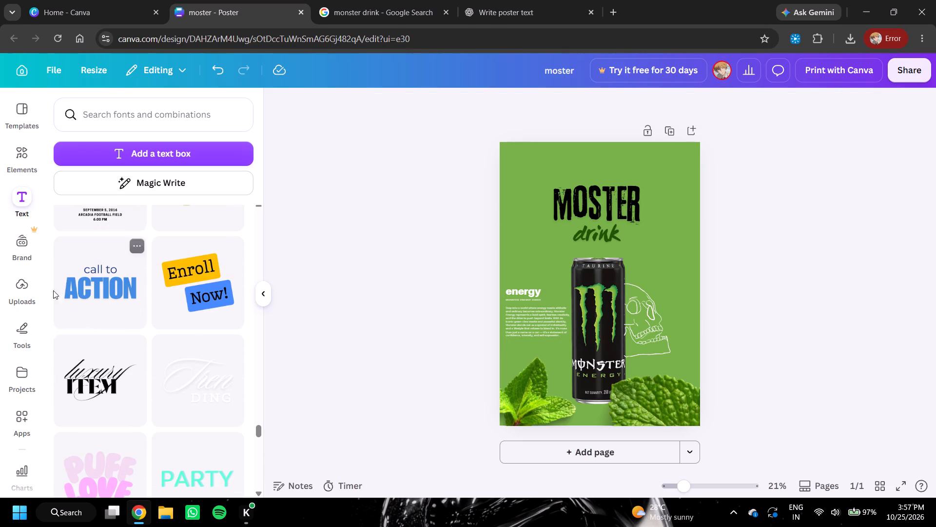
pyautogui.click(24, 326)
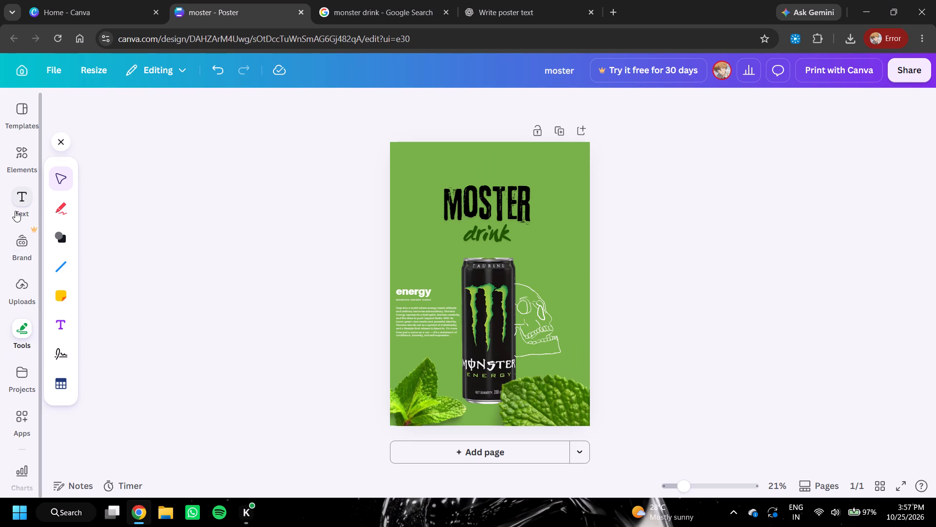
# Search the elements library for "water drops".
pyautogui.click(19, 172)
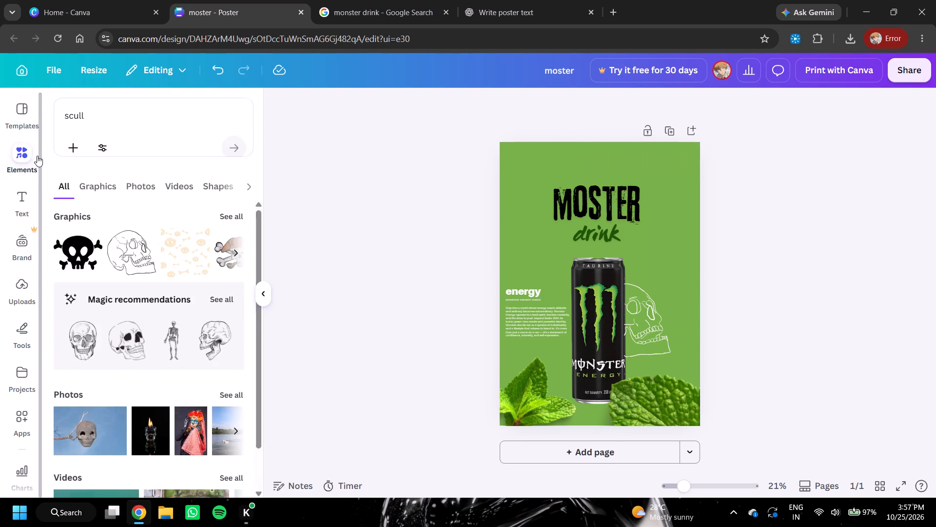
pyautogui.moveTo(107, 112); pyautogui.dragTo(70, 116)
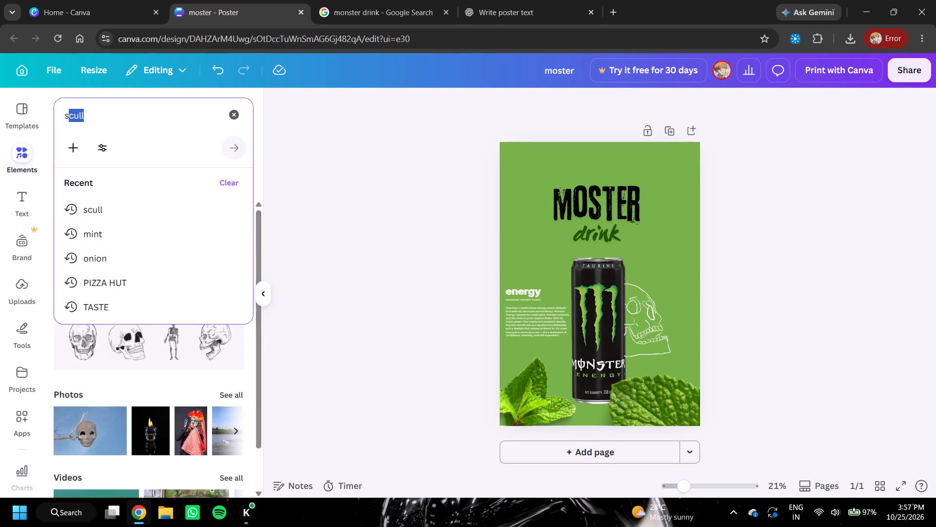
pyautogui.moveTo(70, 116); pyautogui.dragTo(55, 119)
pyautogui.press('BackSpace')
pyautogui.write('water')
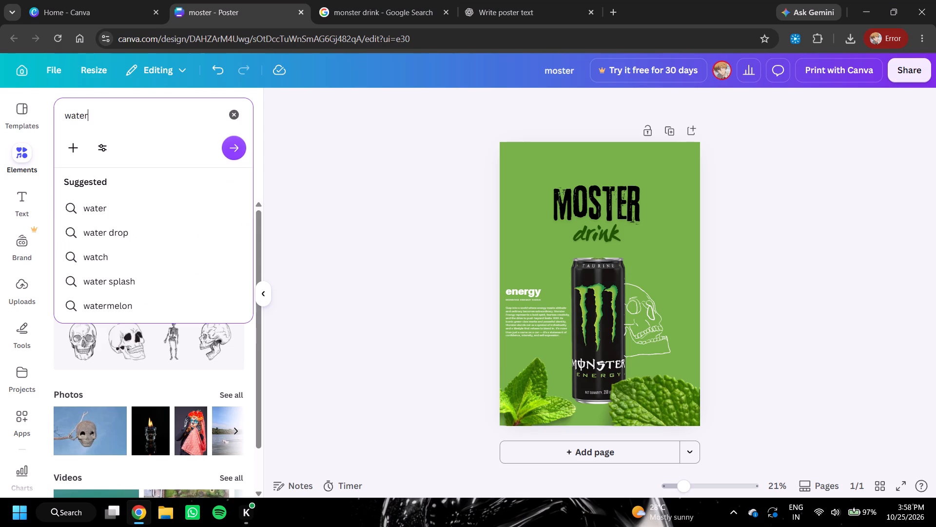
pyautogui.press('space')
pyautogui.write('drops')
pyautogui.press('Return')
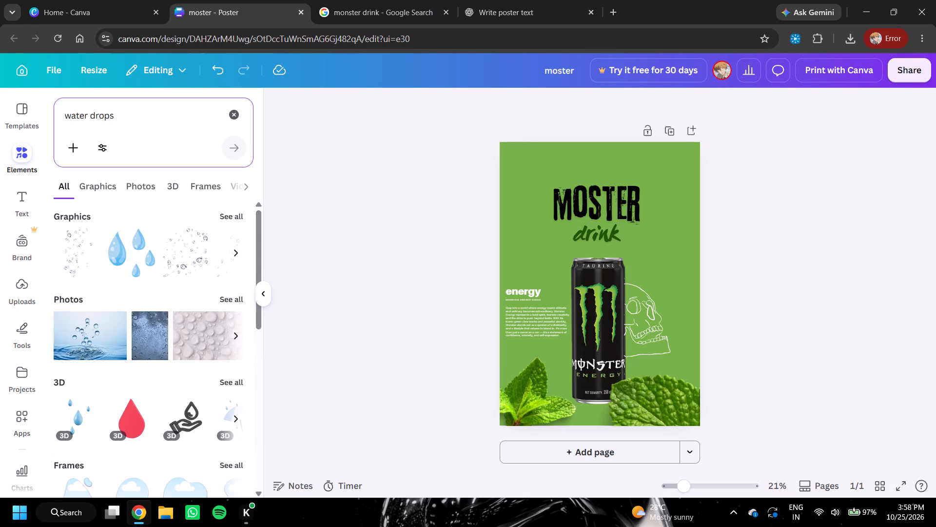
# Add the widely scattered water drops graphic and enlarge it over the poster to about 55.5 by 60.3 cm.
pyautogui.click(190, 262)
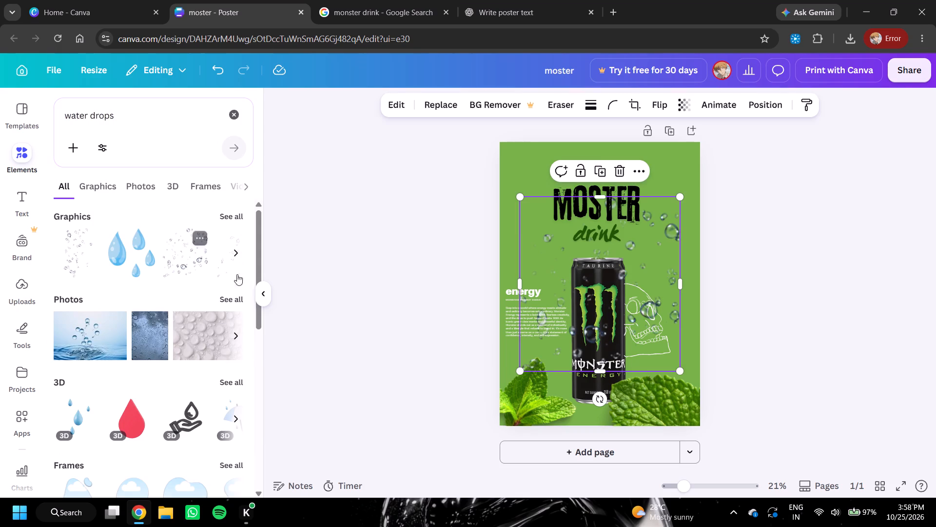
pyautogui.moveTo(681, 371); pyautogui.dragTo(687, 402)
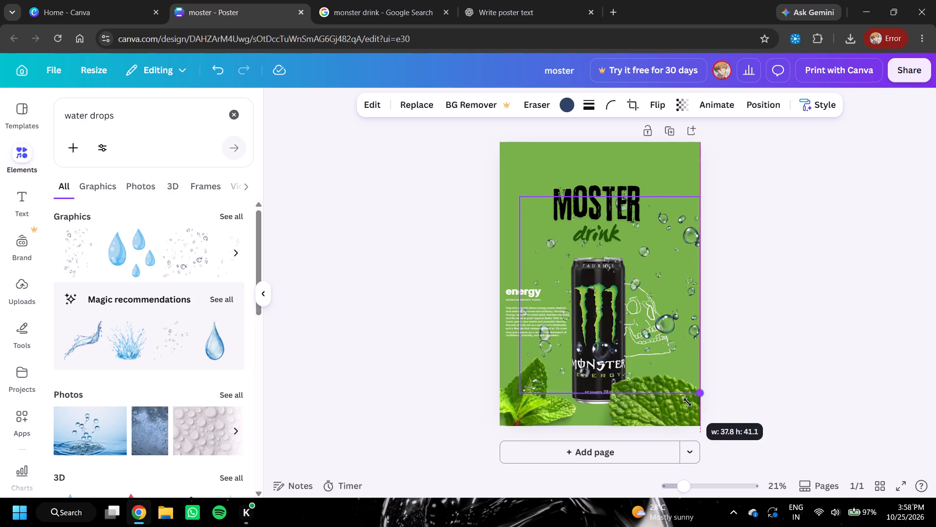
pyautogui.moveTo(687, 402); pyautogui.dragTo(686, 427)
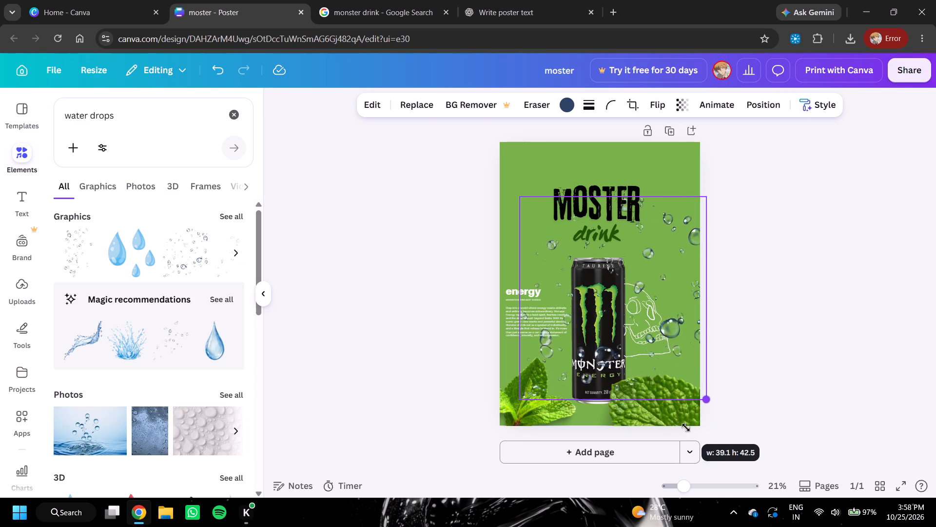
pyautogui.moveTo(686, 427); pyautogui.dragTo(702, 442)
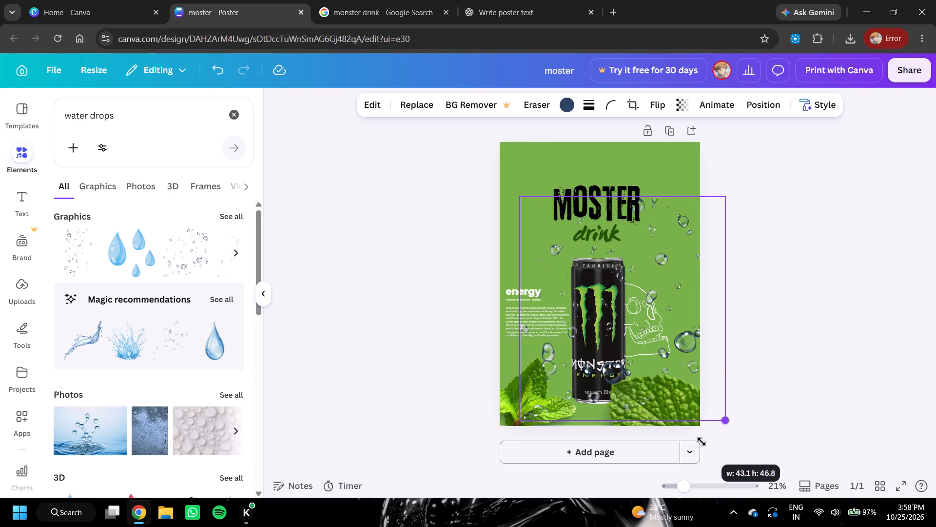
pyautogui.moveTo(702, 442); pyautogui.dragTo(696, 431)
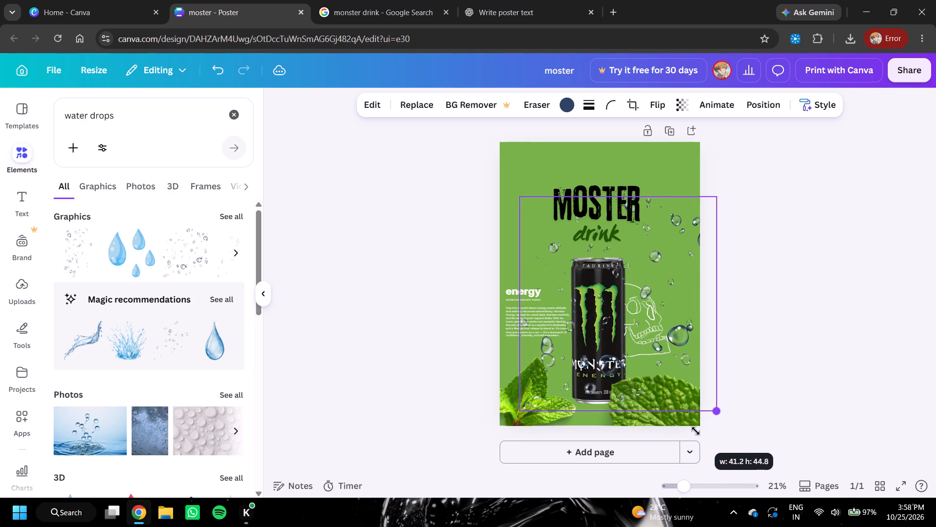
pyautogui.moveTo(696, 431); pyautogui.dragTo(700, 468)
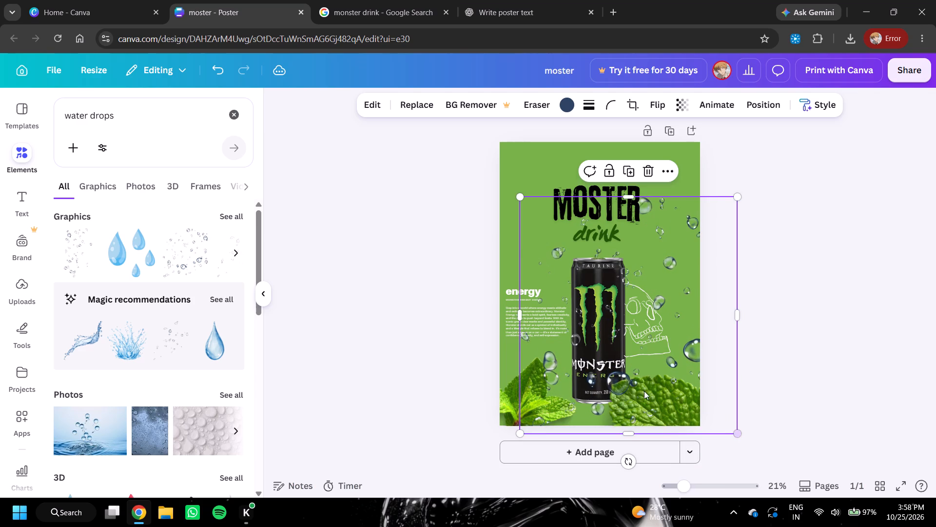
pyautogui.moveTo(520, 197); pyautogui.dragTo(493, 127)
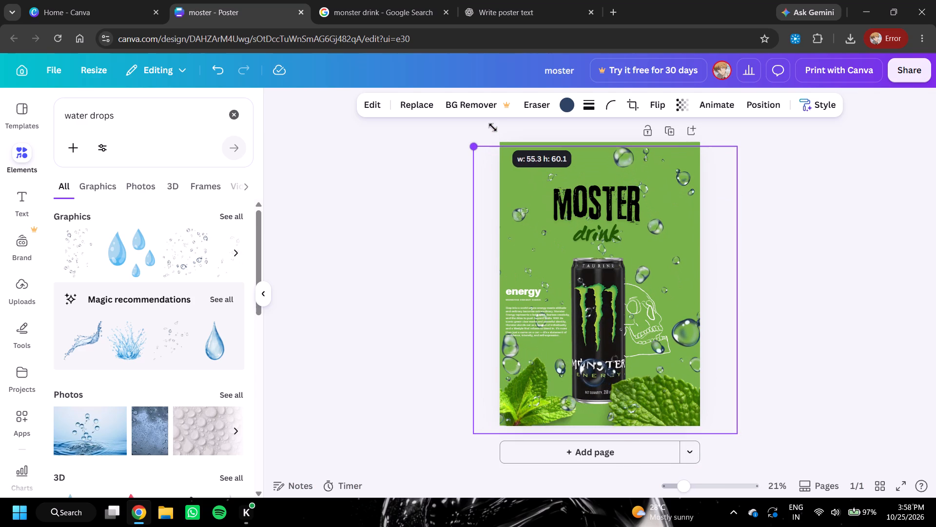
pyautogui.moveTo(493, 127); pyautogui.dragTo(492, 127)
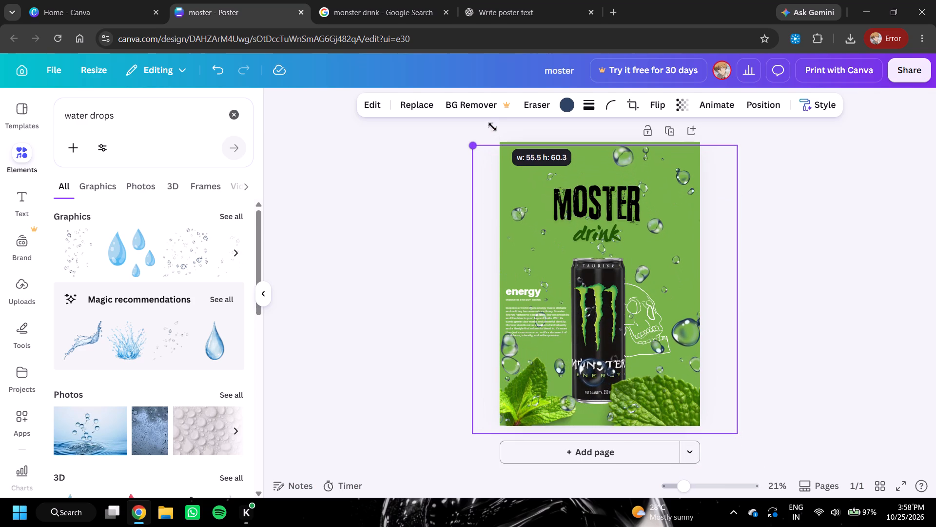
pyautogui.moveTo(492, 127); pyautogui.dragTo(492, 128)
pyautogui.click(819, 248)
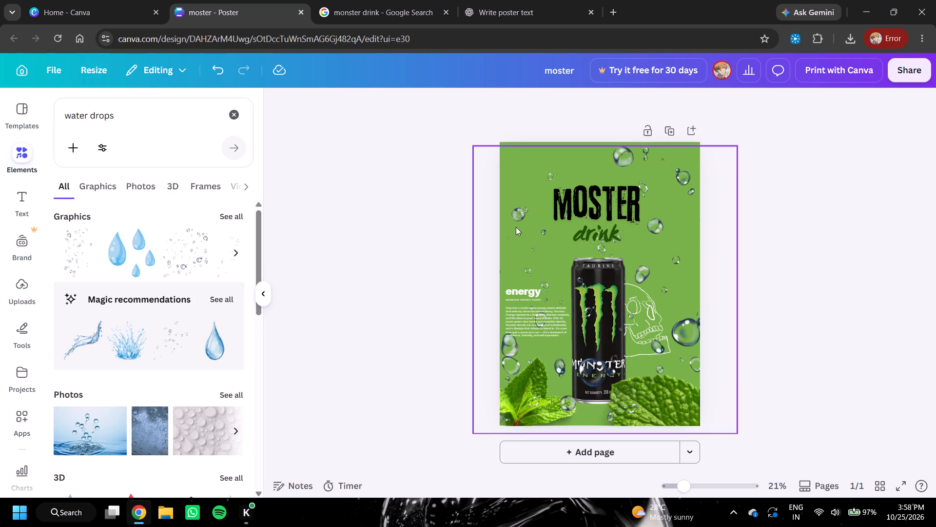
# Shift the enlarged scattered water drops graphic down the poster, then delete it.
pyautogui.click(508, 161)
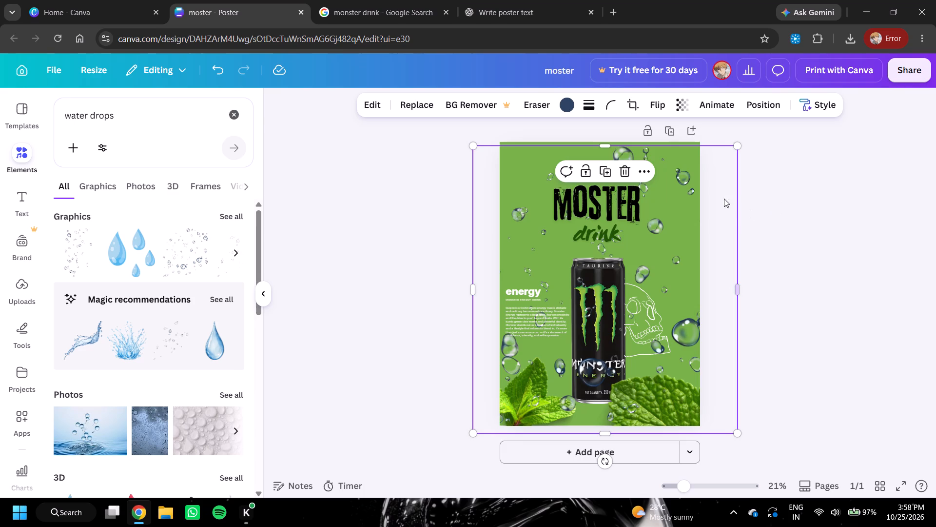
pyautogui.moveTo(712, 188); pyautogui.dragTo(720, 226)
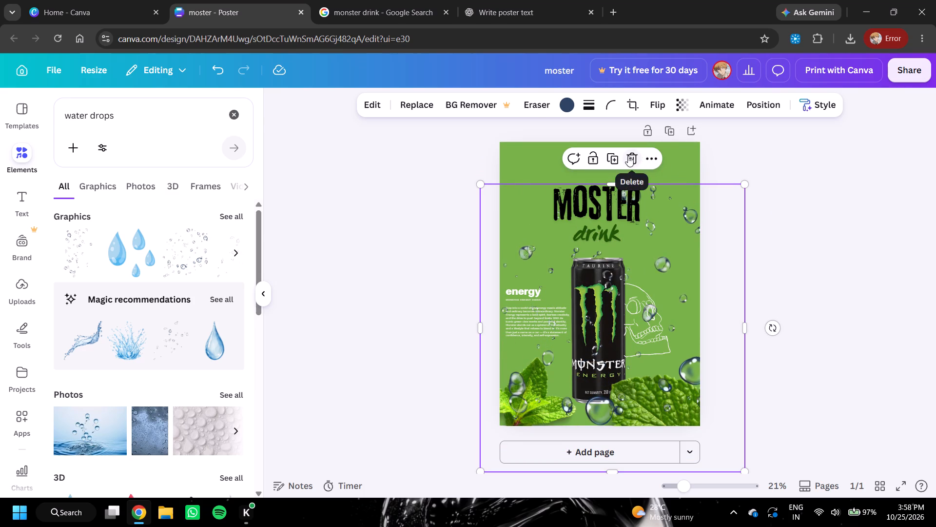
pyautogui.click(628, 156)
# Add the tall, narrow water drops graphic over the title and can, keeping one copy and deleting the duplicate.
pyautogui.doubleClick(86, 251)
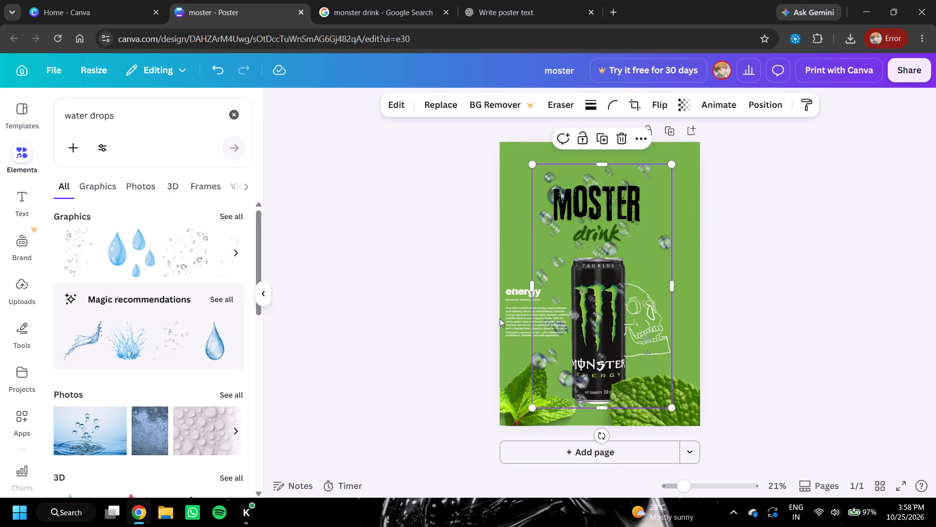
pyautogui.click(621, 140)
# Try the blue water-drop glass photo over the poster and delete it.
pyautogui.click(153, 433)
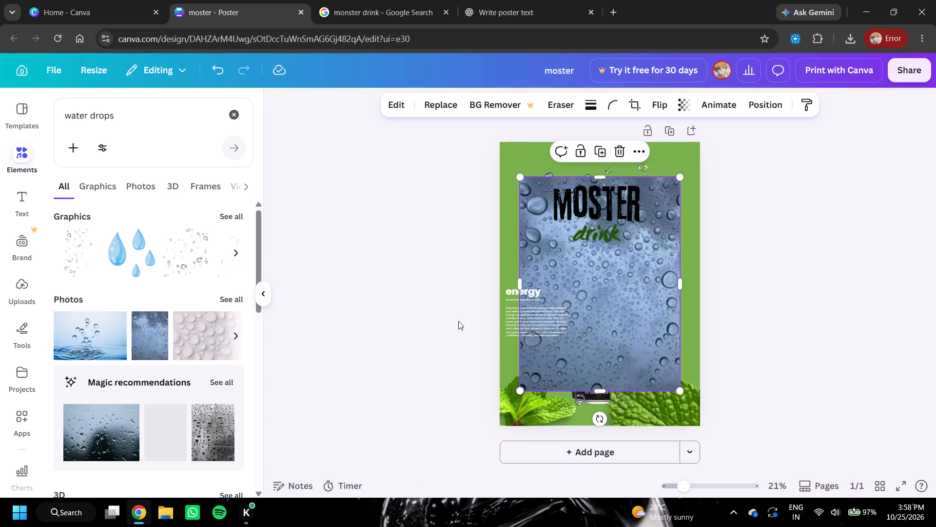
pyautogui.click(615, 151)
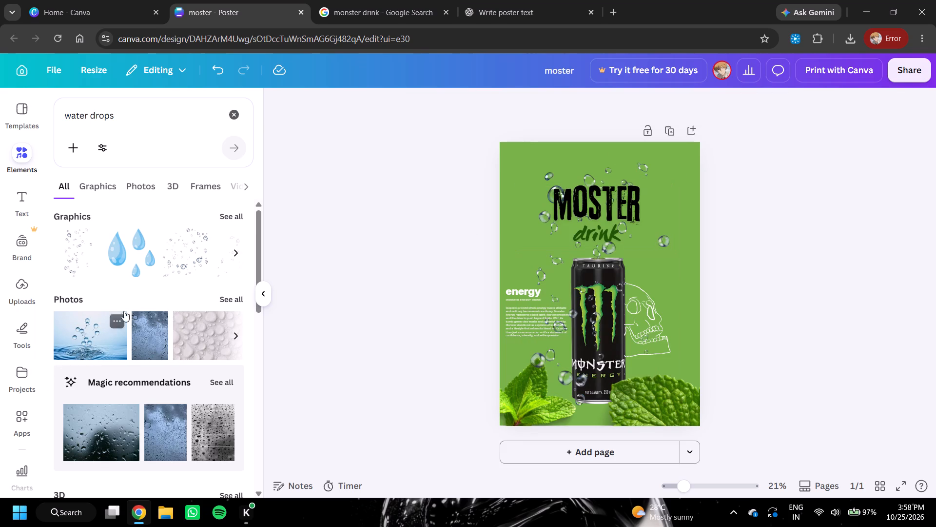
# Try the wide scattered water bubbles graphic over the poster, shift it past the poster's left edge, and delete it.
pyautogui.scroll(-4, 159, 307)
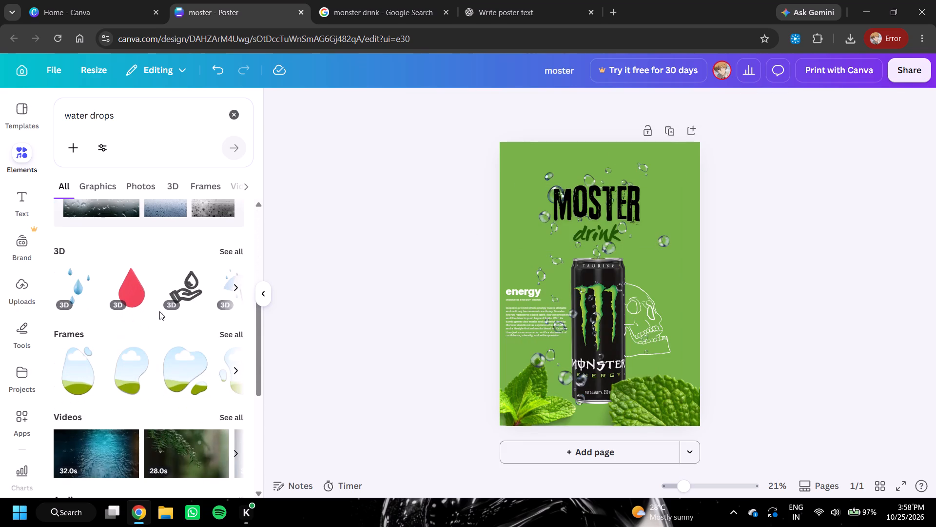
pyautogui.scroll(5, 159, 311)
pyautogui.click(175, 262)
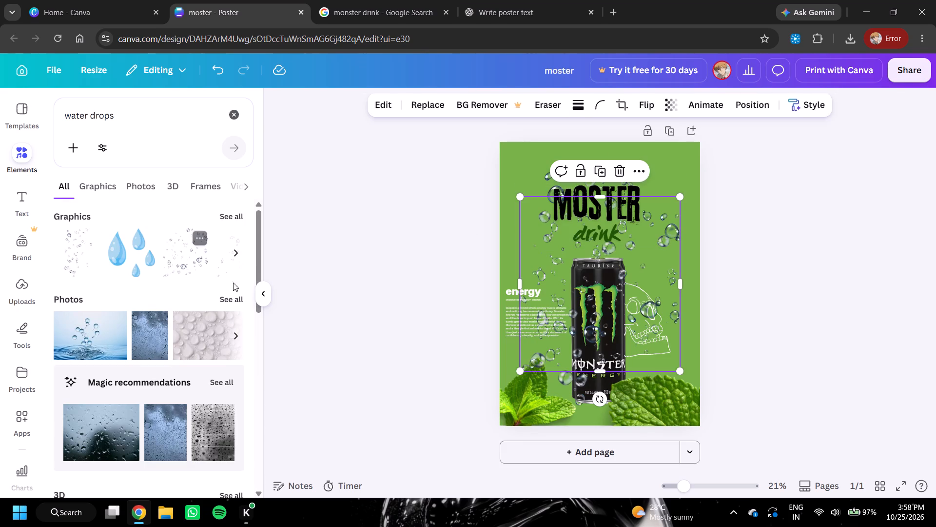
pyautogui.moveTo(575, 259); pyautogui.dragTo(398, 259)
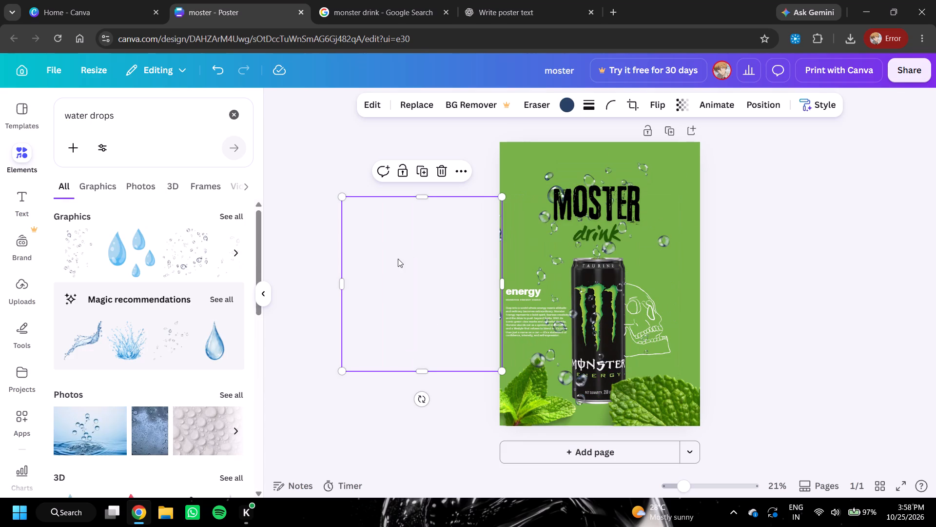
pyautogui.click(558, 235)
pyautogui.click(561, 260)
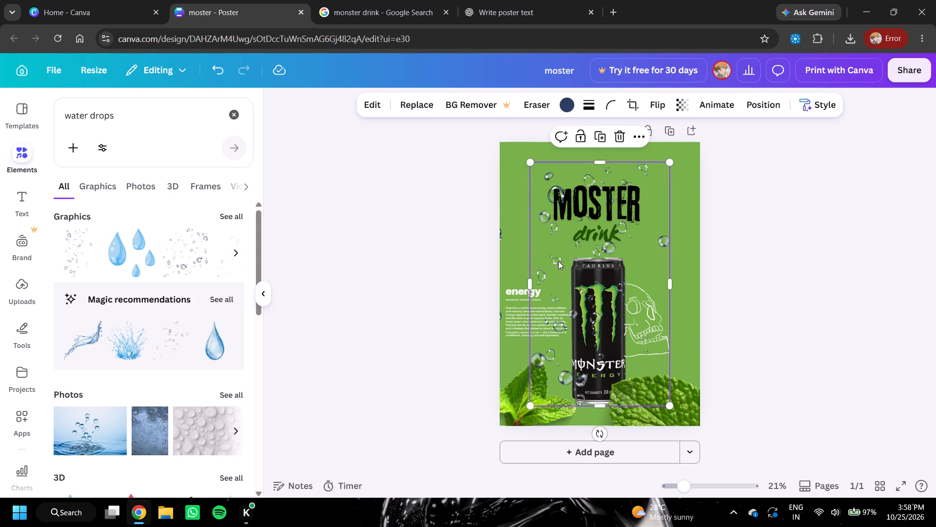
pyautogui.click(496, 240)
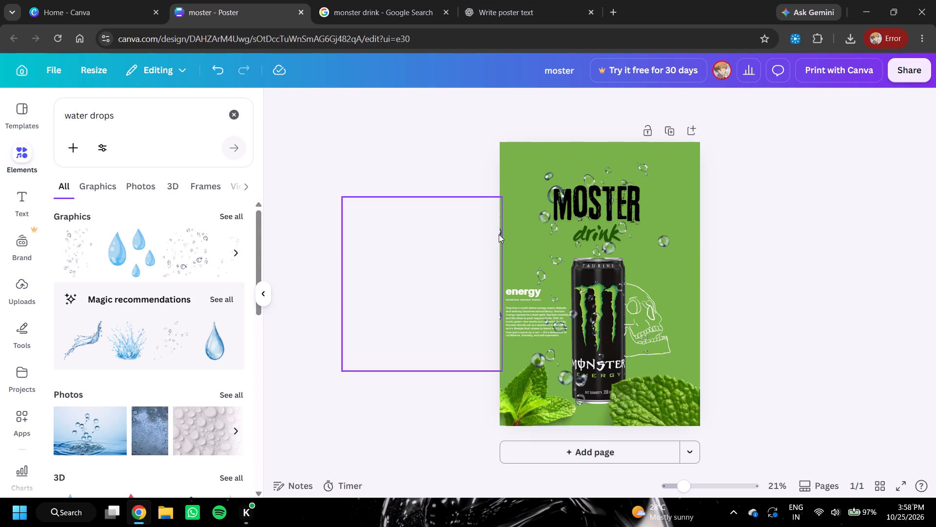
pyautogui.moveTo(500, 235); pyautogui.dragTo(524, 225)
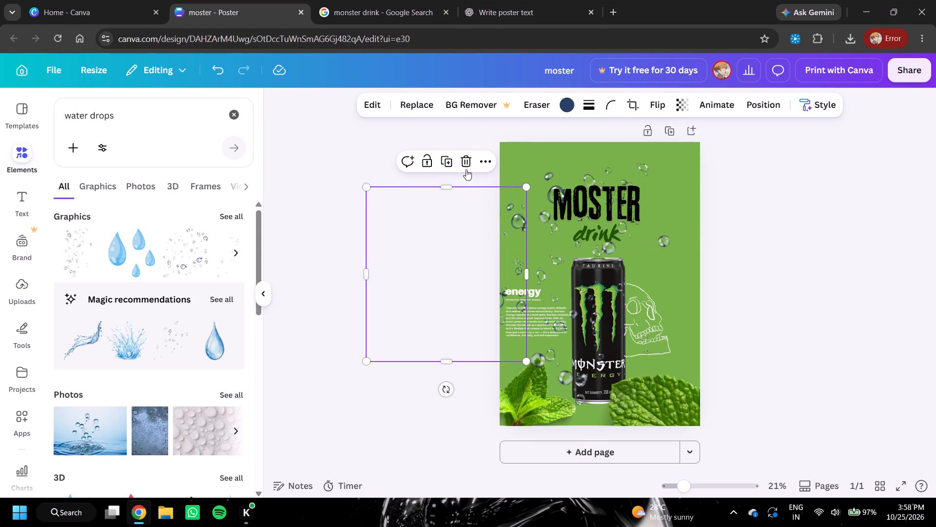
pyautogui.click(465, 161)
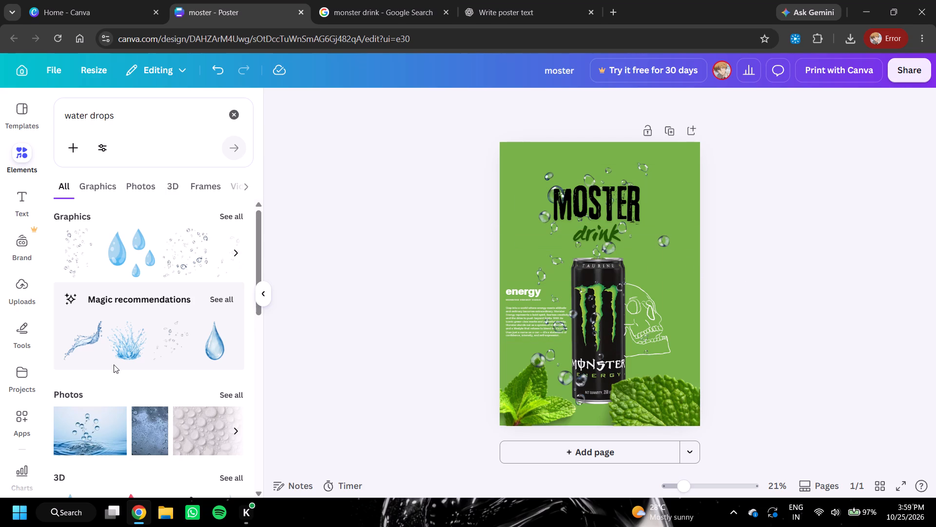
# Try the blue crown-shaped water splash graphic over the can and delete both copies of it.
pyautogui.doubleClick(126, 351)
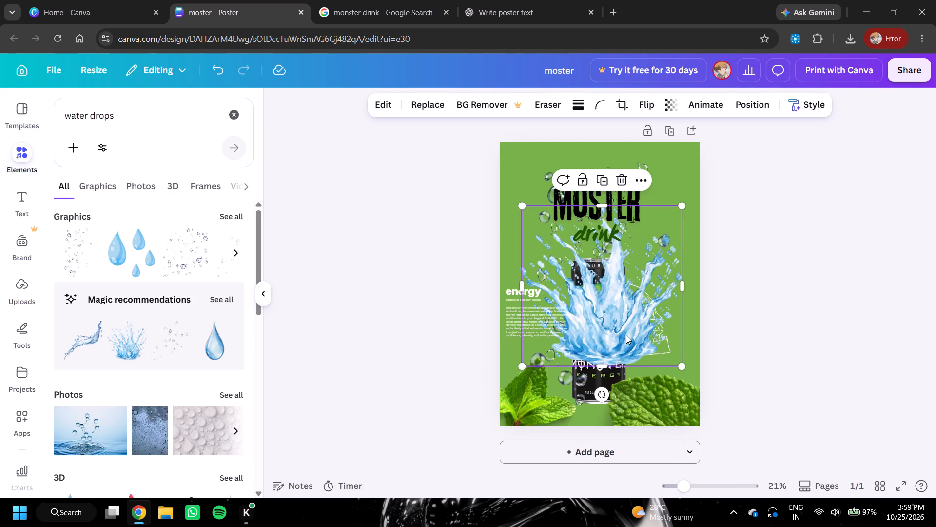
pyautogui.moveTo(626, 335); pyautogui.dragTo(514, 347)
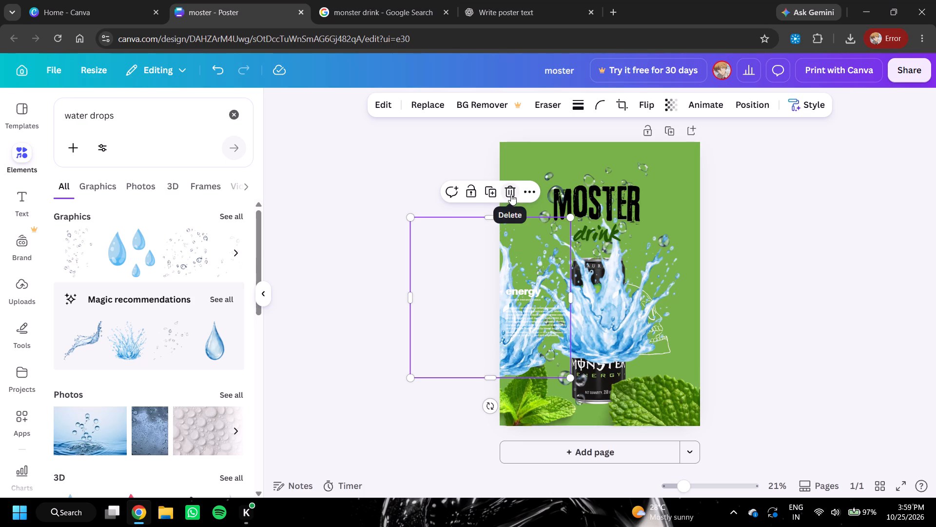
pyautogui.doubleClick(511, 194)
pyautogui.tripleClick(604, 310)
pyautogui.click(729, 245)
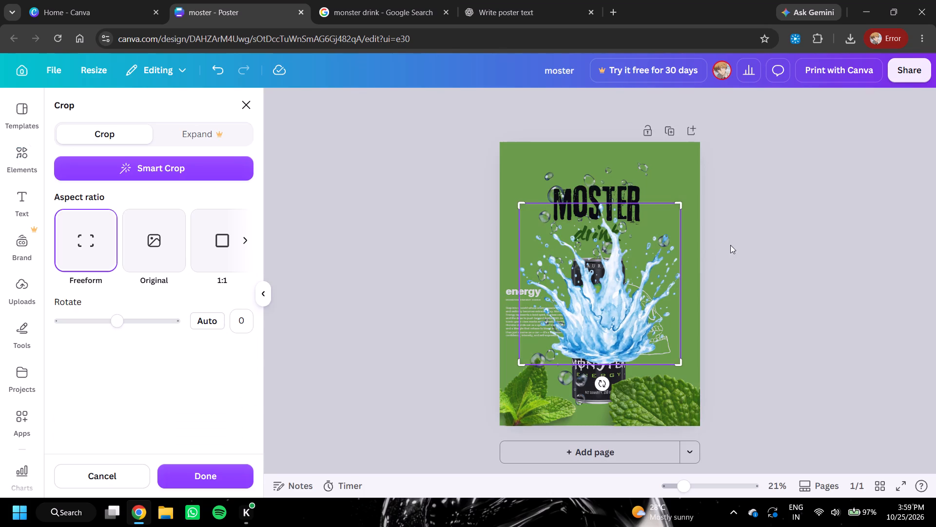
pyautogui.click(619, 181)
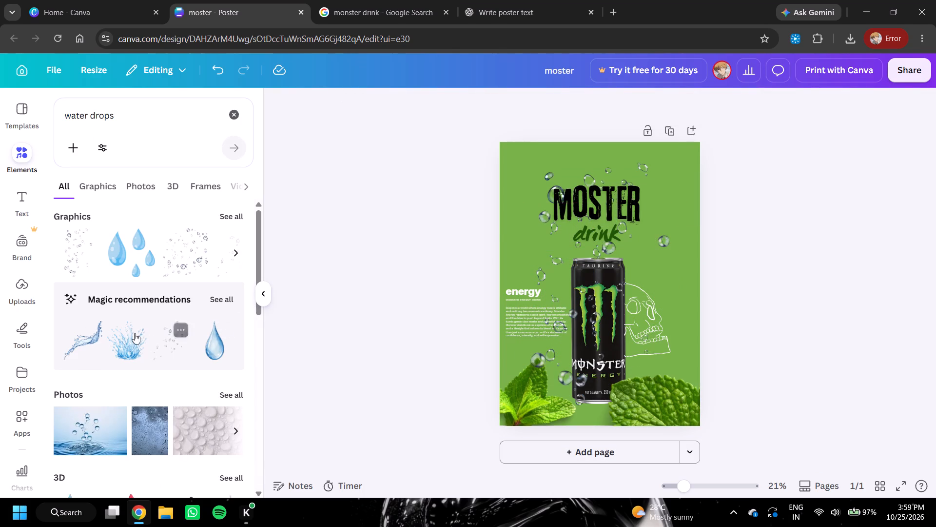
# Add the curved blue water splash graphic and place it diagonally across the middle of the can.
pyautogui.click(86, 350)
pyautogui.moveTo(615, 284); pyautogui.dragTo(616, 287)
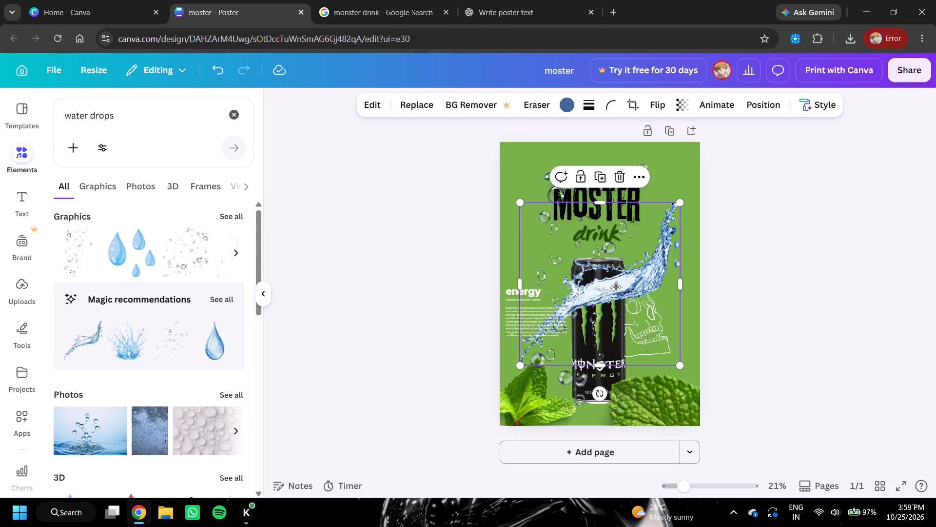
pyautogui.moveTo(616, 287); pyautogui.dragTo(613, 308)
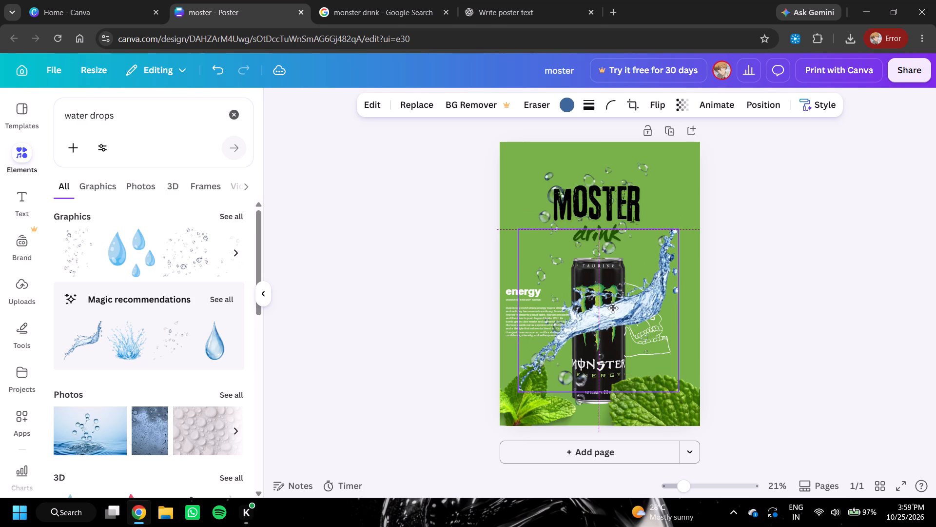
pyautogui.moveTo(613, 308); pyautogui.dragTo(611, 302)
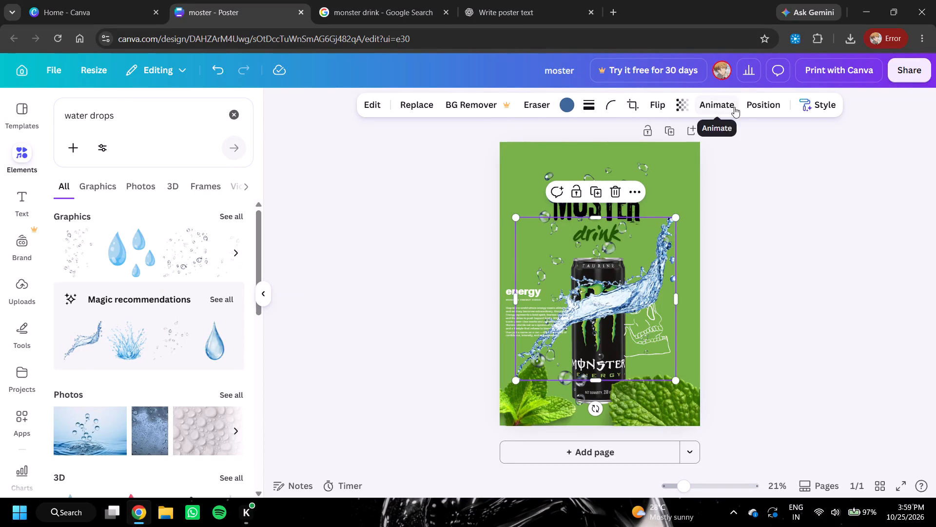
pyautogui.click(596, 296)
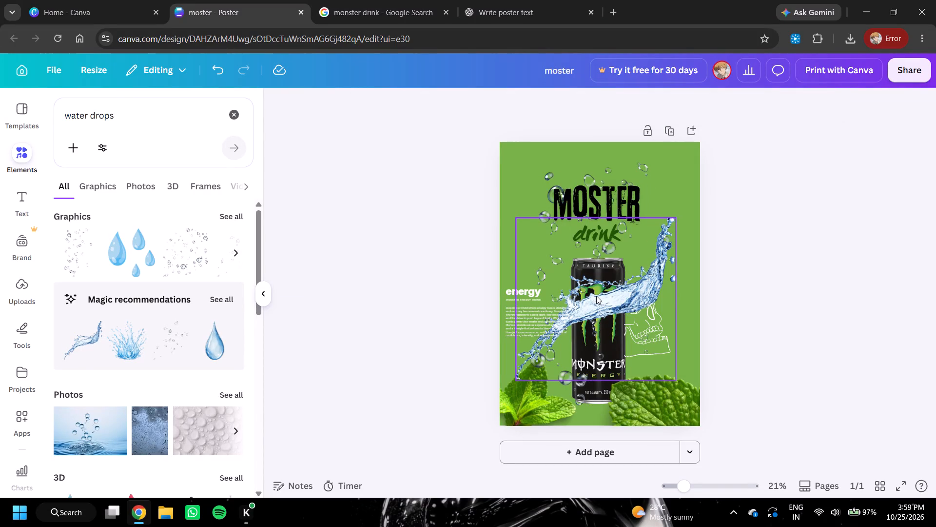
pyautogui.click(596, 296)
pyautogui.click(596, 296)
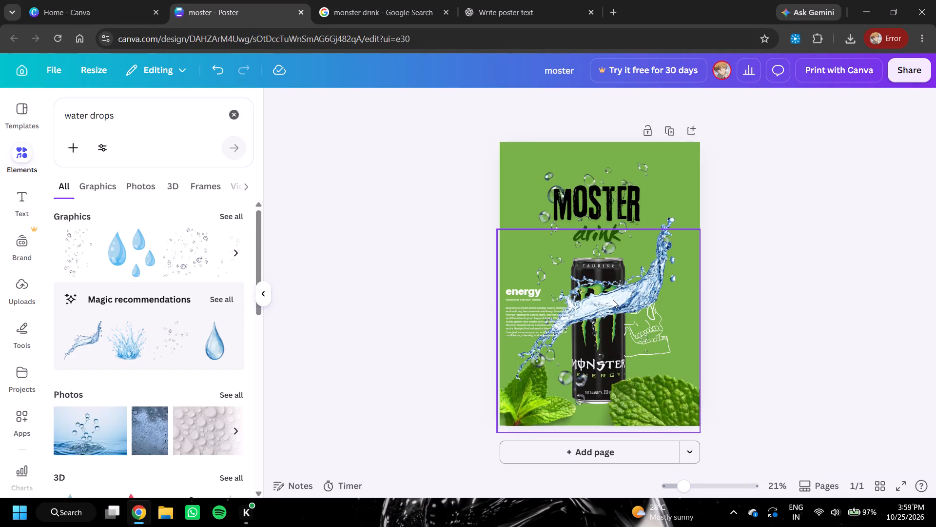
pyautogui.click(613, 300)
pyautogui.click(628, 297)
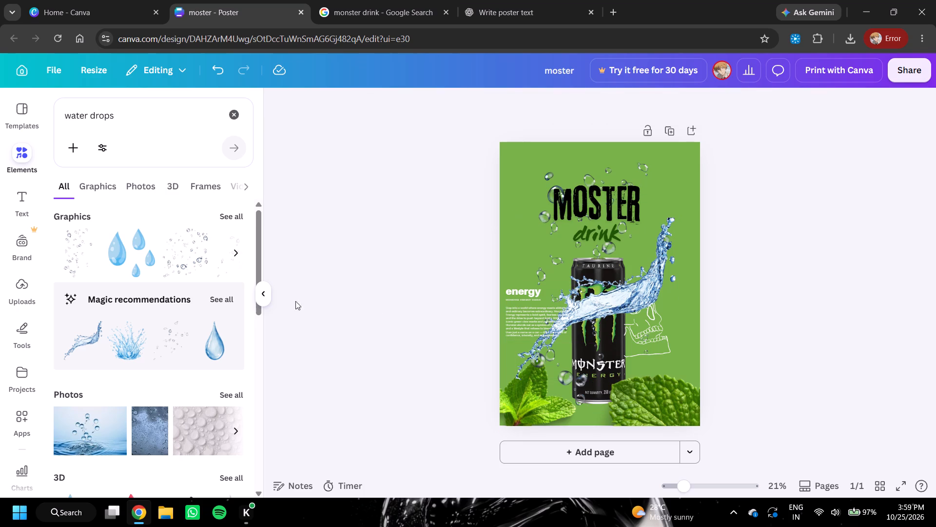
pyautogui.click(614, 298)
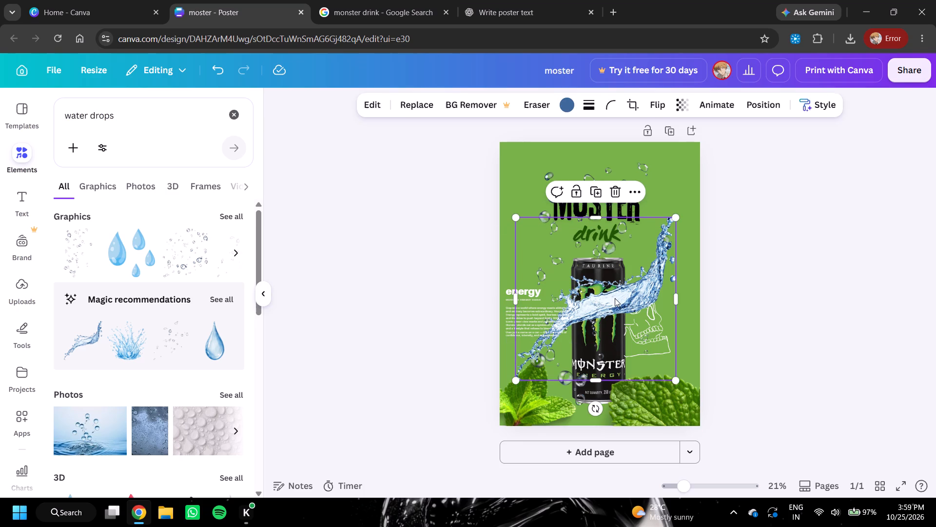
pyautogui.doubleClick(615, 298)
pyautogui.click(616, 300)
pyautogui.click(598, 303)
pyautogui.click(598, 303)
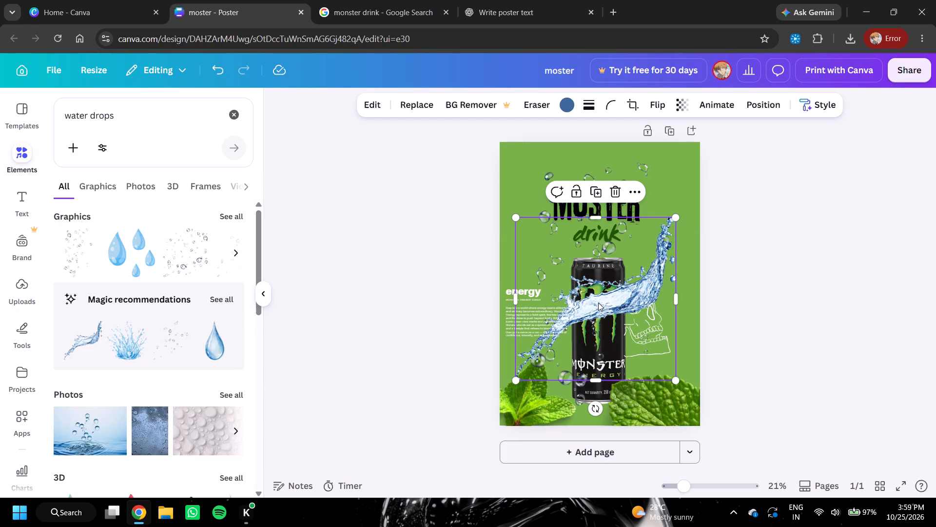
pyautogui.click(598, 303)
# Crop the curved water splash graphic to a 3:2 aspect ratio after trying Smart Crop and 2:3.
pyautogui.doubleClick(598, 303)
pyautogui.scroll(2, 175, 219)
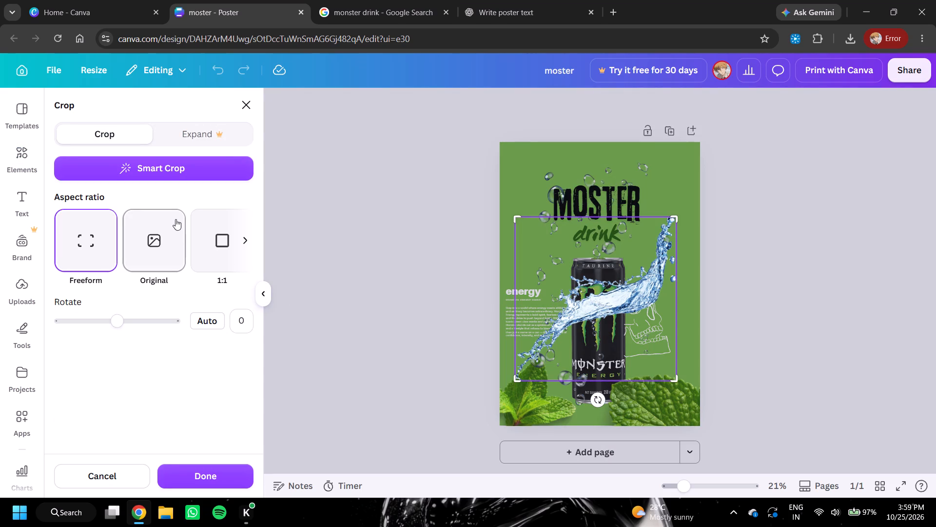
pyautogui.click(158, 172)
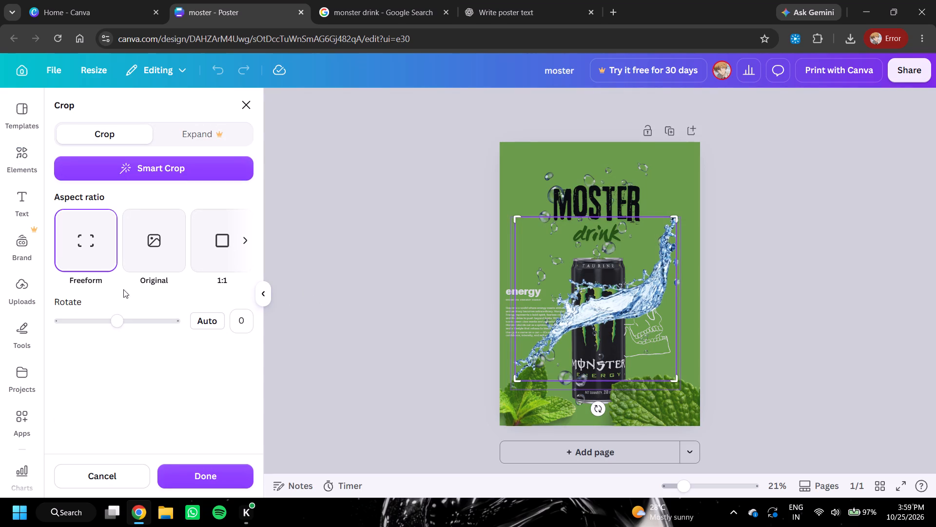
pyautogui.click(245, 285)
pyautogui.hotkey('ctrl', 'z')
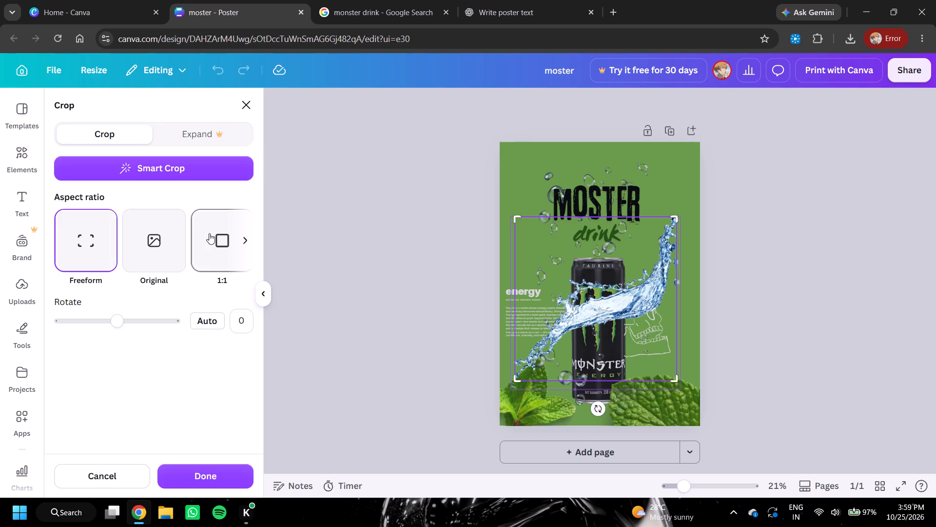
pyautogui.tripleClick(244, 237)
pyautogui.tripleClick(244, 237)
pyautogui.tripleClick(244, 237)
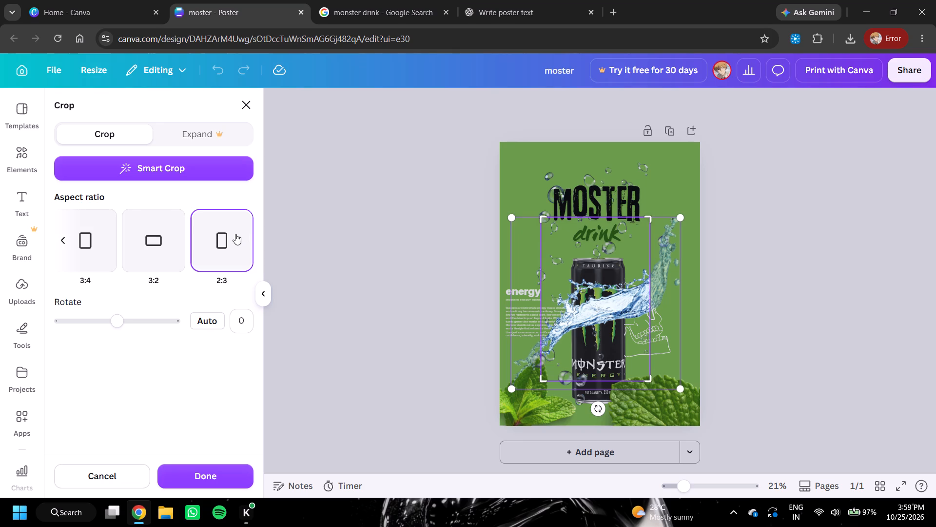
pyautogui.doubleClick(151, 254)
pyautogui.moveTo(151, 254); pyautogui.dragTo(350, 256)
pyautogui.click(350, 256)
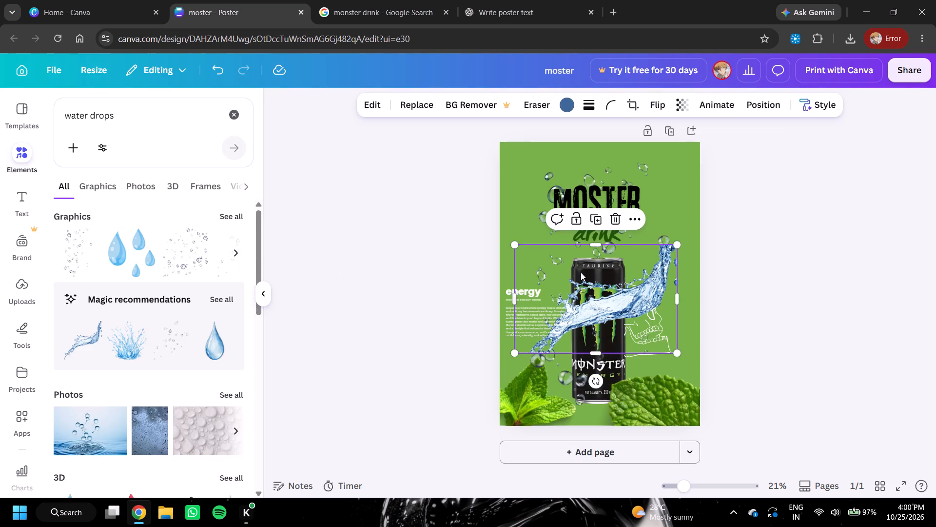
# Move the cropped water splash to the poster's left side so it runs off the edge and ends on the can.
pyautogui.moveTo(613, 283); pyautogui.dragTo(523, 324)
pyautogui.click(523, 324)
pyautogui.moveTo(454, 310); pyautogui.dragTo(469, 298)
pyautogui.click(469, 298)
pyautogui.moveTo(473, 296); pyautogui.dragTo(528, 284)
pyautogui.click(528, 284)
pyautogui.click(780, 273)
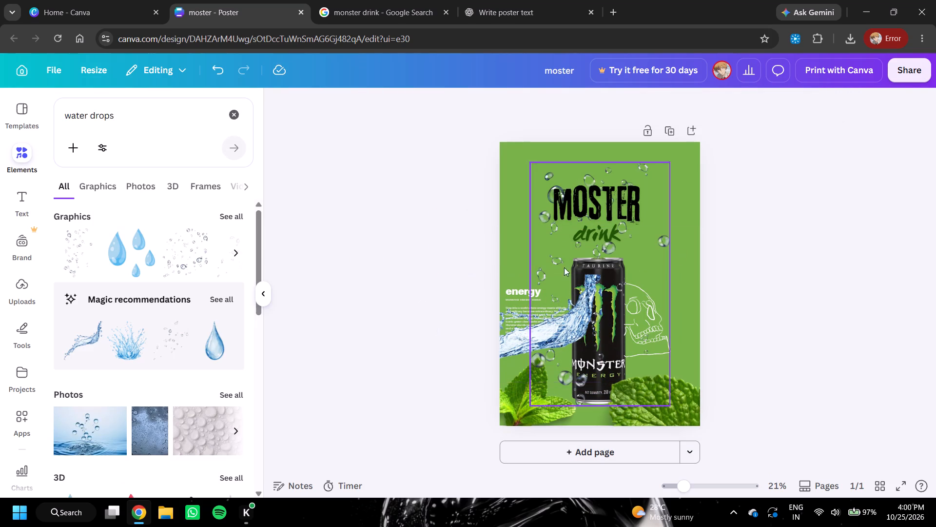
# Set the transparency of the tall water drops graphic over the title and can to 82.
pyautogui.click(539, 266)
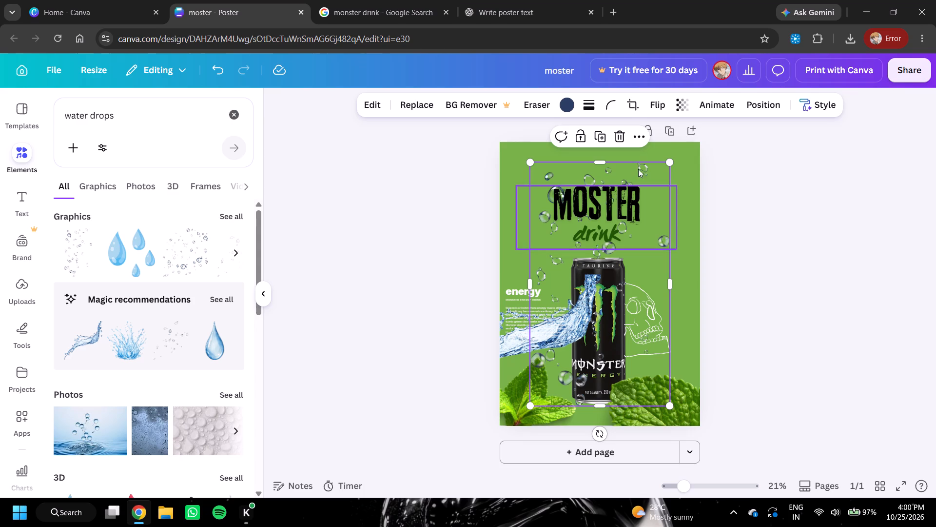
pyautogui.click(673, 102)
pyautogui.click(709, 152)
pyautogui.click(700, 155)
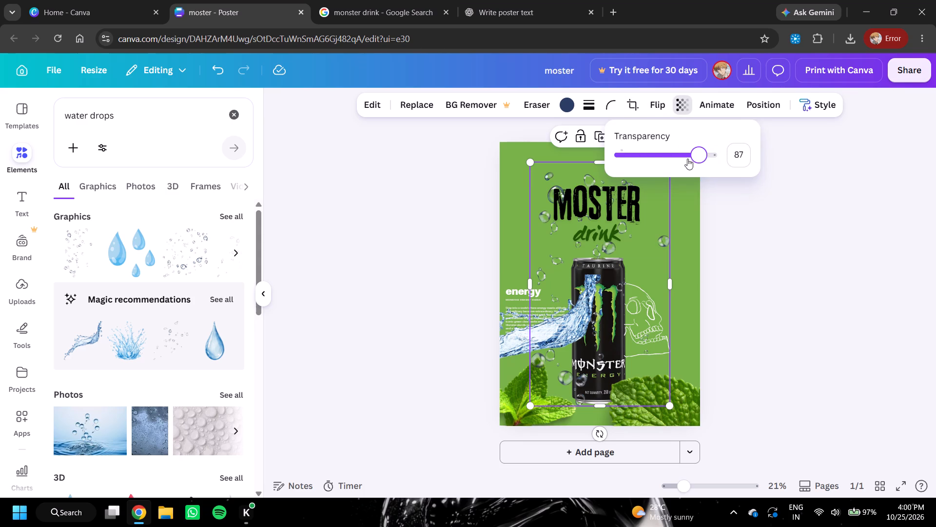
pyautogui.click(687, 159)
pyautogui.moveTo(689, 162); pyautogui.dragTo(672, 174)
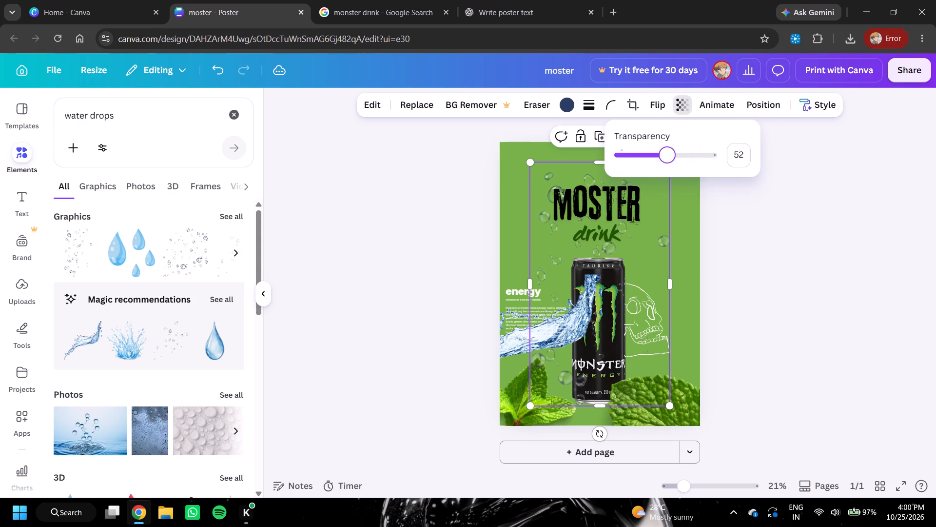
pyautogui.moveTo(672, 174); pyautogui.dragTo(696, 173)
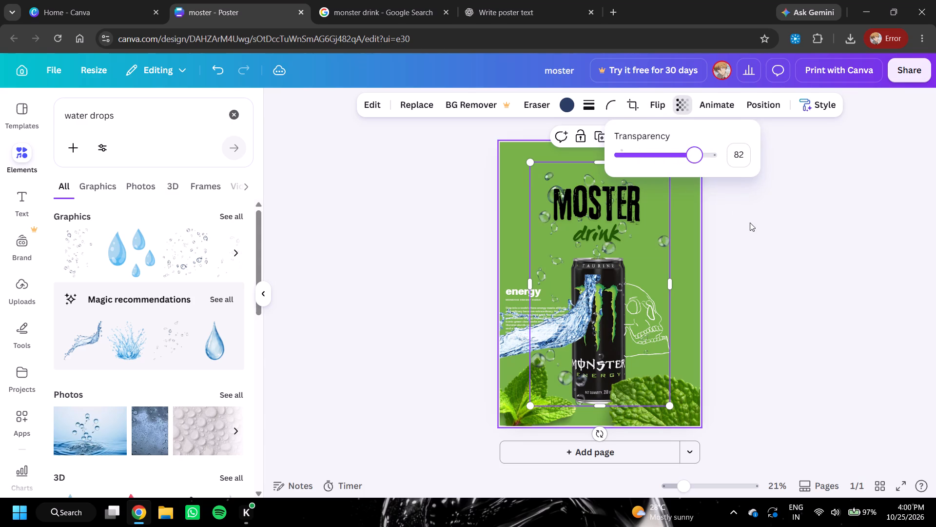
pyautogui.click(750, 223)
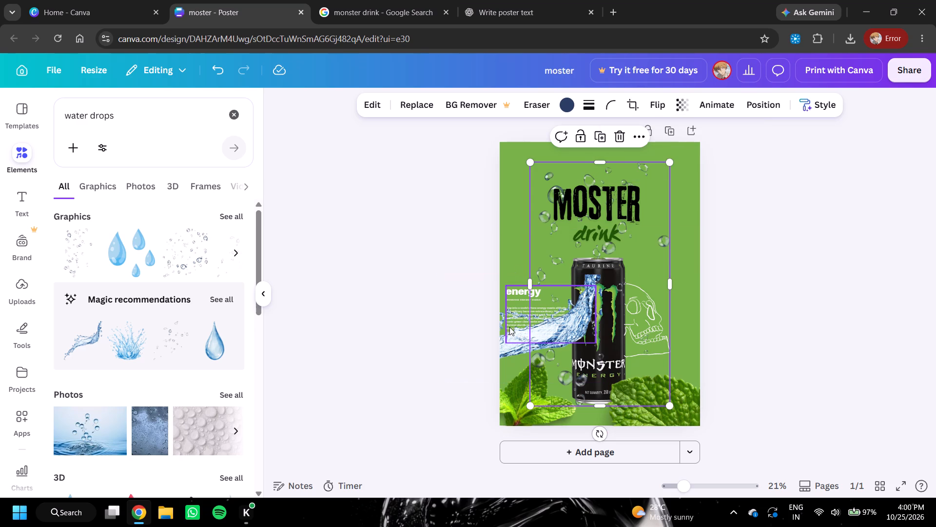
# Move the cropped water splash off the energy description block to the poster's right edge, past the skull.
pyautogui.moveTo(499, 345); pyautogui.dragTo(513, 350)
pyautogui.moveTo(514, 350); pyautogui.dragTo(523, 353)
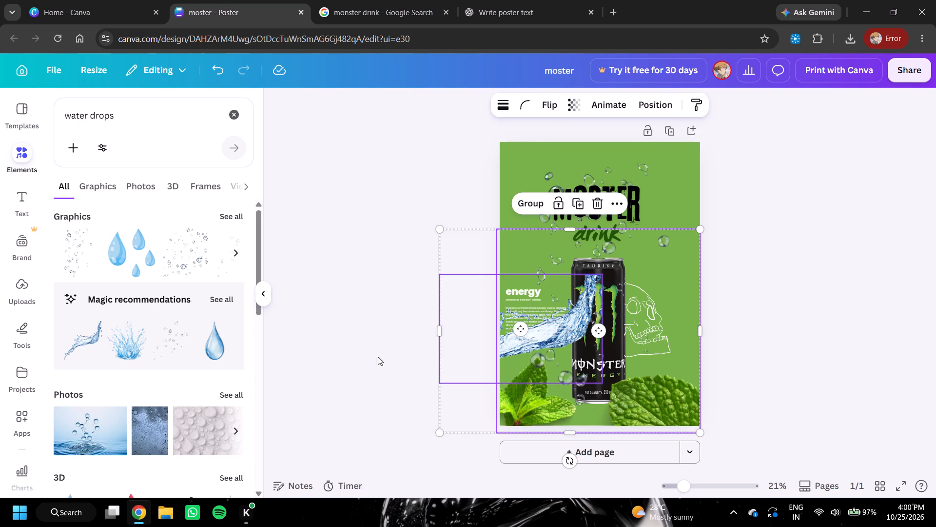
pyautogui.click(377, 350)
pyautogui.moveTo(521, 342); pyautogui.dragTo(534, 341)
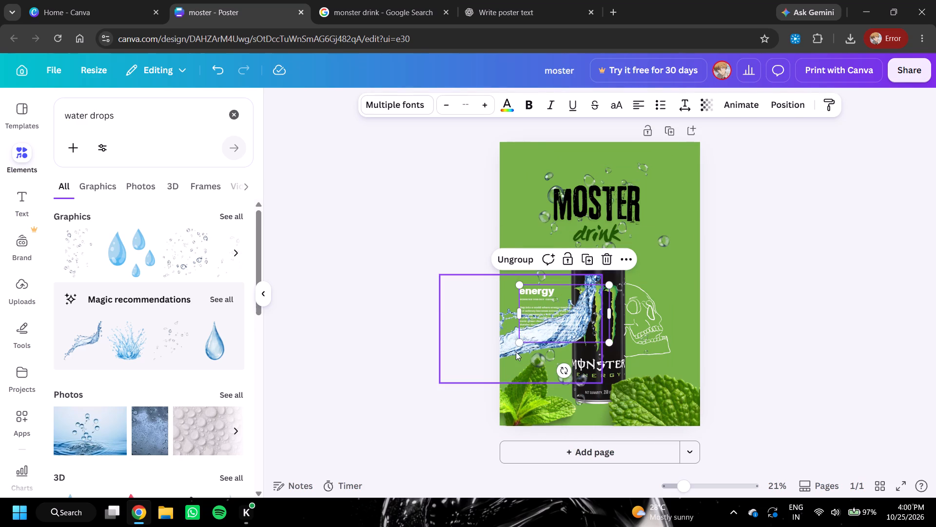
pyautogui.moveTo(511, 351); pyautogui.dragTo(695, 323)
# Reposition the energy description block beside the can's left side, slightly in from the poster's edge.
pyautogui.moveTo(551, 314); pyautogui.dragTo(542, 317)
pyautogui.click(440, 336)
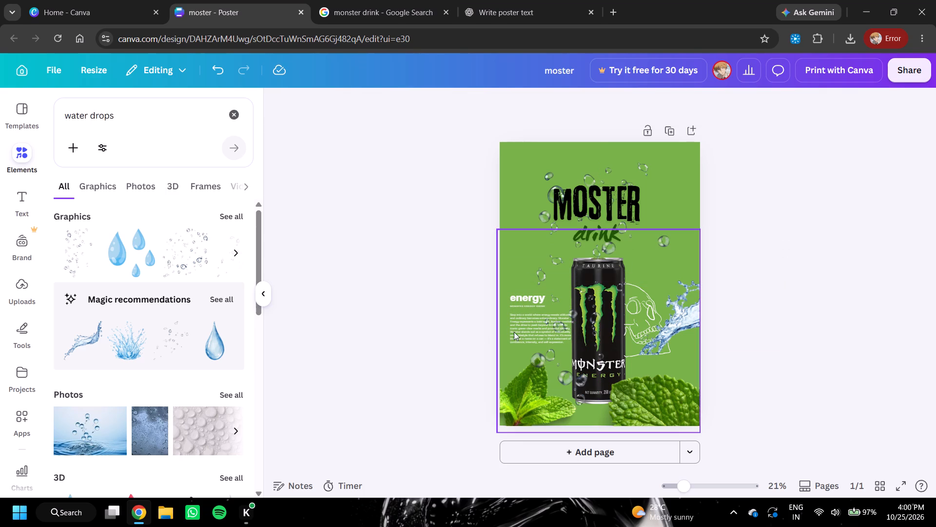
pyautogui.moveTo(526, 317); pyautogui.dragTo(525, 312)
pyautogui.click(441, 330)
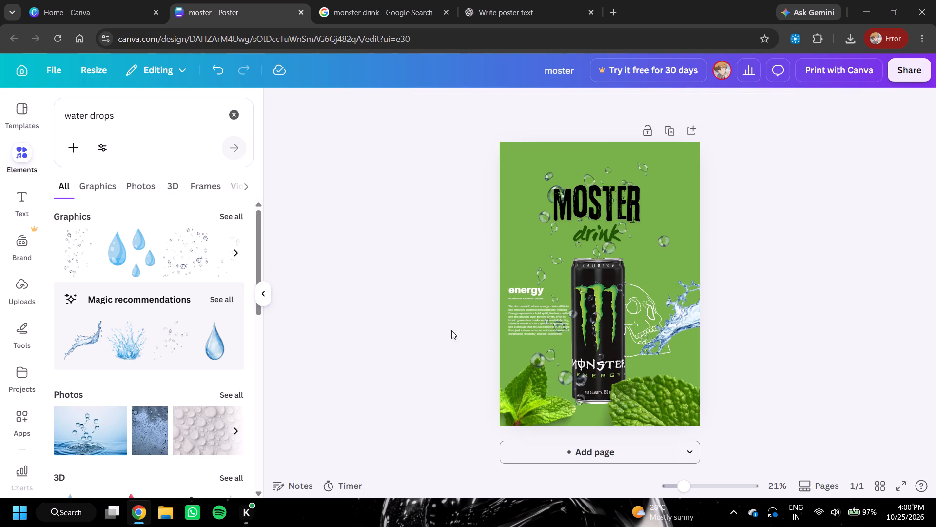
# Move the water splash back so it sweeps diagonally across the can and over the skull.
pyautogui.moveTo(687, 321); pyautogui.dragTo(608, 327)
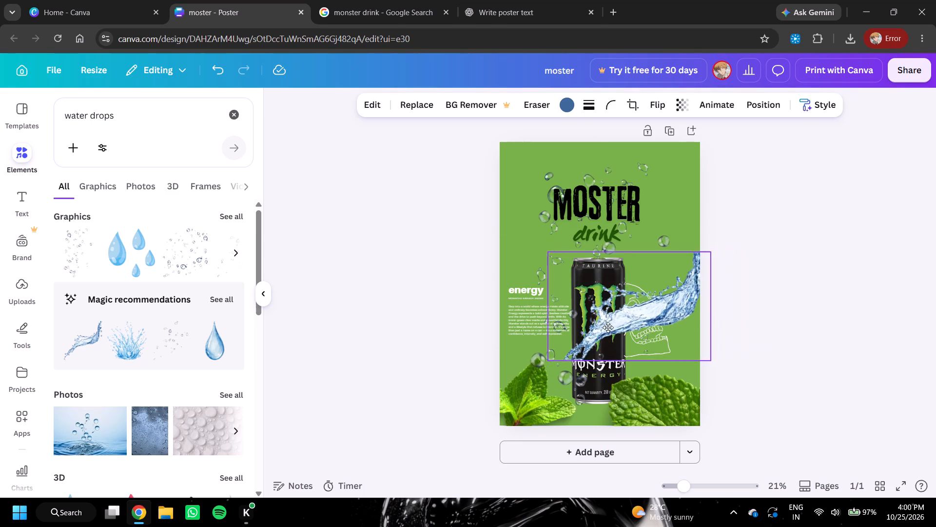
pyautogui.moveTo(608, 327); pyautogui.dragTo(609, 334)
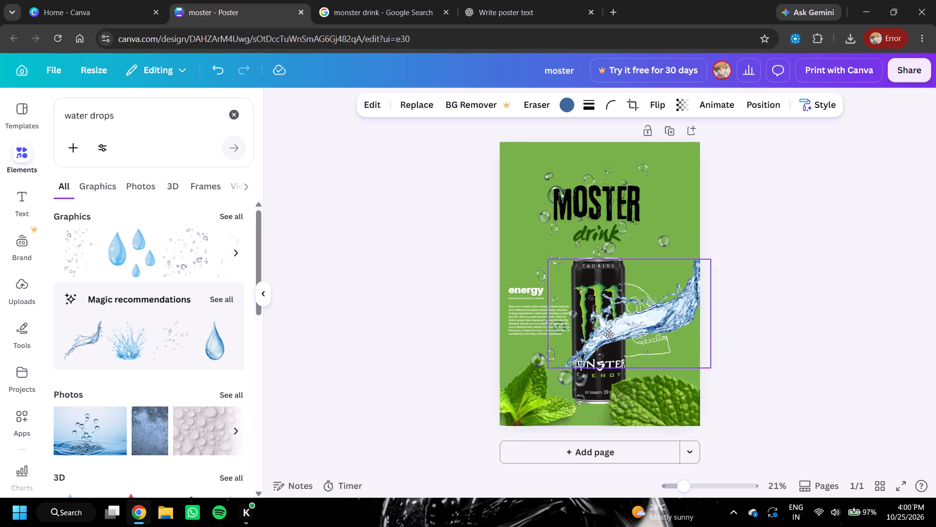
pyautogui.moveTo(609, 334); pyautogui.dragTo(595, 337)
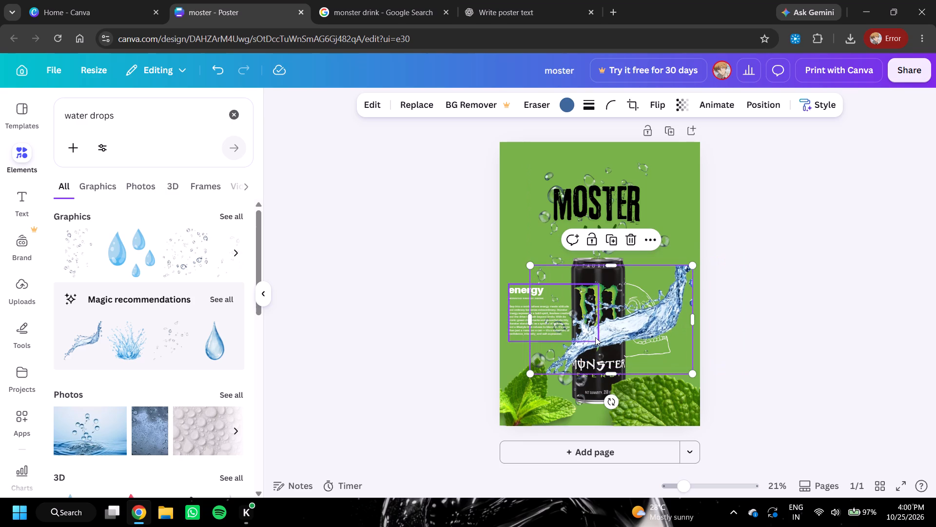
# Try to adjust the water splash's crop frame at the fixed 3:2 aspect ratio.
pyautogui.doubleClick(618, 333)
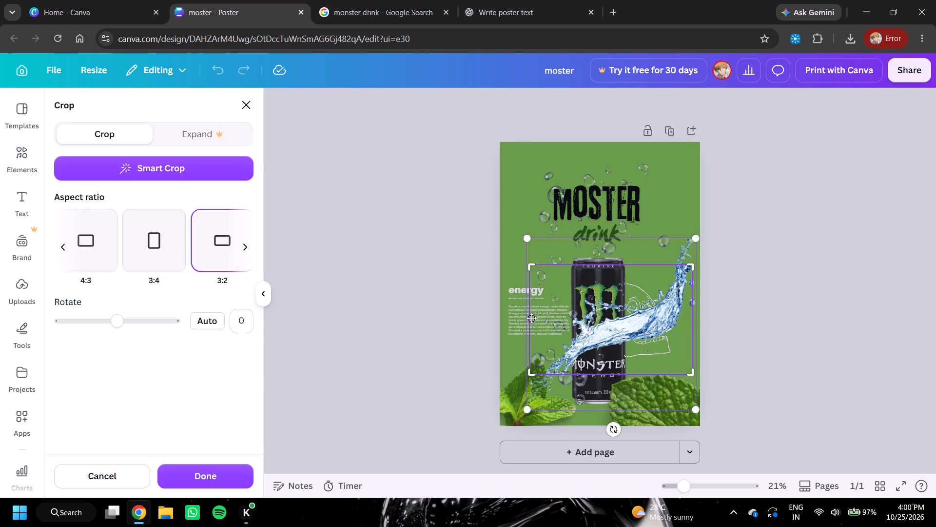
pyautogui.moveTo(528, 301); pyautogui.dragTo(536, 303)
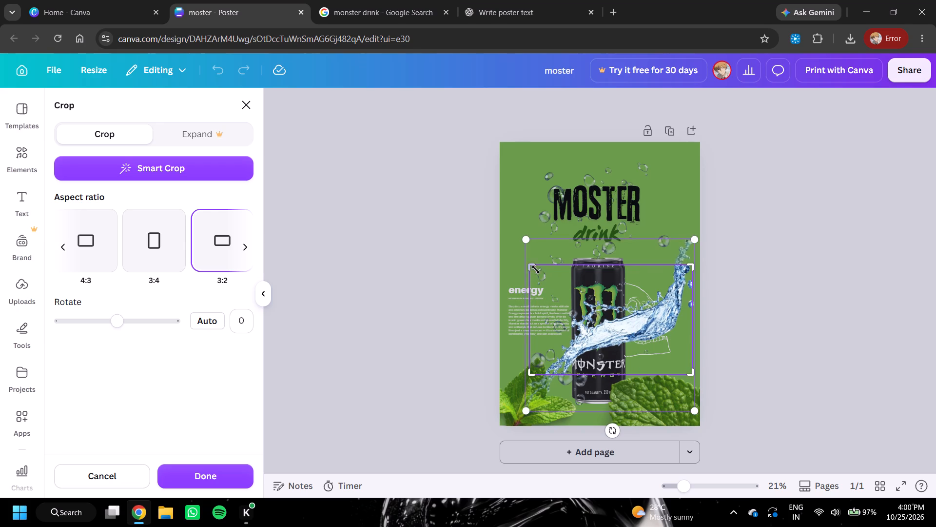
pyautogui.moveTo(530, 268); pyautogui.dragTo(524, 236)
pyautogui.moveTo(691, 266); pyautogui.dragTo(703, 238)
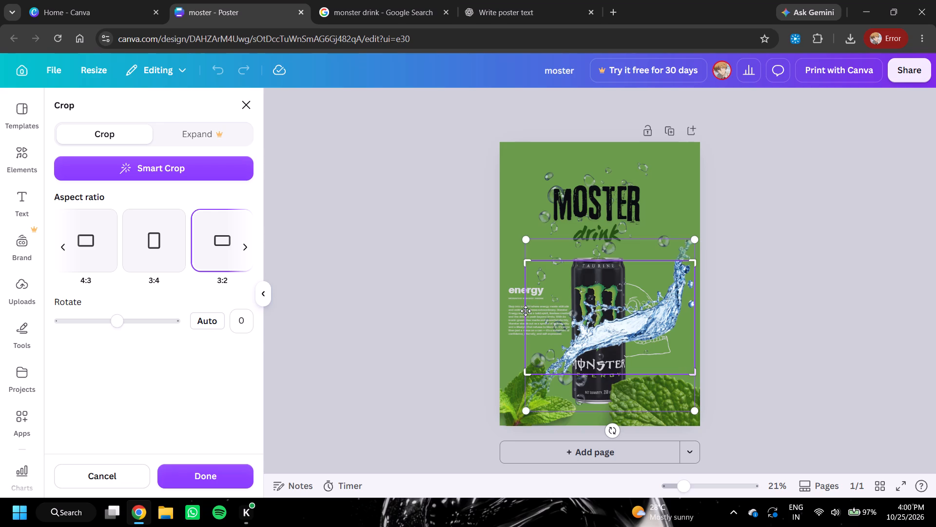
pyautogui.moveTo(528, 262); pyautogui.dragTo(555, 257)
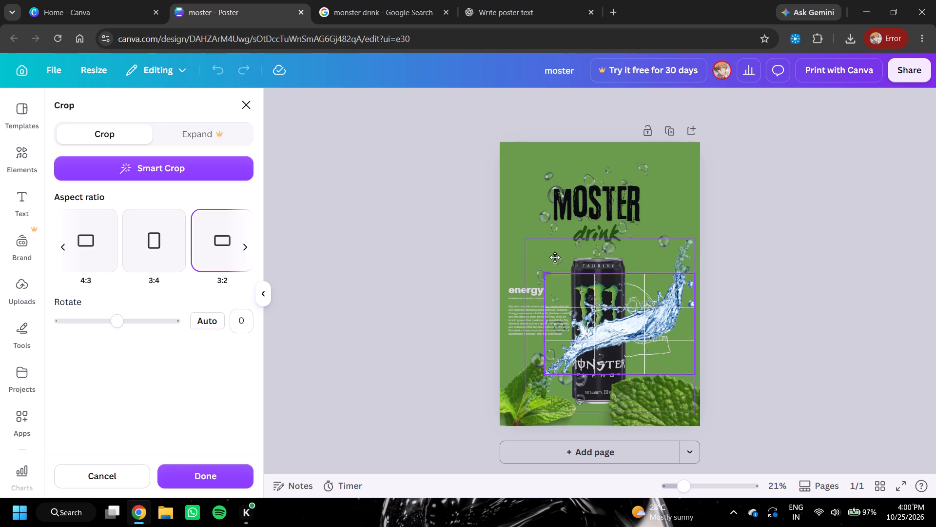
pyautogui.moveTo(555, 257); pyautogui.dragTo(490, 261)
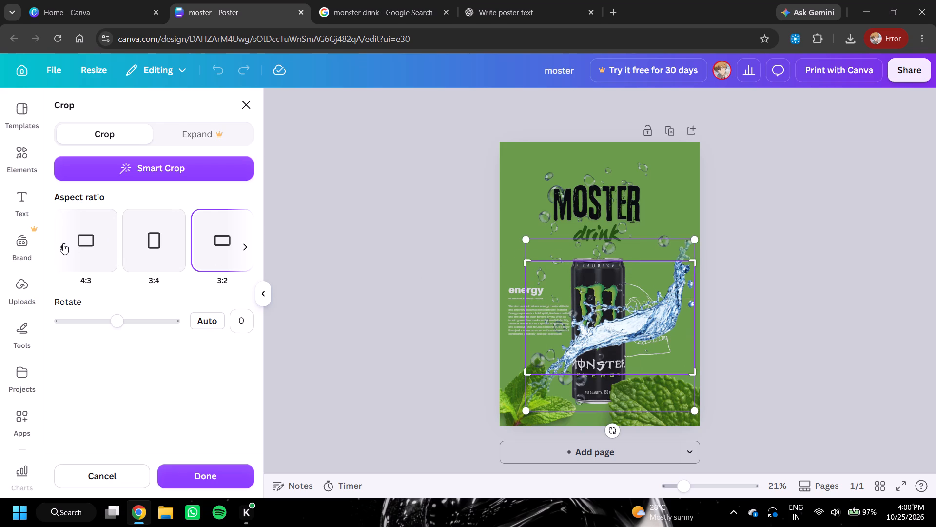
# Crop the water splash with the Freeform ratio, cutting away its left part up to the middle of the can.
pyautogui.tripleClick(62, 244)
pyautogui.tripleClick(62, 244)
pyautogui.click(82, 246)
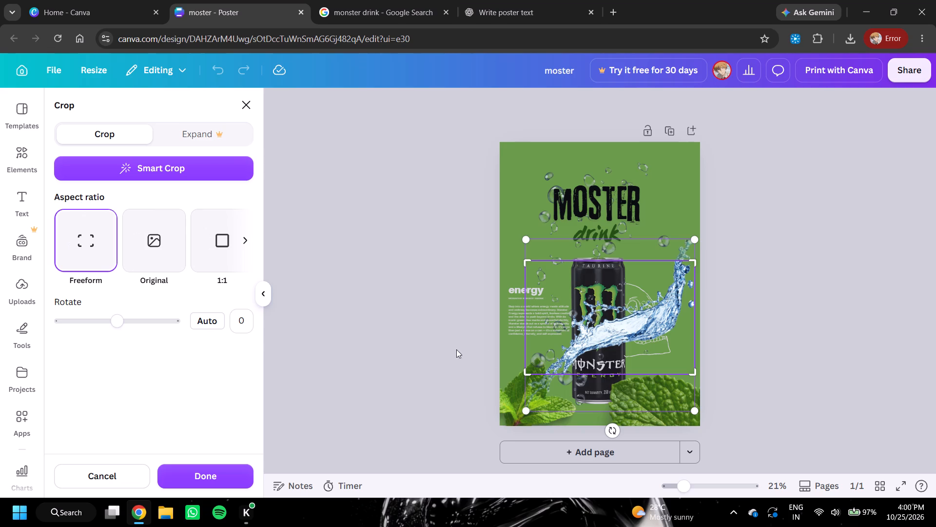
pyautogui.moveTo(527, 263); pyautogui.dragTo(545, 262)
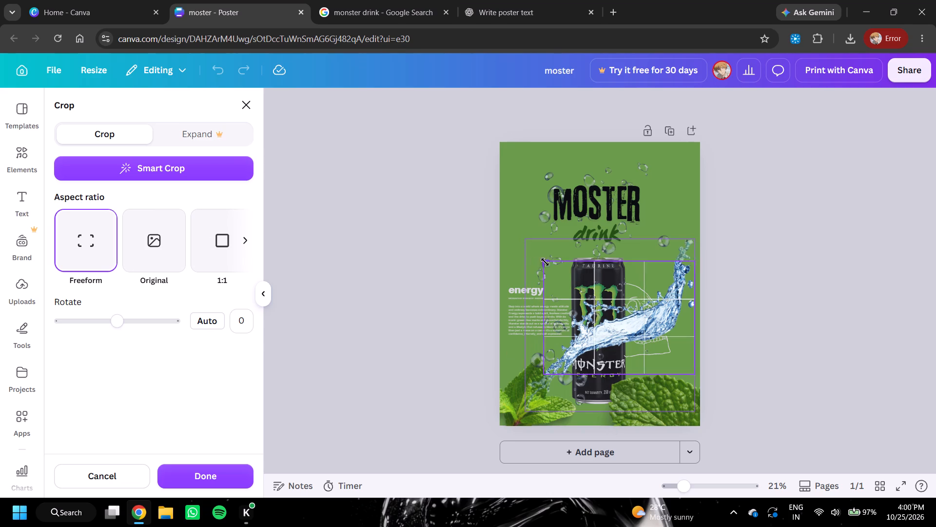
pyautogui.moveTo(545, 262); pyautogui.dragTo(579, 264)
pyautogui.click(579, 264)
pyautogui.click(583, 263)
pyautogui.click(588, 261)
pyautogui.doubleClick(595, 258)
pyautogui.click(599, 256)
pyautogui.click(602, 255)
pyautogui.moveTo(602, 255); pyautogui.dragTo(623, 253)
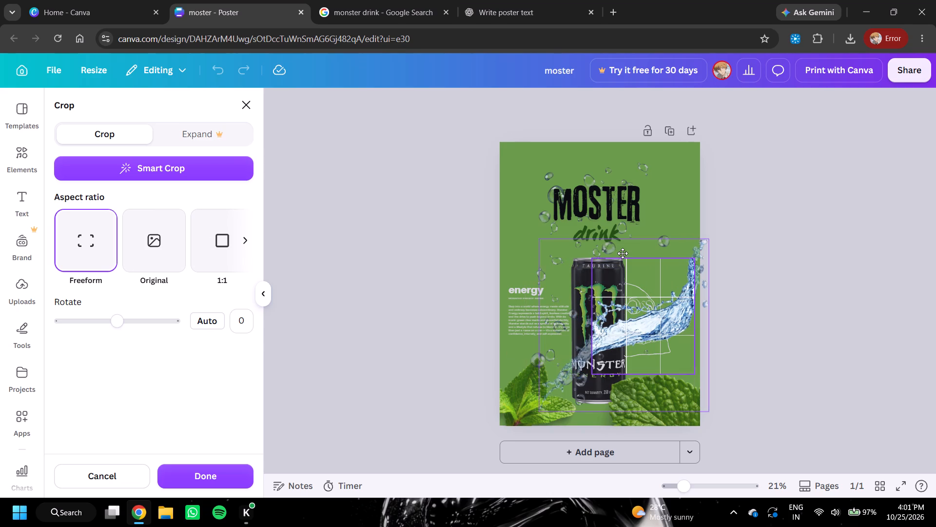
pyautogui.moveTo(623, 253); pyautogui.dragTo(609, 256)
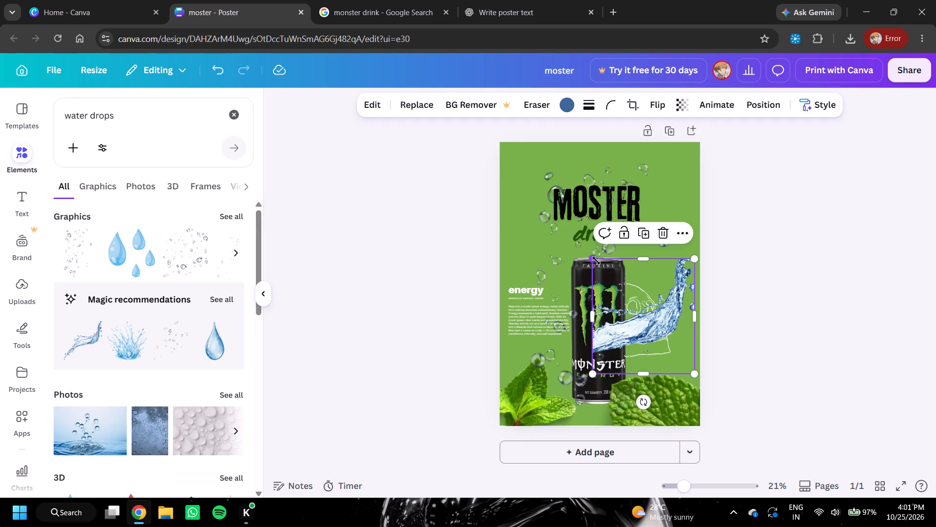
# Crop the water splash further so that it starts exactly at the can's right edge.
pyautogui.moveTo(590, 261); pyautogui.dragTo(591, 261)
pyautogui.moveTo(591, 261); pyautogui.dragTo(597, 258)
pyautogui.click(644, 296)
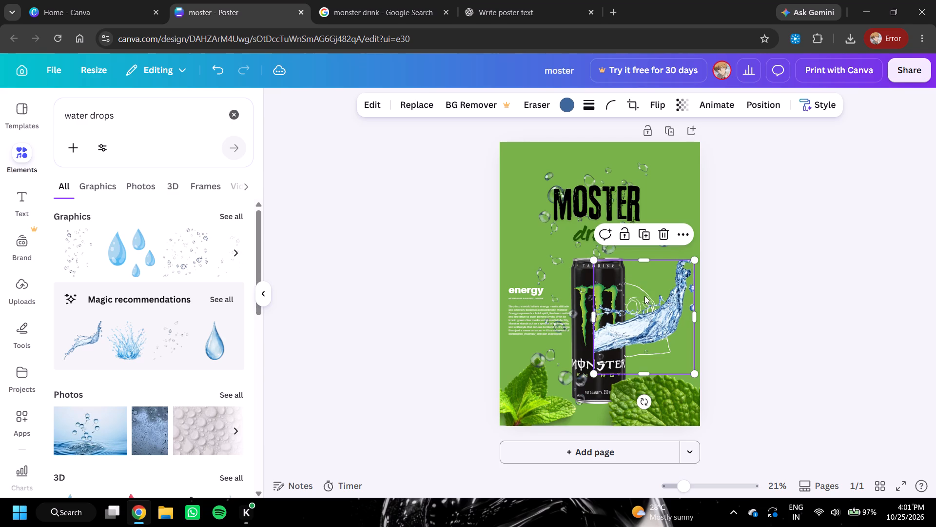
pyautogui.click(644, 296)
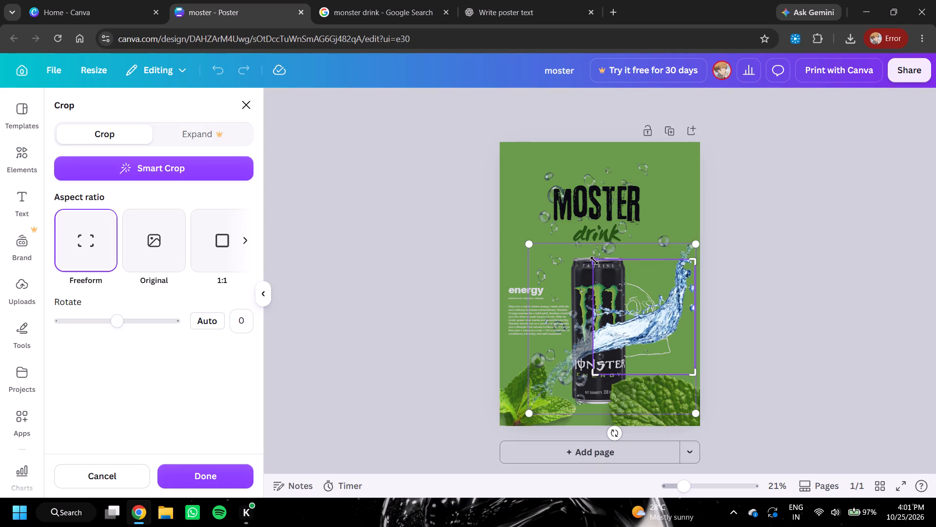
pyautogui.moveTo(594, 261); pyautogui.dragTo(621, 256)
pyautogui.moveTo(621, 256); pyautogui.dragTo(623, 256)
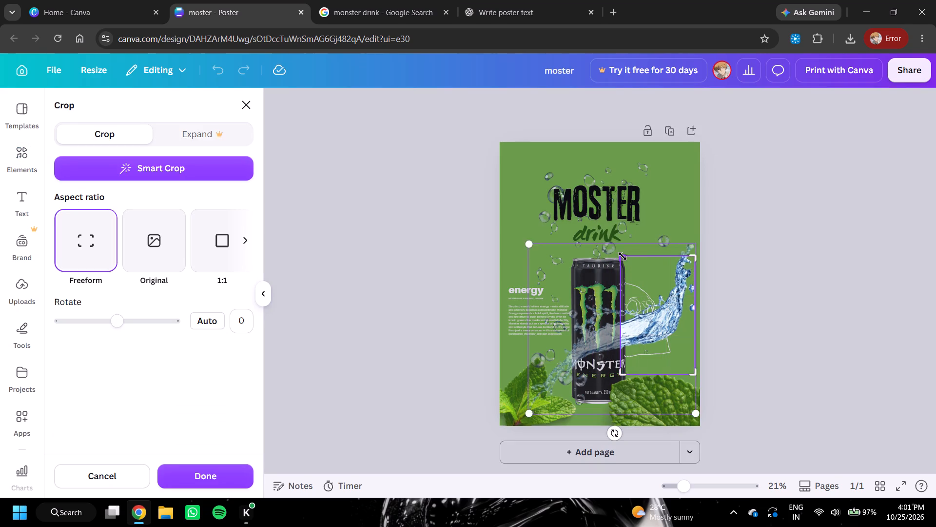
pyautogui.moveTo(623, 256); pyautogui.dragTo(626, 255)
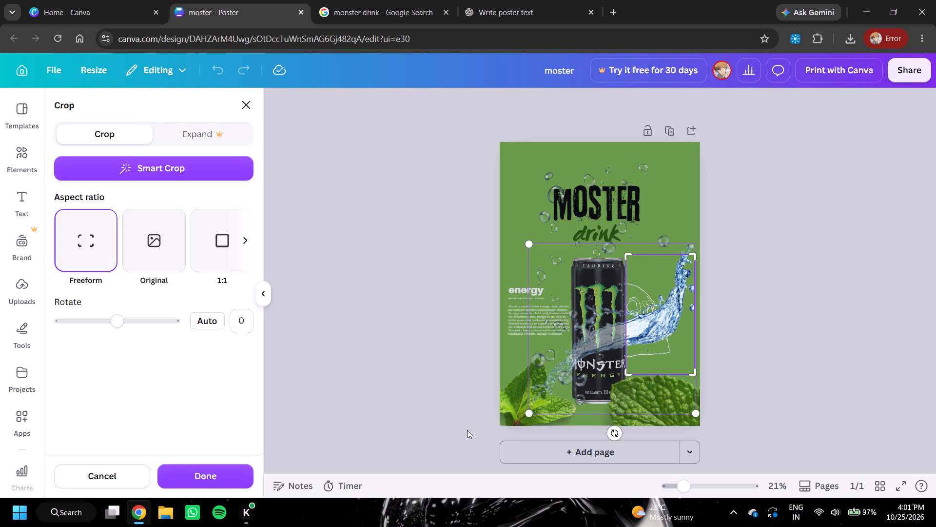
pyautogui.click(224, 474)
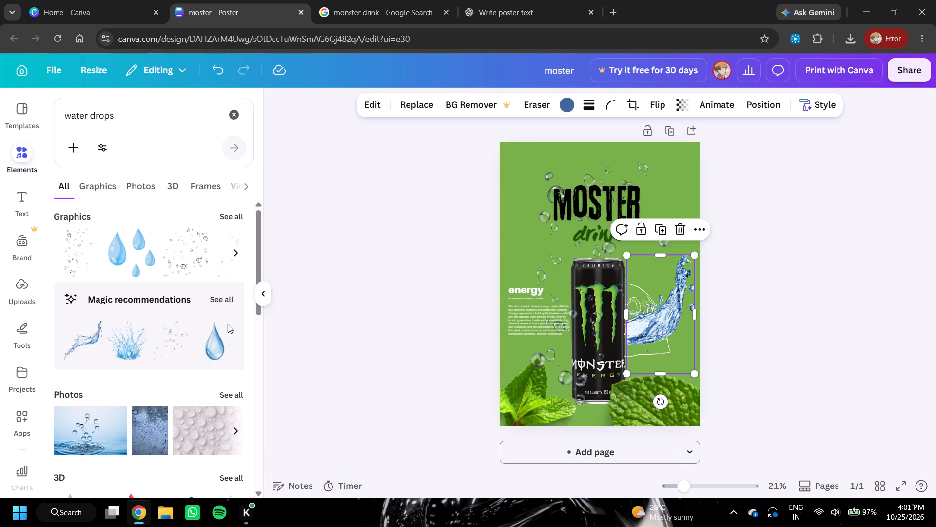
# Add a second curved blue water splash graphic, enlarge it slightly and place it diagonally across the can beside the cropped piece.
pyautogui.click(89, 340)
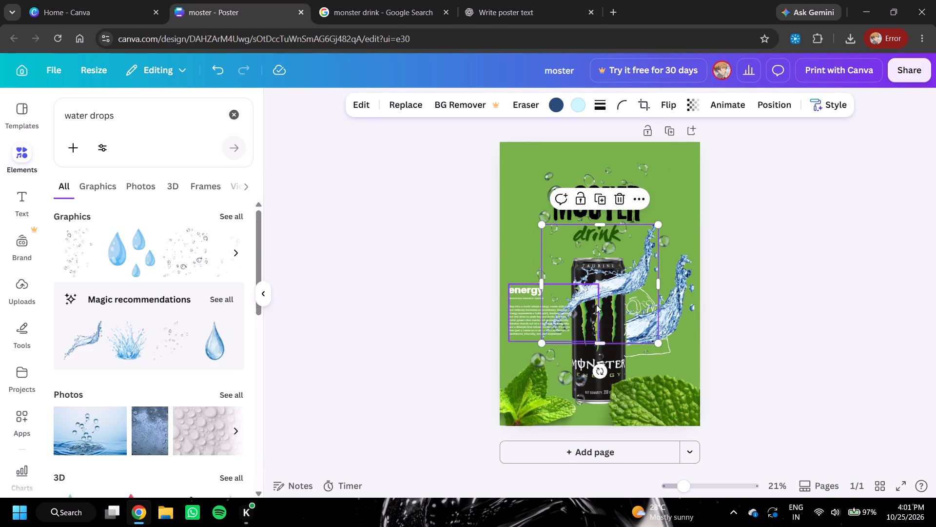
pyautogui.moveTo(612, 288); pyautogui.dragTo(621, 332)
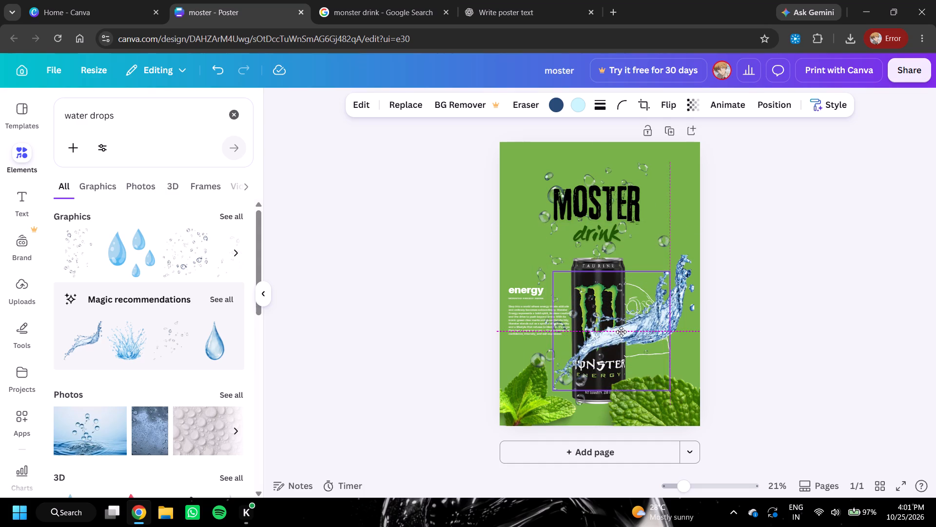
pyautogui.moveTo(621, 332); pyautogui.dragTo(613, 325)
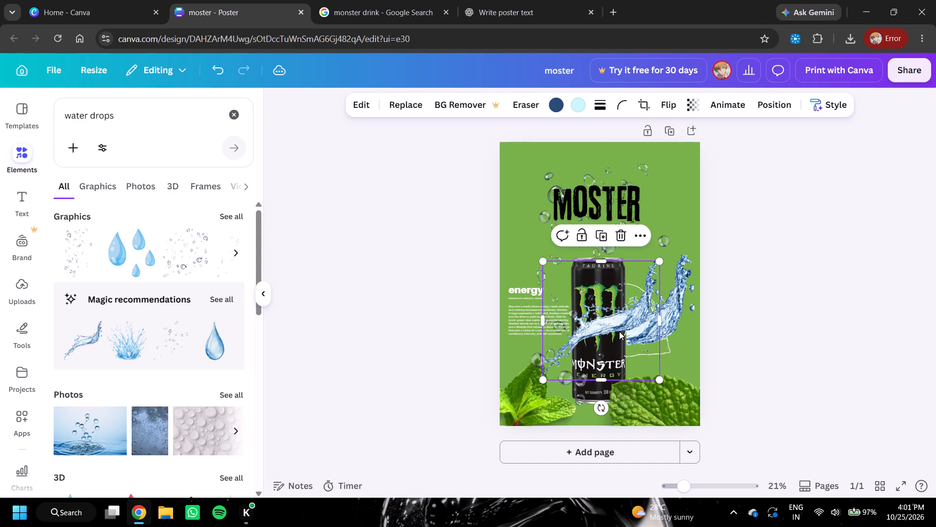
pyautogui.moveTo(659, 379); pyautogui.dragTo(663, 385)
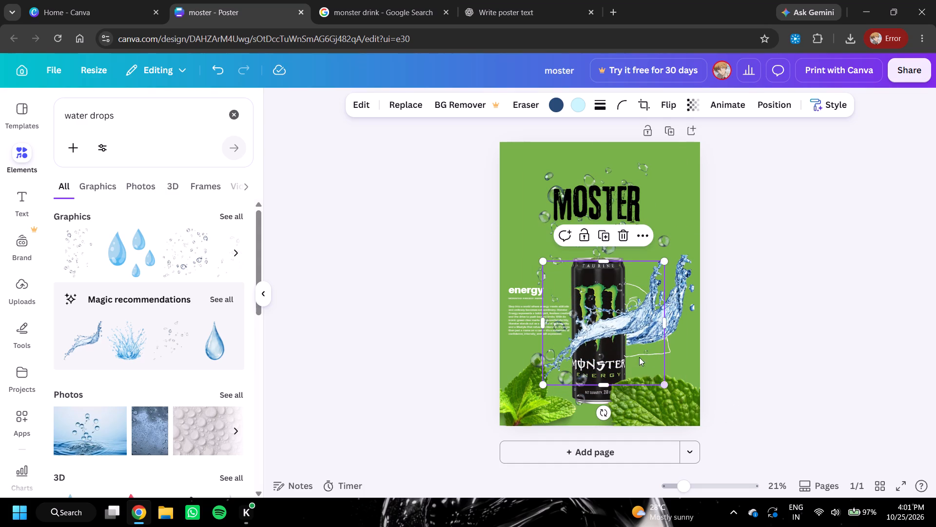
pyautogui.click(613, 329)
pyautogui.moveTo(613, 329); pyautogui.dragTo(628, 335)
pyautogui.moveTo(628, 335); pyautogui.dragTo(633, 336)
pyautogui.click(633, 337)
pyautogui.moveTo(627, 335); pyautogui.dragTo(618, 333)
pyautogui.moveTo(617, 333); pyautogui.dragTo(604, 327)
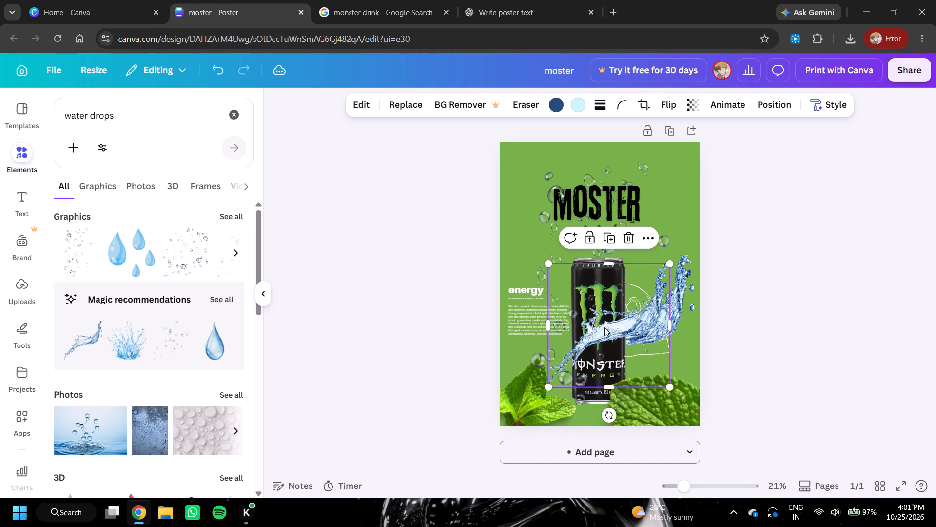
# Enlarge the second water splash and align it with the cropped piece so the two overlap as one stream.
pyautogui.click(670, 386)
pyautogui.moveTo(670, 386); pyautogui.dragTo(675, 395)
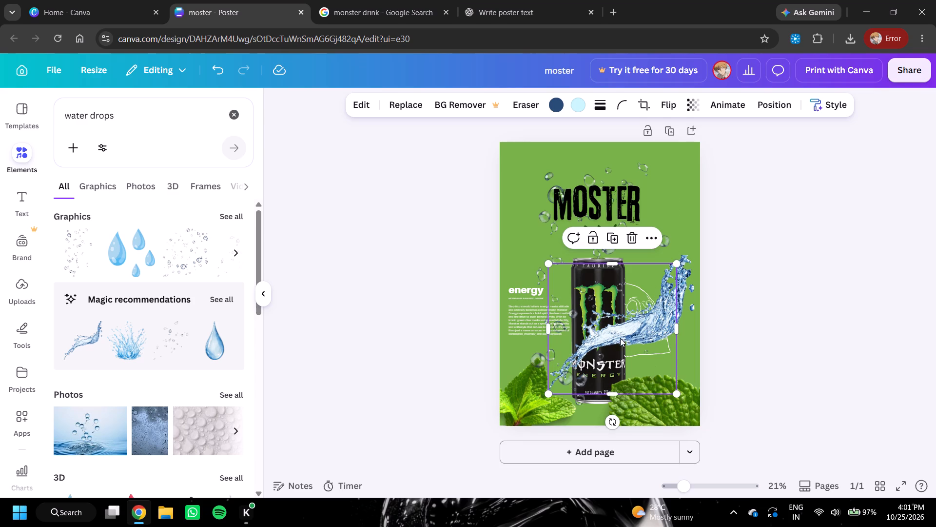
pyautogui.moveTo(611, 333); pyautogui.dragTo(616, 334)
pyautogui.doubleClick(616, 334)
pyautogui.moveTo(616, 334); pyautogui.dragTo(623, 334)
pyautogui.click(757, 312)
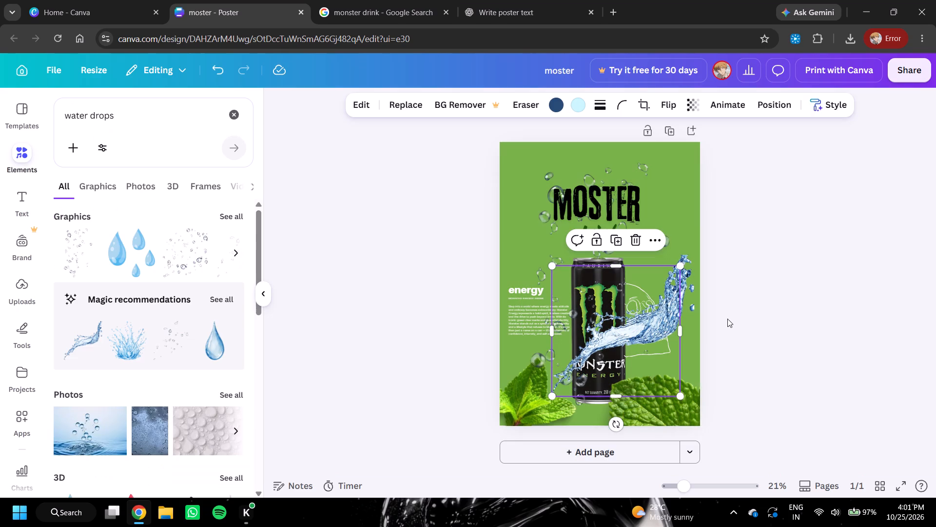
pyautogui.click(615, 336)
pyautogui.moveTo(615, 337); pyautogui.dragTo(625, 331)
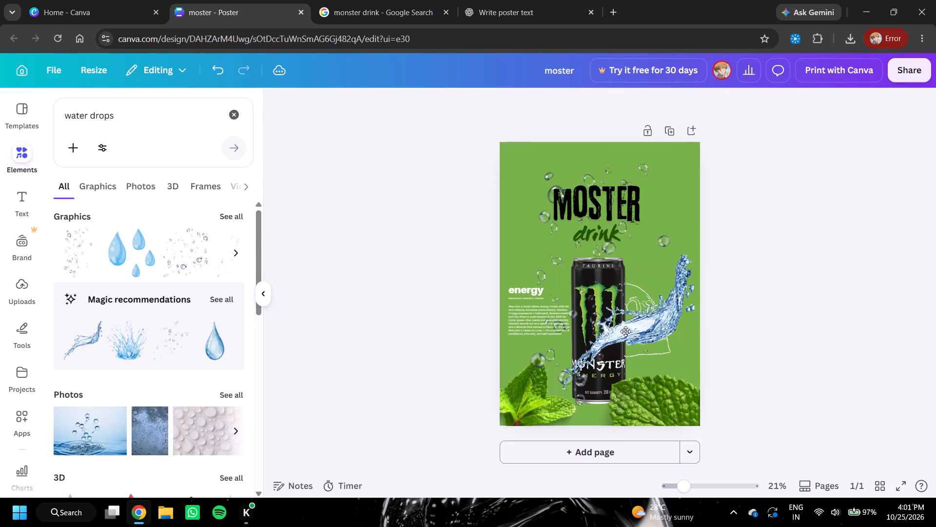
pyautogui.moveTo(625, 331); pyautogui.dragTo(607, 335)
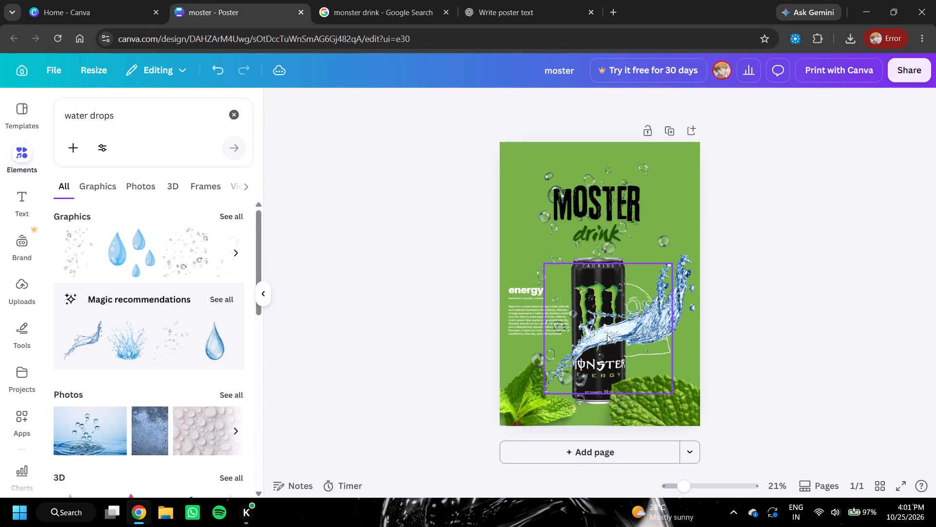
pyautogui.click(618, 342)
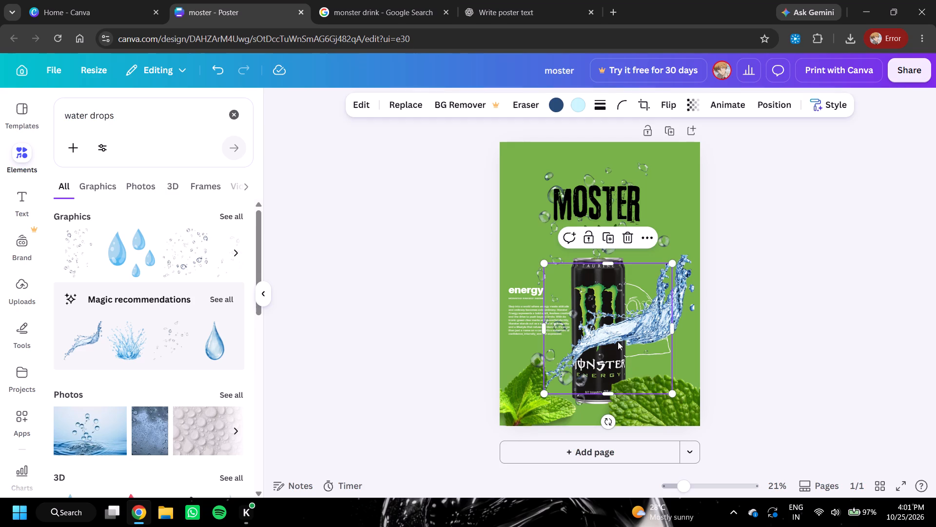
pyautogui.doubleClick(674, 396)
pyautogui.moveTo(674, 396); pyautogui.dragTo(678, 400)
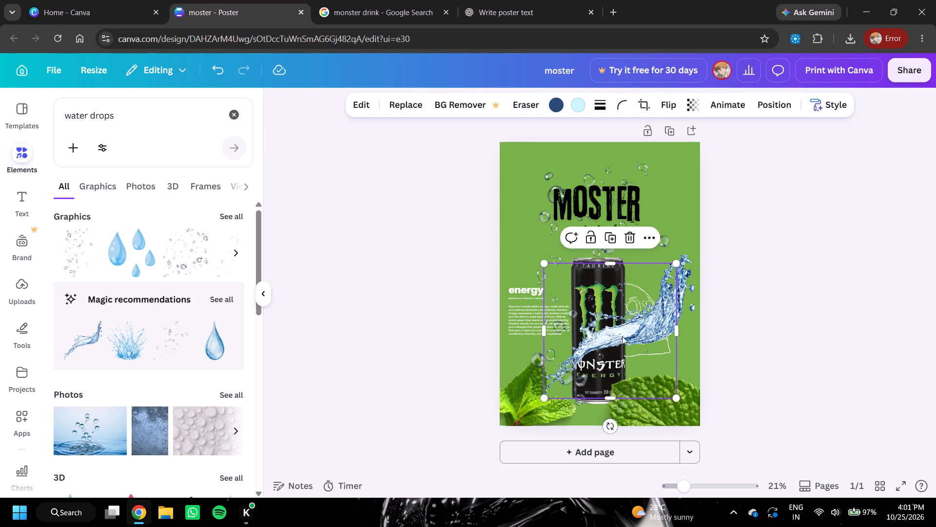
pyautogui.moveTo(616, 333); pyautogui.dragTo(627, 333)
# Crop the second water splash in Freeform ratio, keeping only its left part up to the can's left edge.
pyautogui.tripleClick(627, 333)
pyautogui.click(627, 333)
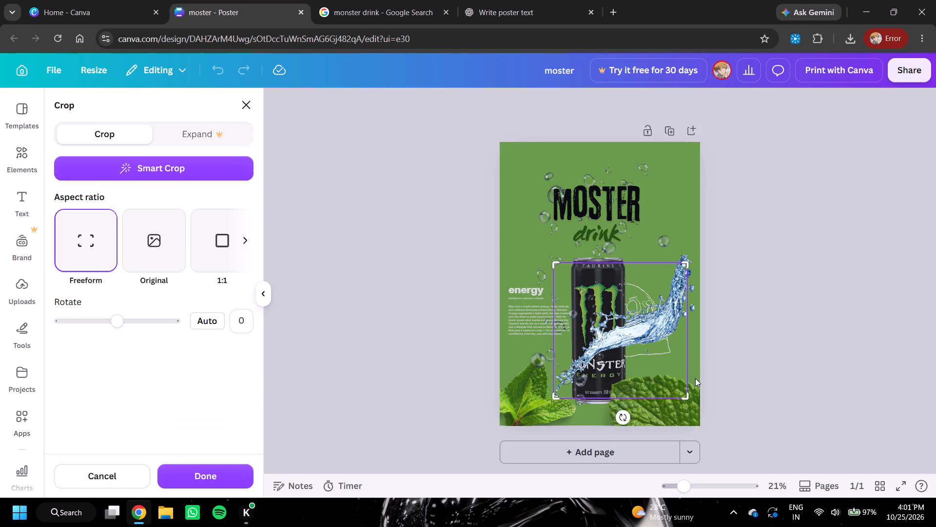
pyautogui.moveTo(687, 397); pyautogui.dragTo(587, 403)
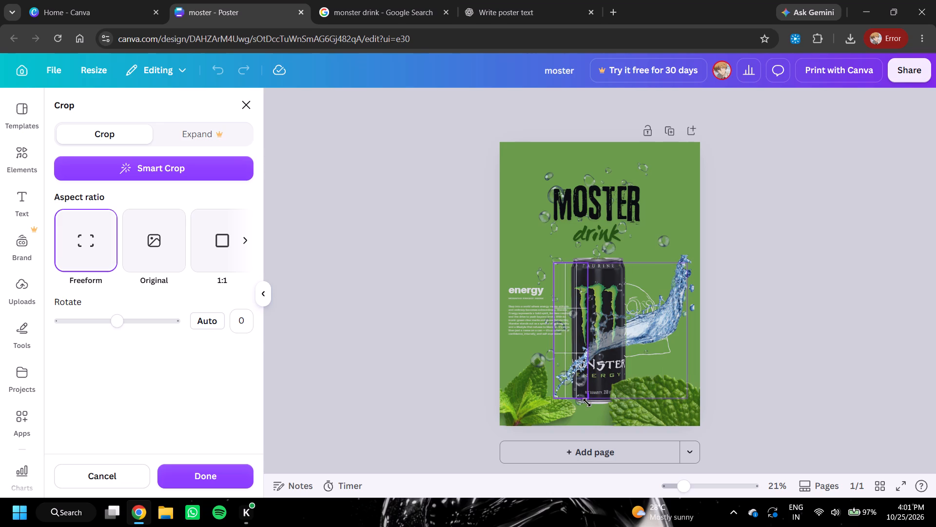
pyautogui.moveTo(587, 403); pyautogui.dragTo(574, 414)
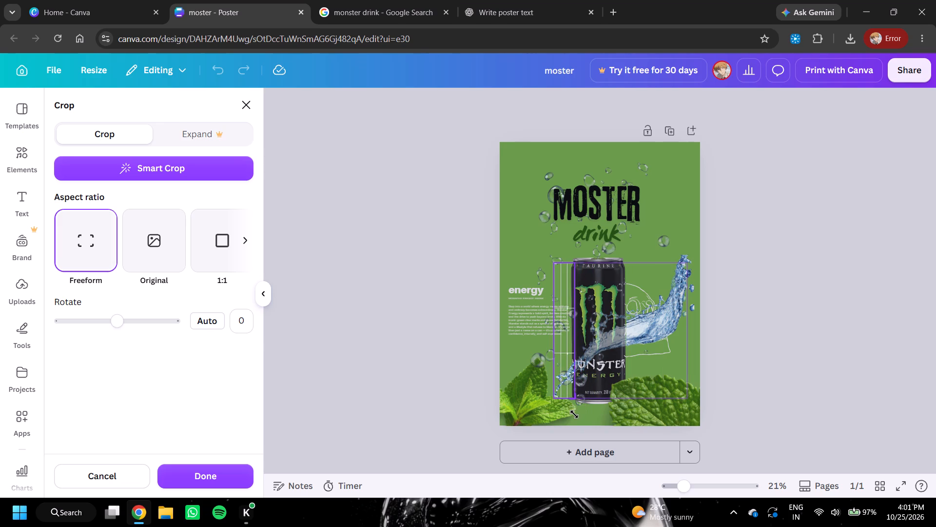
pyautogui.moveTo(574, 414); pyautogui.dragTo(573, 417)
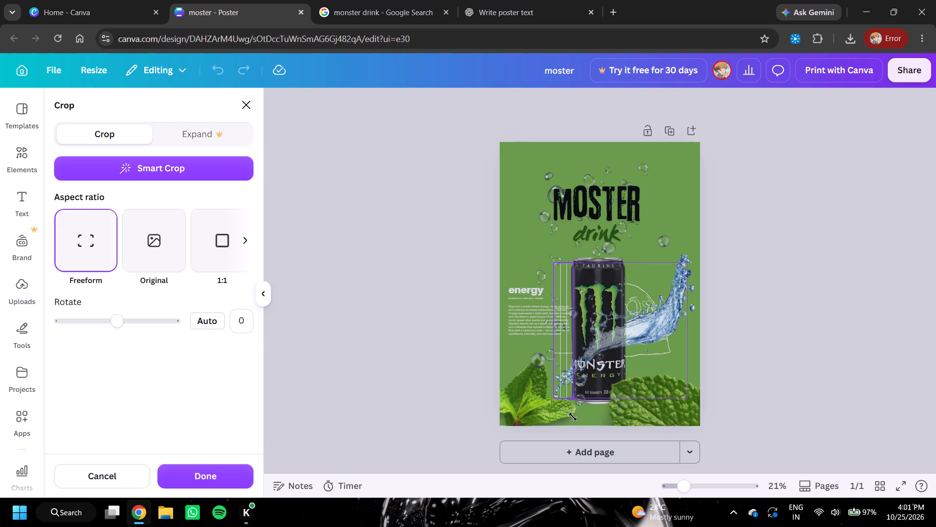
pyautogui.moveTo(573, 417); pyautogui.dragTo(572, 418)
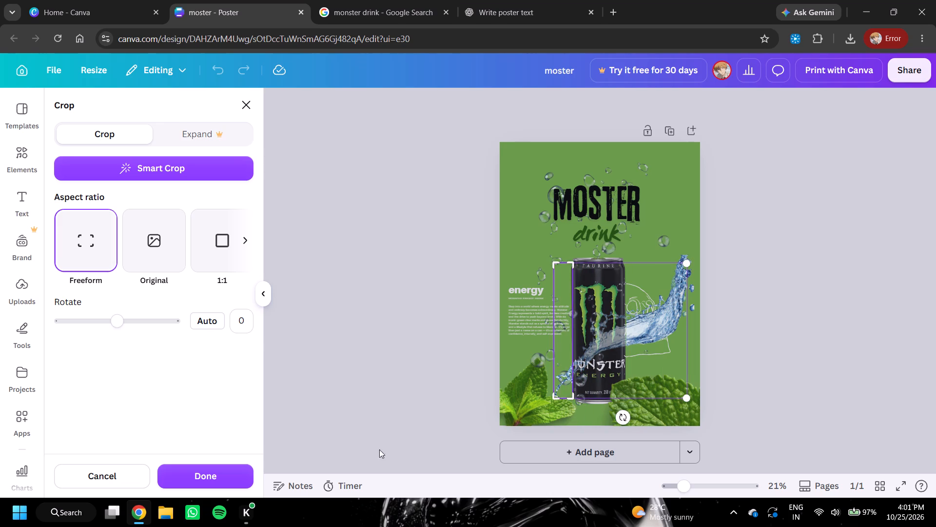
pyautogui.click(225, 477)
pyautogui.click(811, 374)
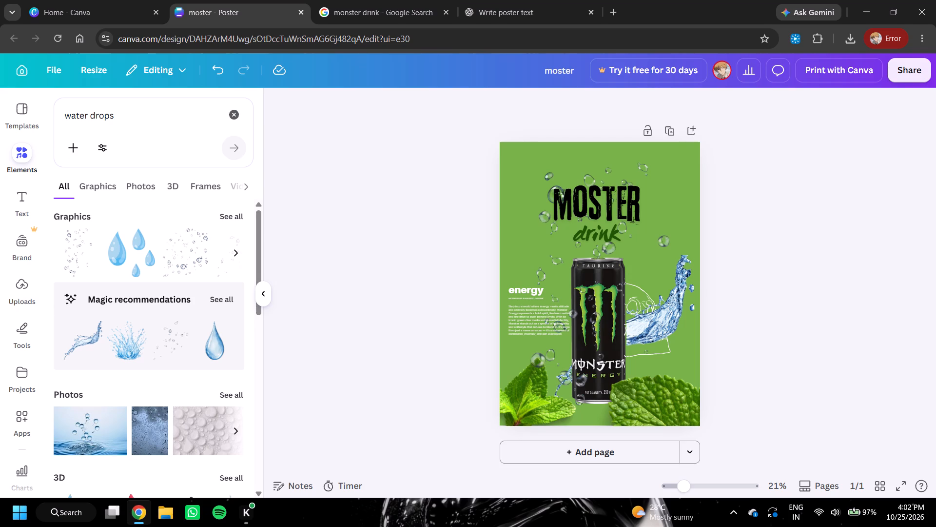
# Replace the water drops search with an elements search for "daek green".
pyautogui.moveTo(133, 114); pyautogui.dragTo(65, 124)
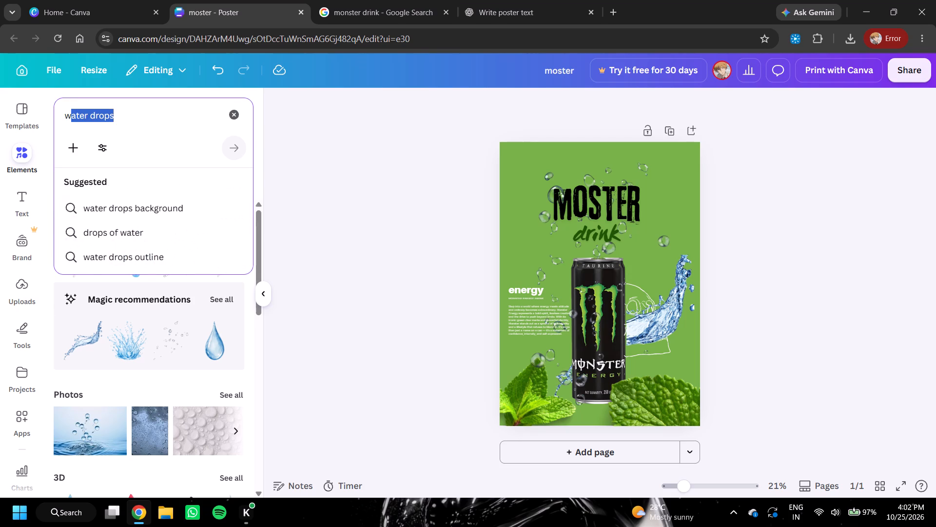
pyautogui.press('BackSpace')
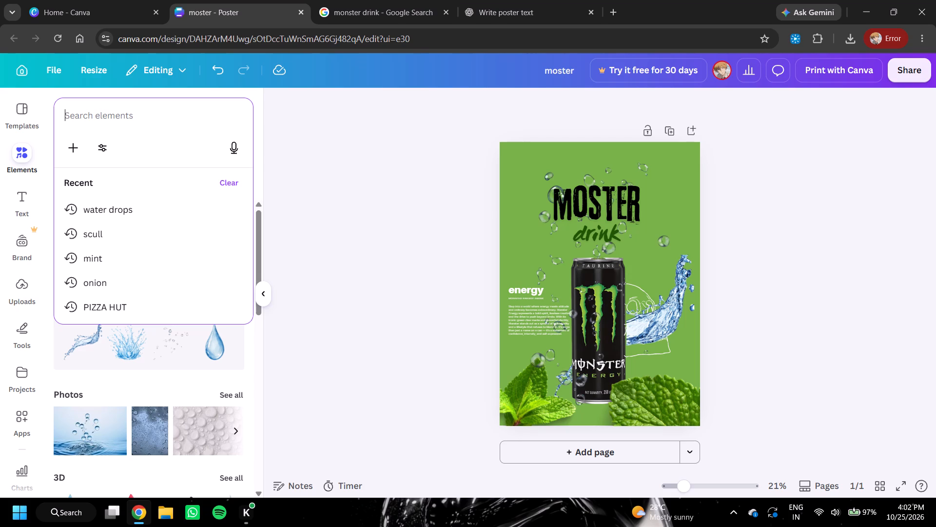
pyautogui.write('dae')
pyautogui.write('k gren')
pyautogui.press('BackSpace')
pyautogui.write('eb')
pyautogui.press('BackSpace')
pyautogui.press('n')
pyautogui.press('Return')
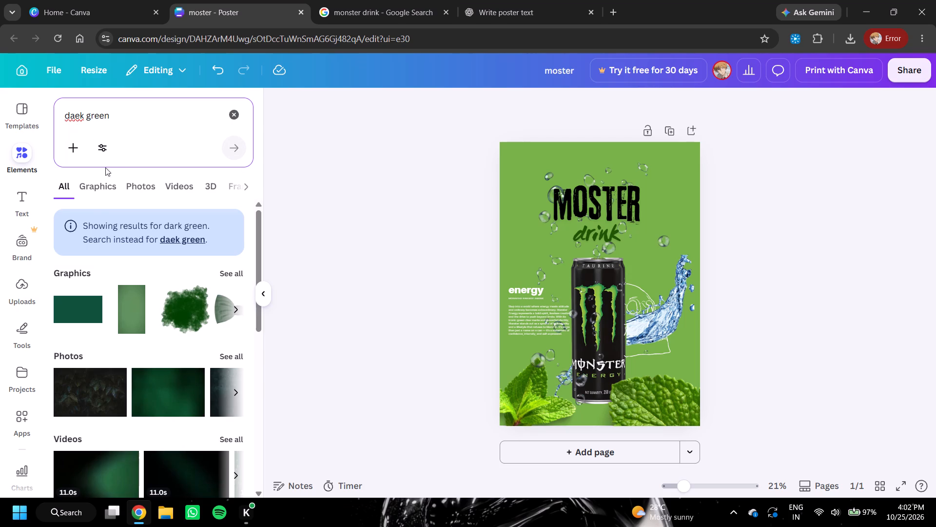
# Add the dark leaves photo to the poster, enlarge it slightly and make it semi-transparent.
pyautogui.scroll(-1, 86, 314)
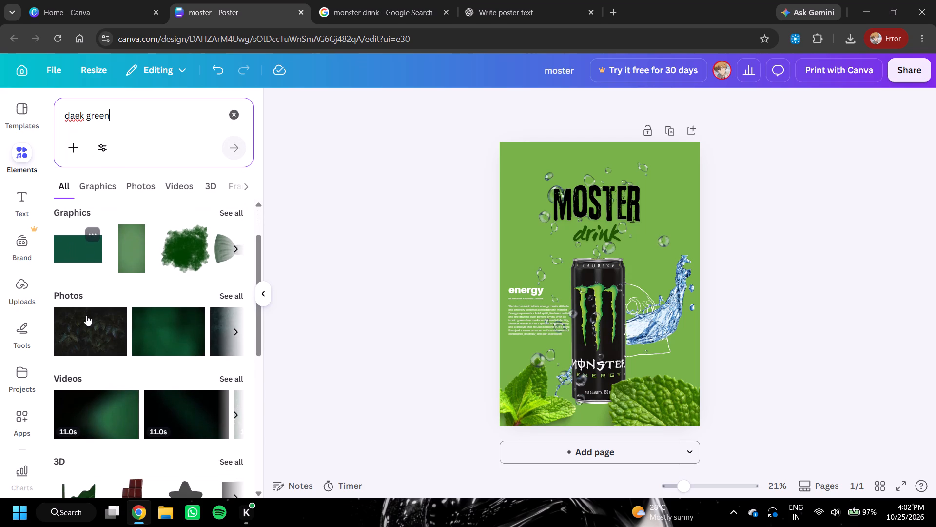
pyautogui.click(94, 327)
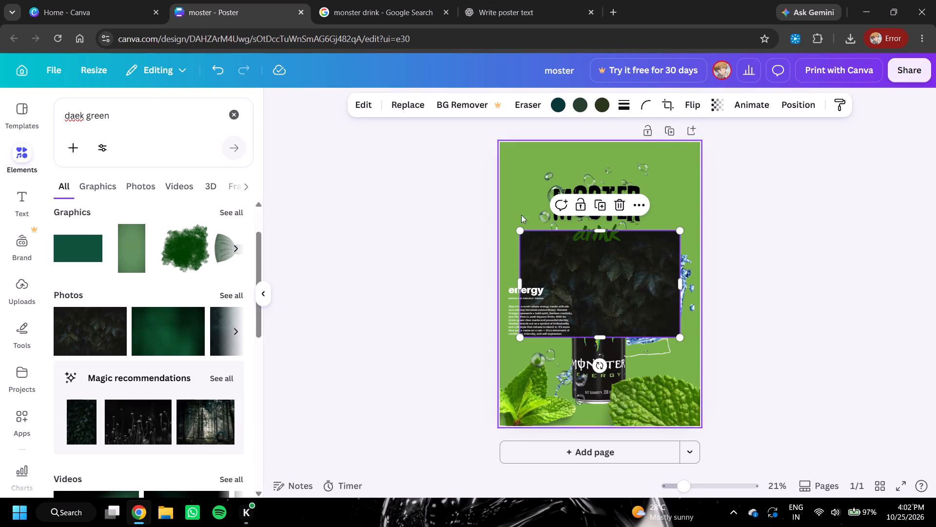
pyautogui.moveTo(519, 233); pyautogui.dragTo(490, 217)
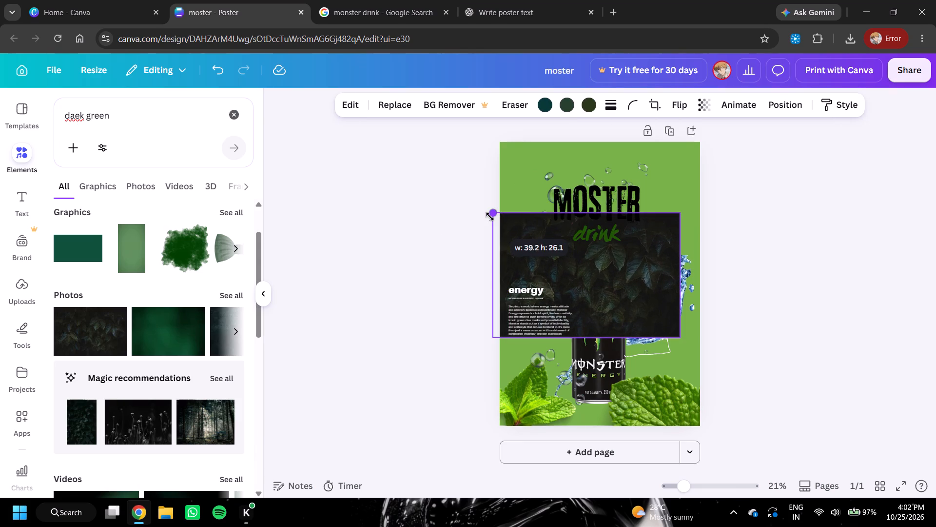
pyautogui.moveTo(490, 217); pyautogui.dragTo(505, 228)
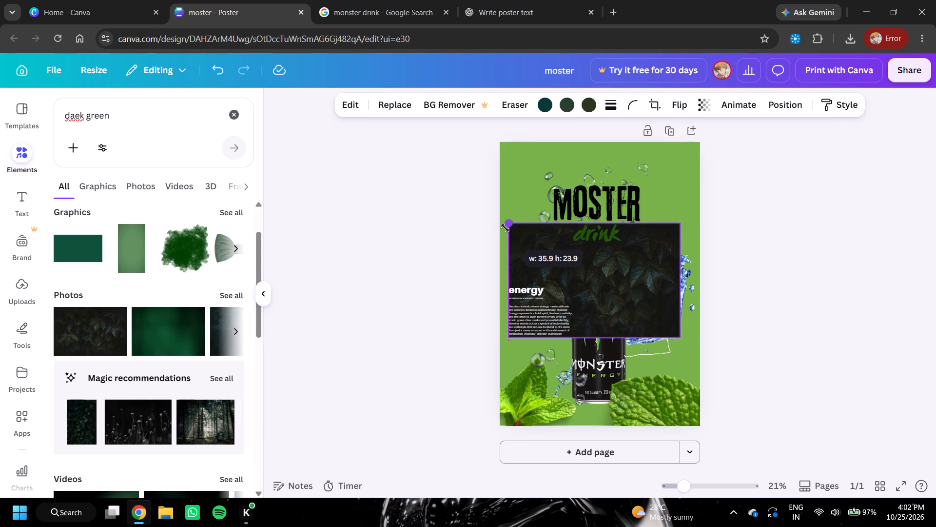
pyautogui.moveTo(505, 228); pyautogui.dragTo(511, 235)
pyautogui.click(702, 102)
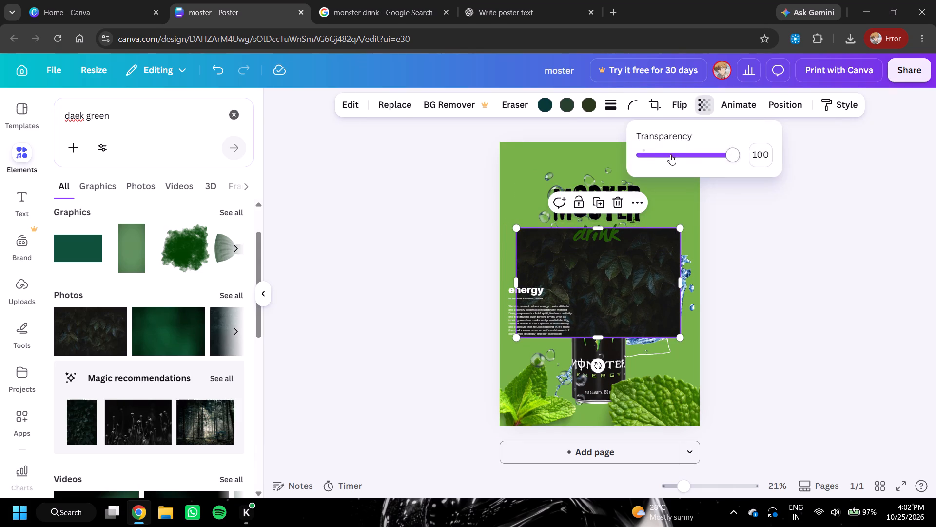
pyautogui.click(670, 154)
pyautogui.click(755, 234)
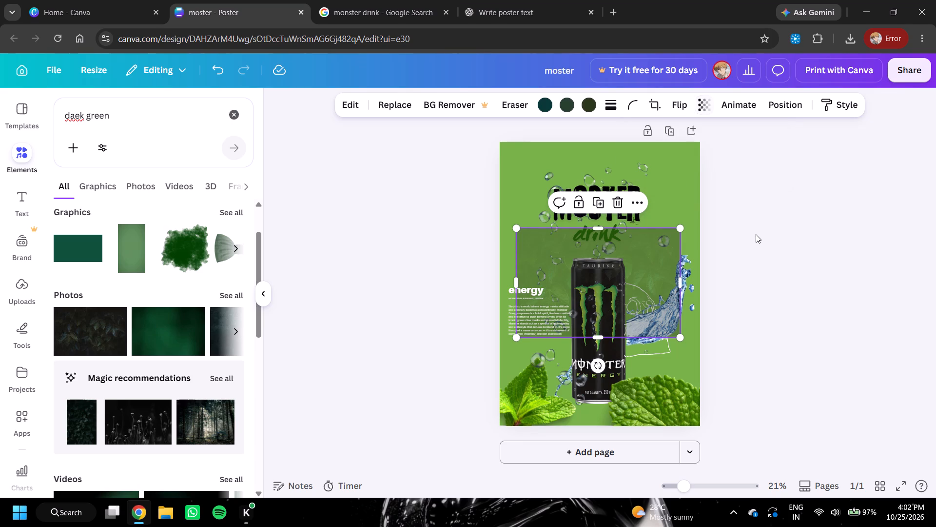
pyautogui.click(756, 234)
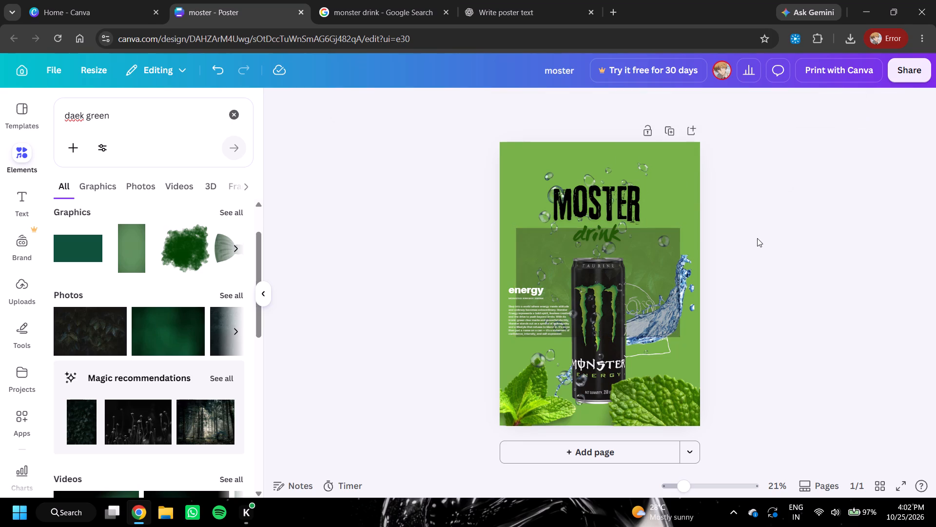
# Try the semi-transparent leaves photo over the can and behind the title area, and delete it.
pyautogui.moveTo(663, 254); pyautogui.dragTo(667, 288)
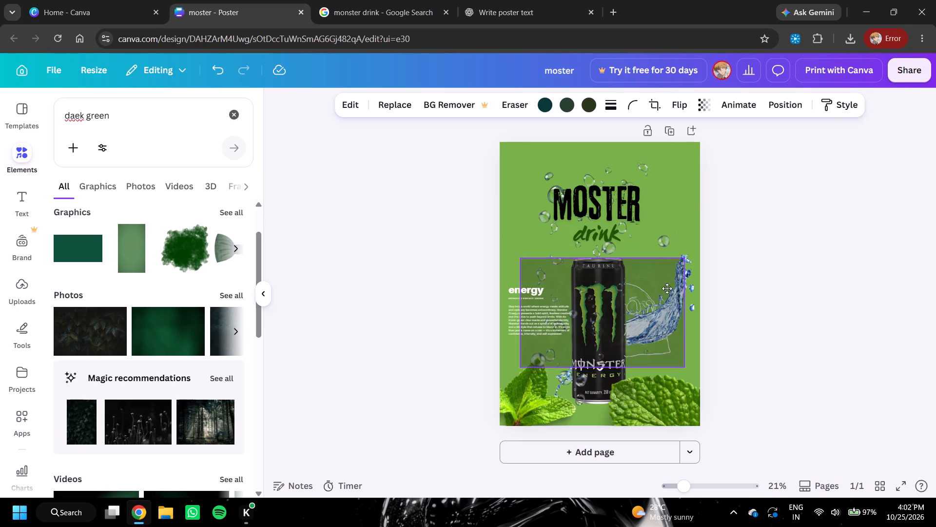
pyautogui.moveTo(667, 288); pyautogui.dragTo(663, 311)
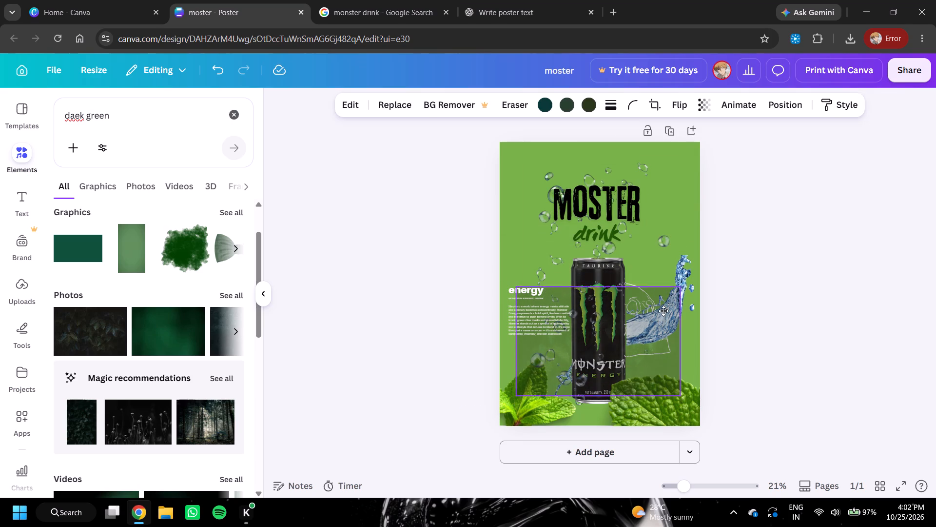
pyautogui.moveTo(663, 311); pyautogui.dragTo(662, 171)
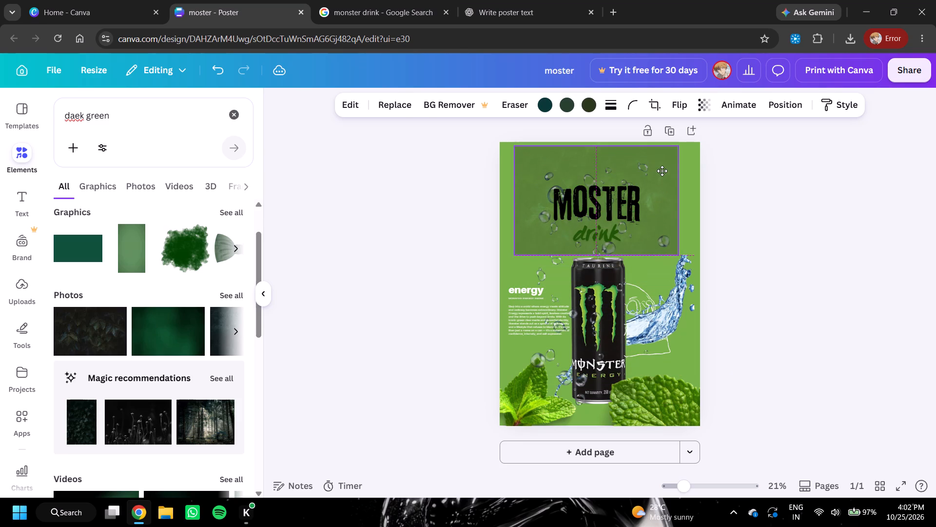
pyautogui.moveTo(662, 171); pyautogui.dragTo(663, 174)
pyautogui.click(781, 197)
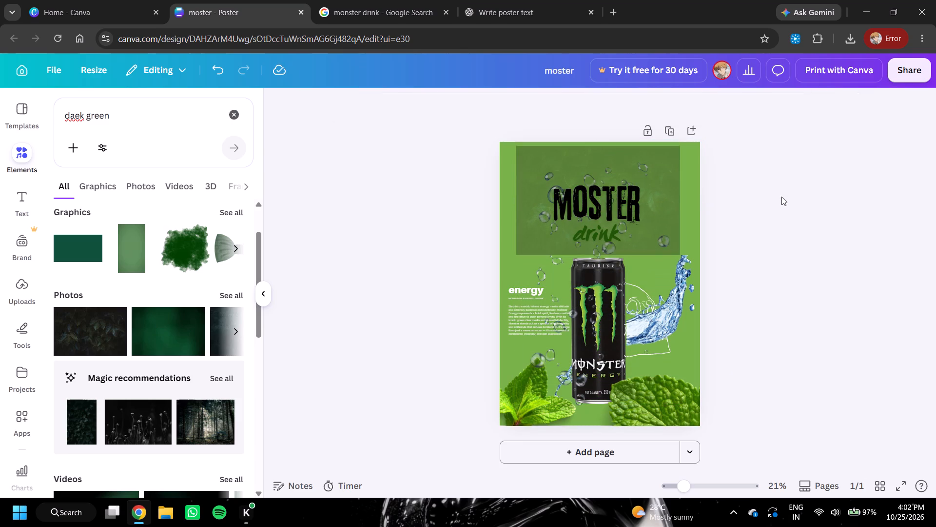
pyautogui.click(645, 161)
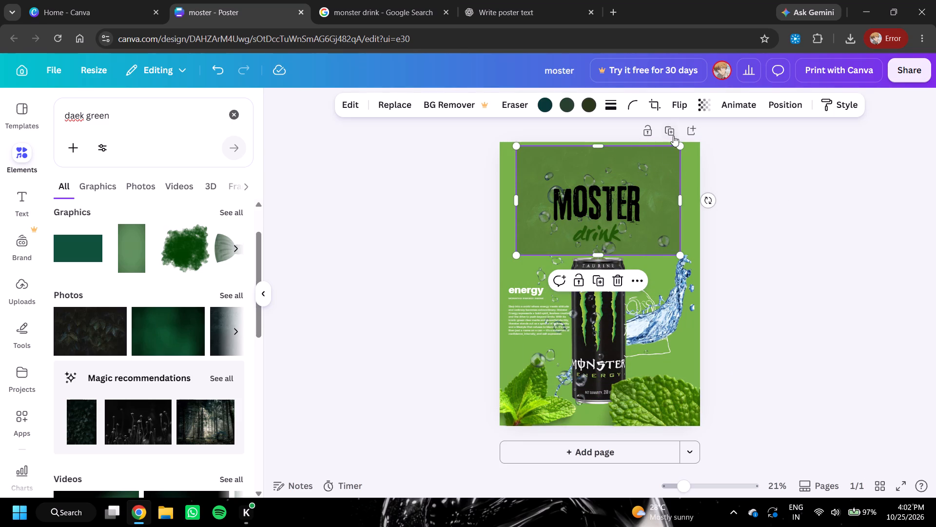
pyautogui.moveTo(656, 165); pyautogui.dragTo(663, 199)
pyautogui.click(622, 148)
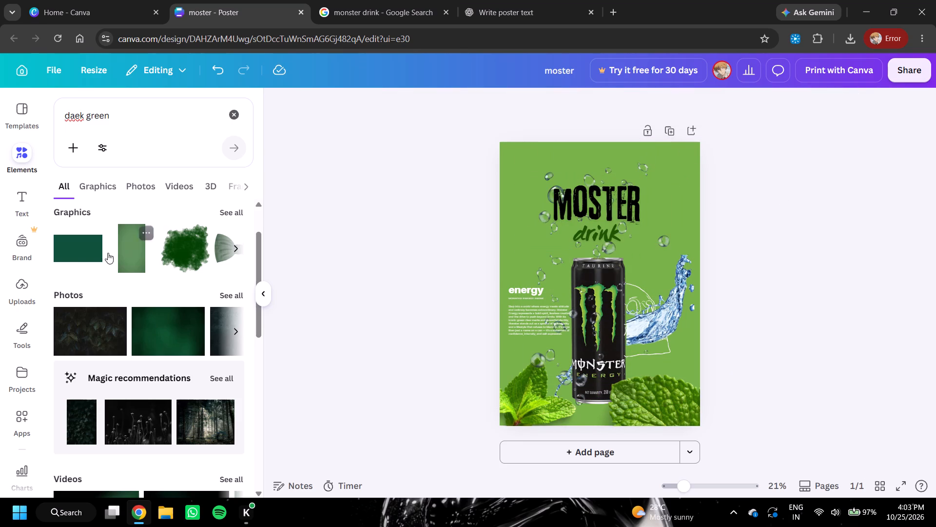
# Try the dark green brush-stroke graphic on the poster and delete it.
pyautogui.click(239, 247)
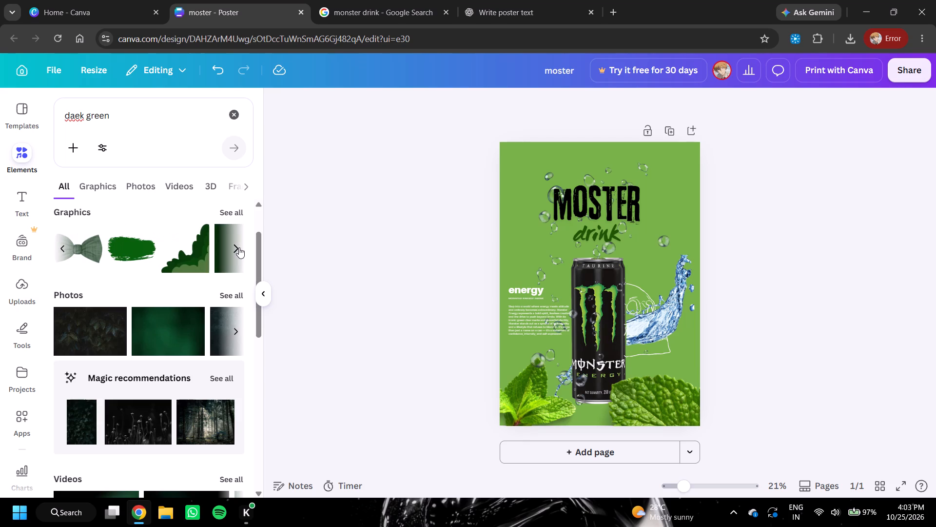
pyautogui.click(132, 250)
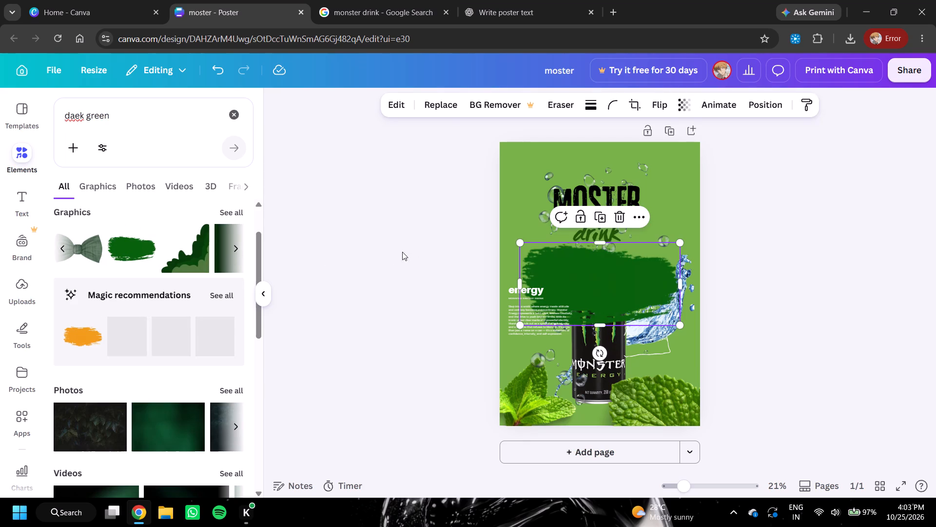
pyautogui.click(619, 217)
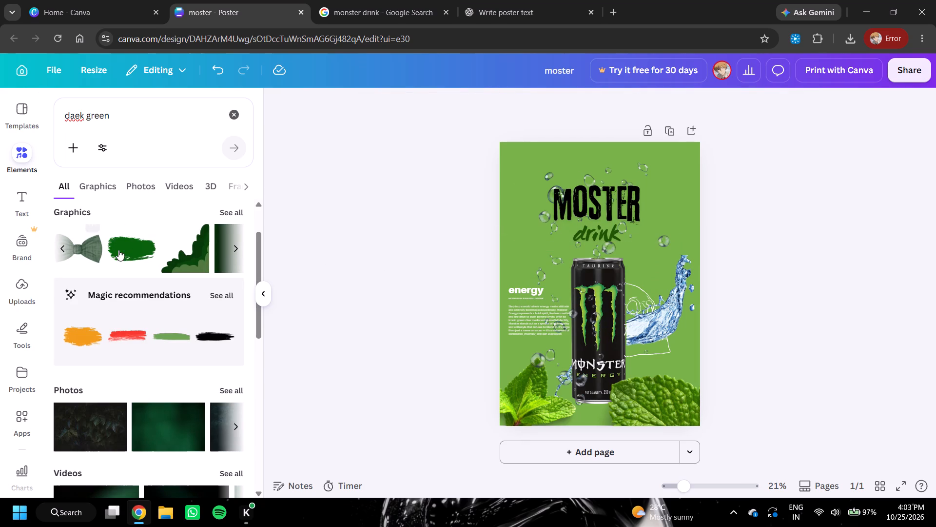
# Add the solid dark green rectangle graphic and place it across the middle of the can.
pyautogui.doubleClick(63, 246)
pyautogui.scroll(-3, 123, 333)
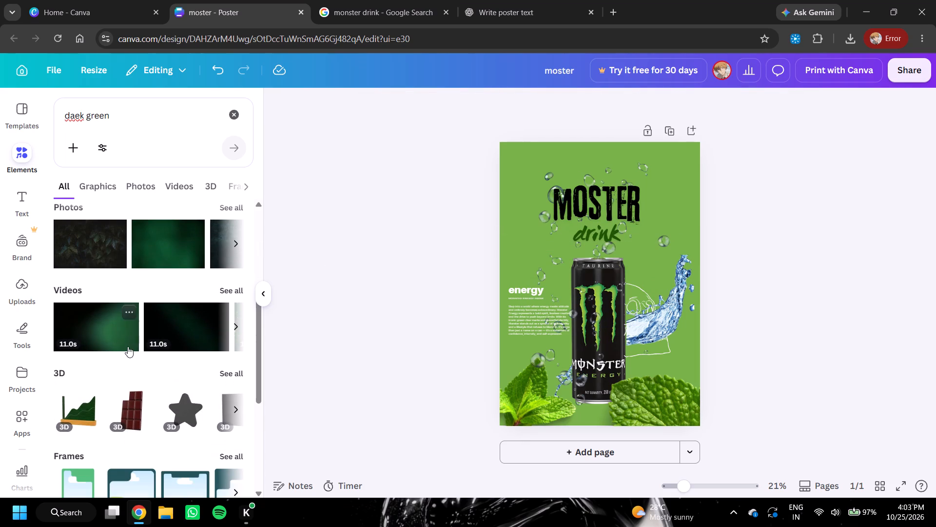
pyautogui.scroll(3, 131, 334)
pyautogui.scroll(-3, 131, 333)
pyautogui.scroll(3, 131, 329)
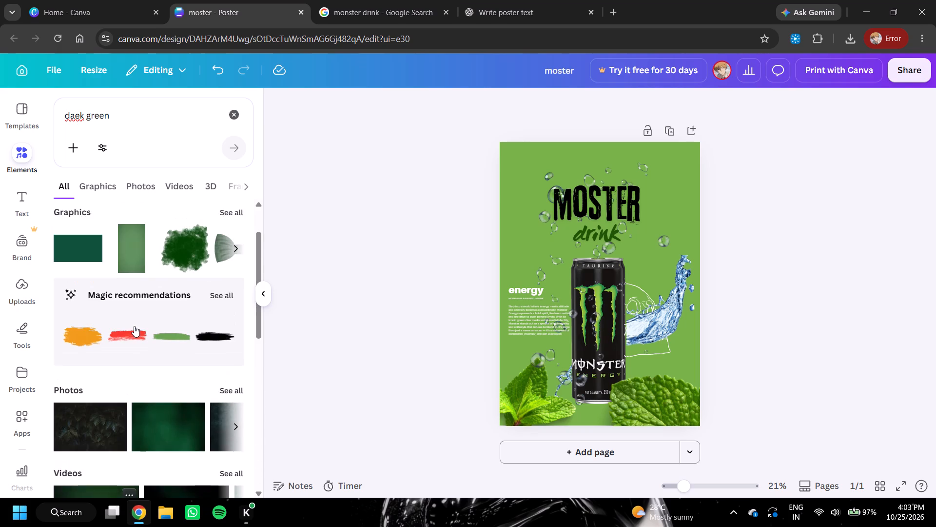
pyautogui.scroll(-2, 134, 326)
pyautogui.scroll(4, 134, 314)
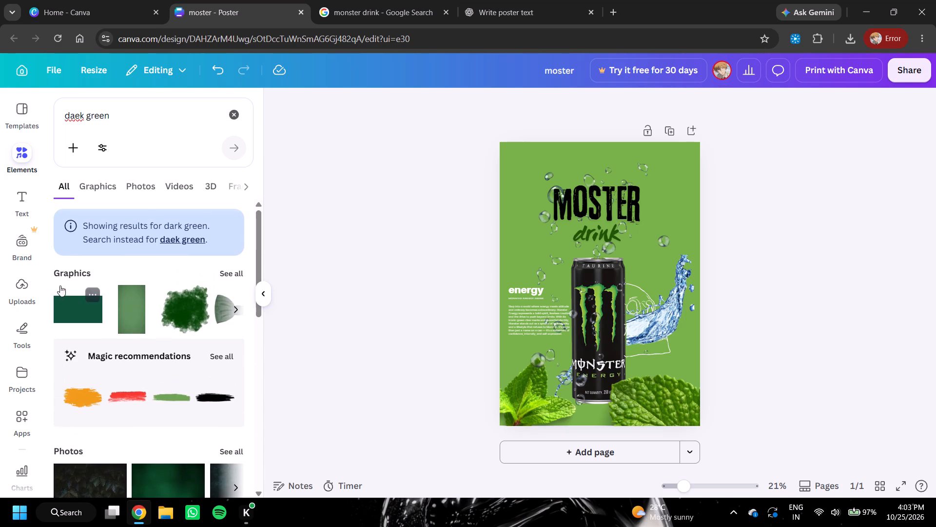
pyautogui.click(83, 306)
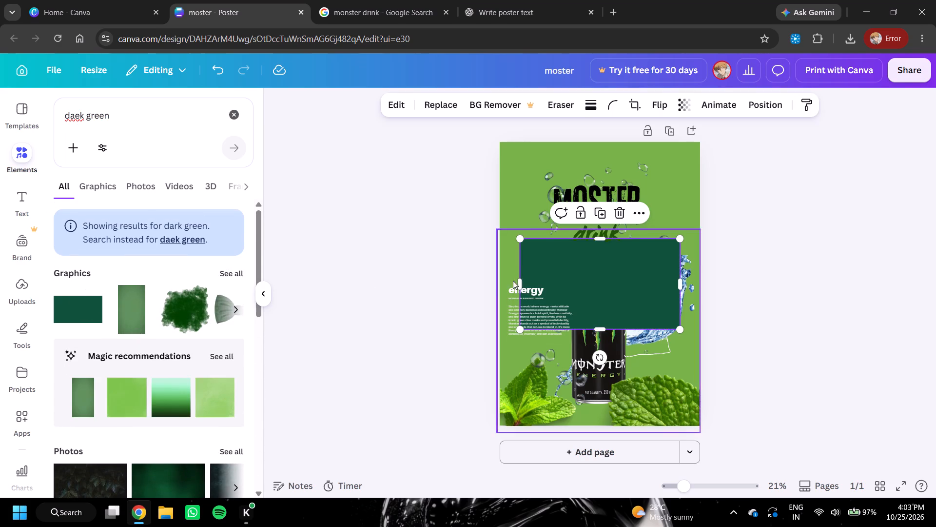
pyautogui.moveTo(530, 261); pyautogui.dragTo(526, 192)
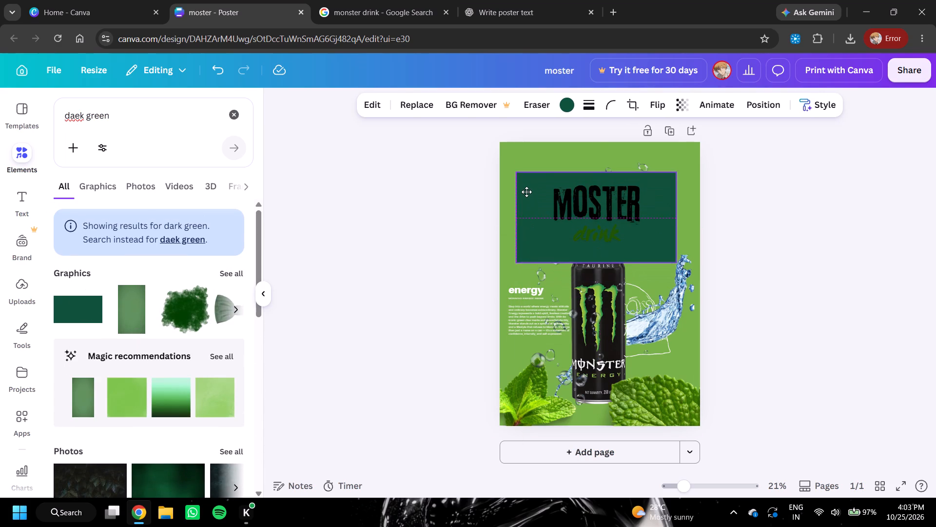
pyautogui.moveTo(526, 192); pyautogui.dragTo(525, 293)
# Lower the dark green rectangle's transparency value to less than half so the can shows through.
pyautogui.click(676, 108)
pyautogui.click(667, 150)
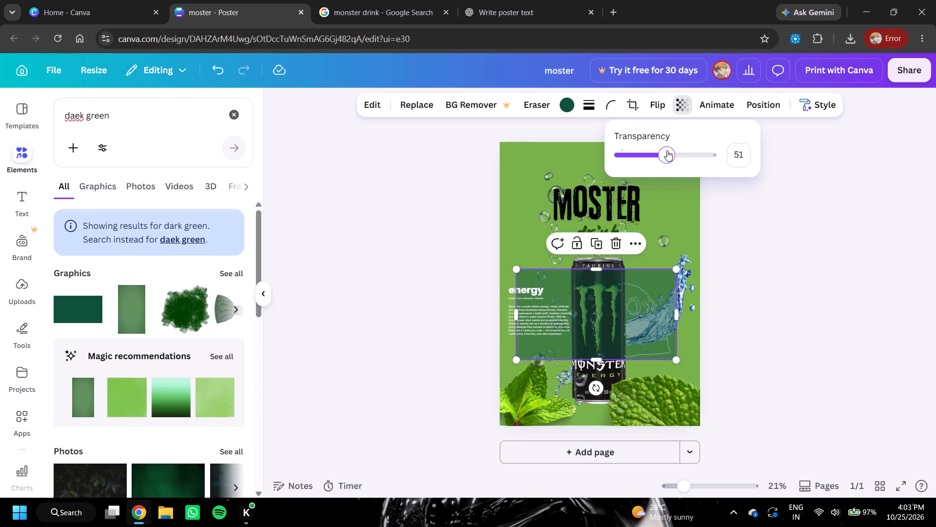
pyautogui.click(654, 156)
pyautogui.click(747, 211)
pyautogui.click(761, 215)
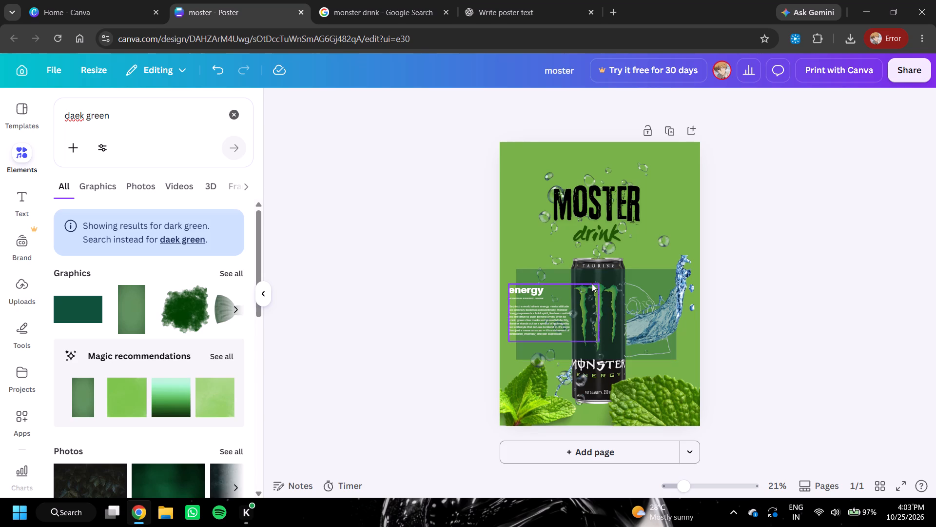
# Move the semi-transparent dark green rectangle slightly down the can and crop it to the part right of the can.
pyautogui.moveTo(606, 276); pyautogui.dragTo(607, 292)
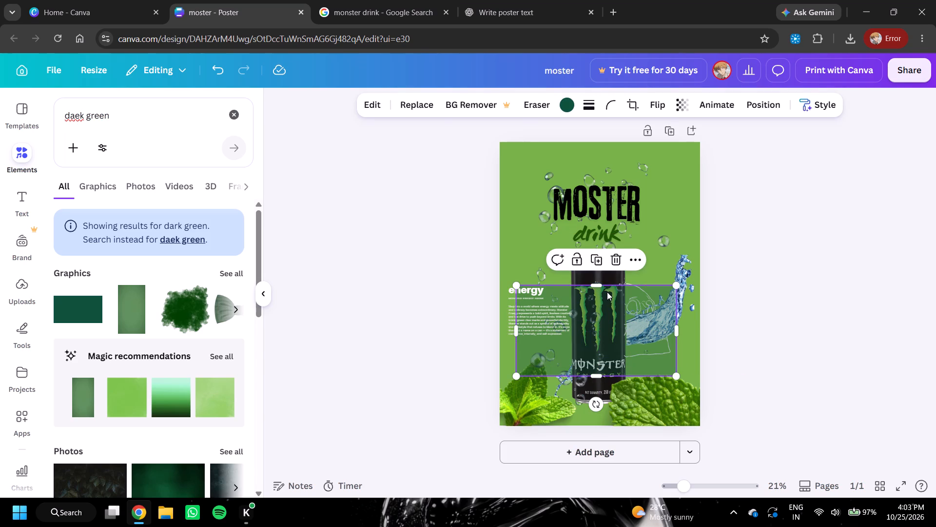
pyautogui.click(607, 292)
pyautogui.click(607, 292)
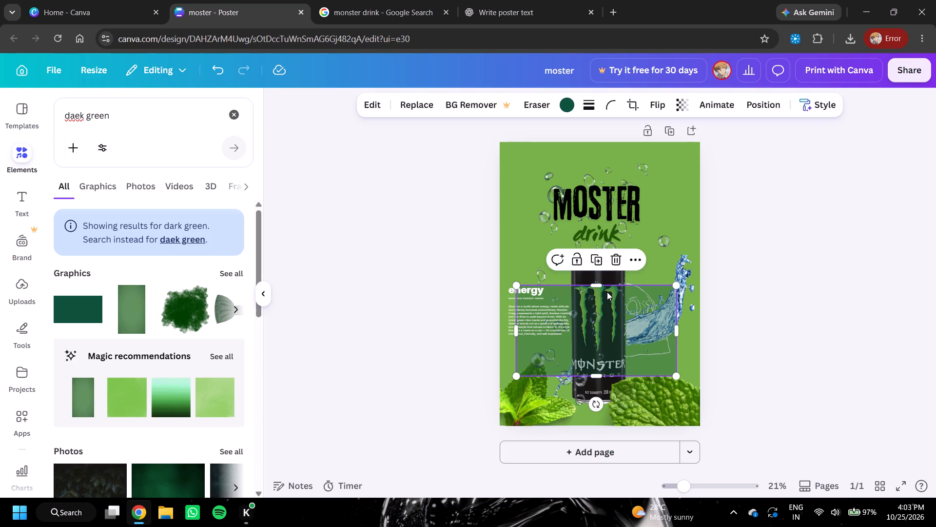
pyautogui.doubleClick(607, 292)
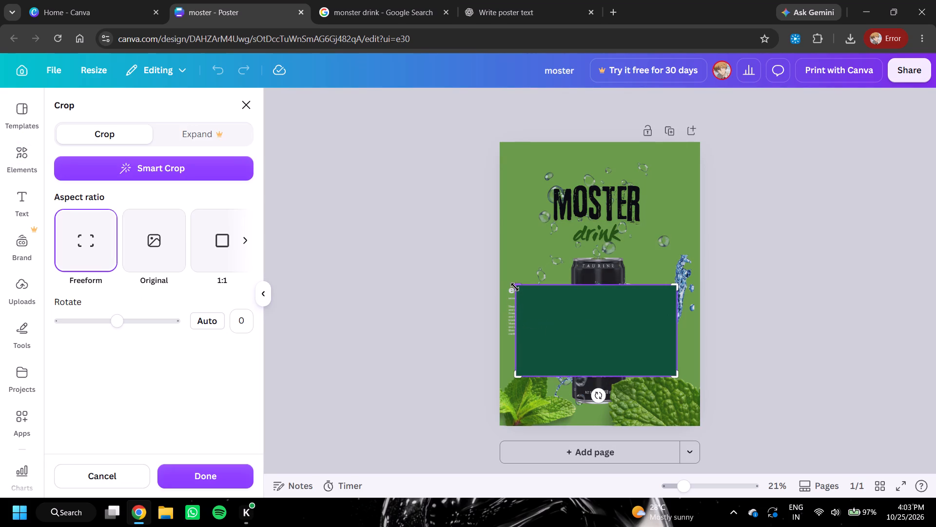
pyautogui.moveTo(515, 287); pyautogui.dragTo(612, 289)
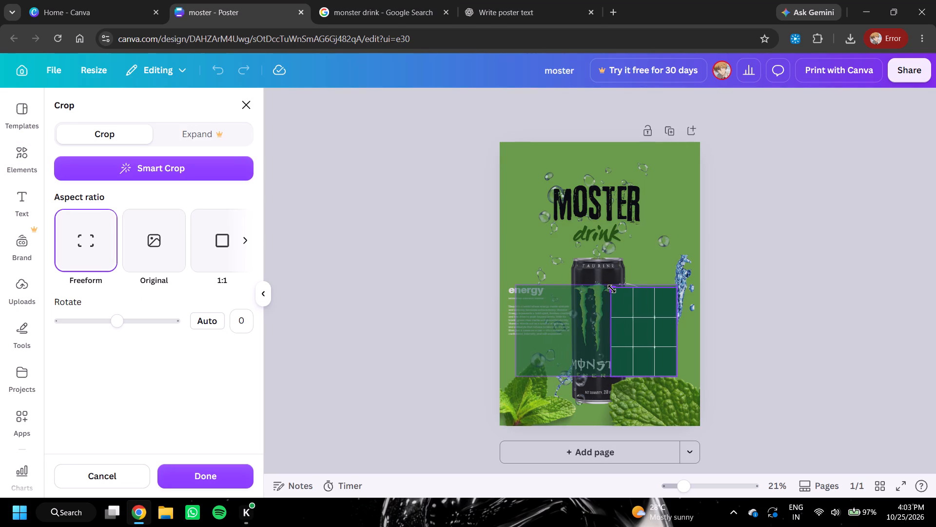
pyautogui.moveTo(612, 289); pyautogui.dragTo(624, 266)
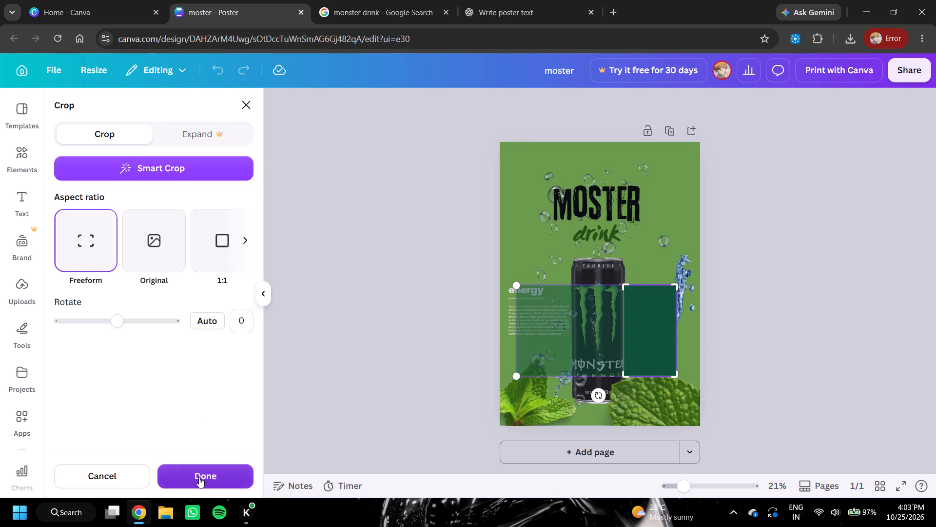
pyautogui.click(199, 477)
pyautogui.click(762, 323)
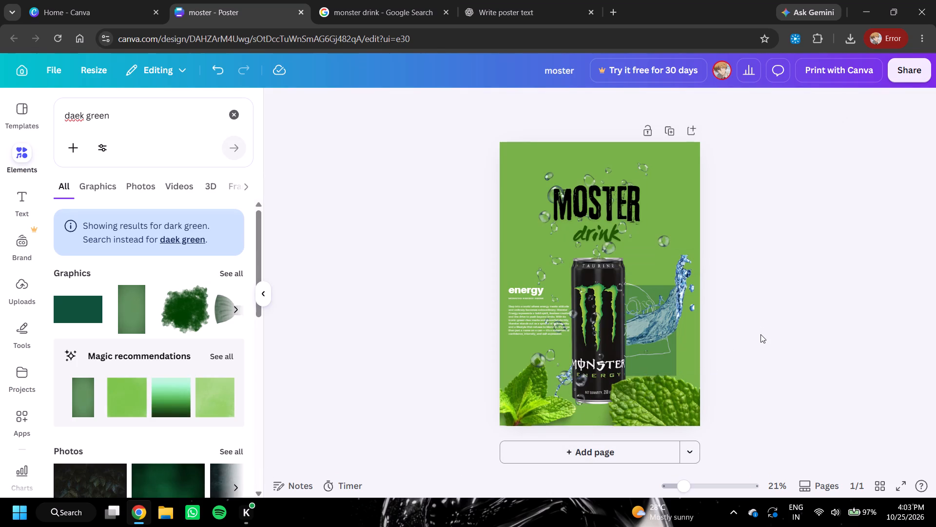
# Add a second solid dark green rectangle, shrink it slightly and place it across the can, roughly level with the cropped panel.
pyautogui.click(90, 316)
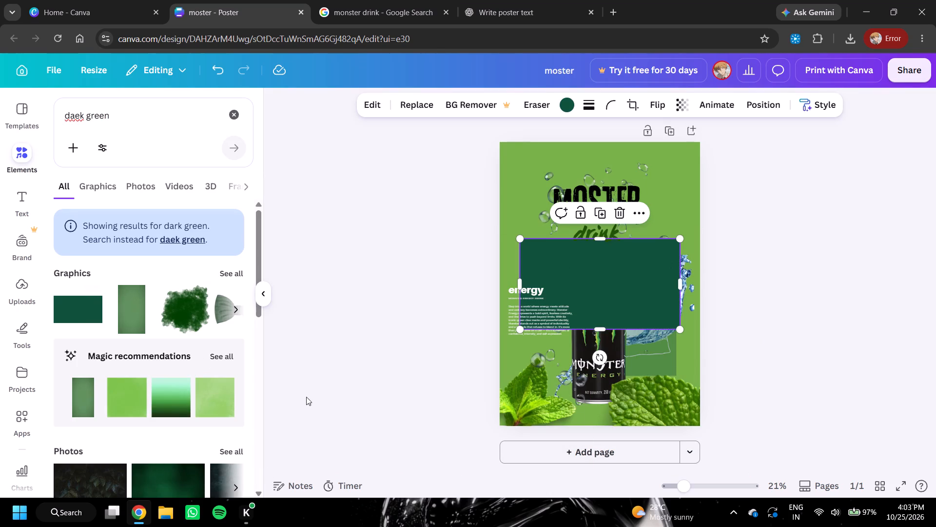
pyautogui.moveTo(614, 282); pyautogui.dragTo(597, 324)
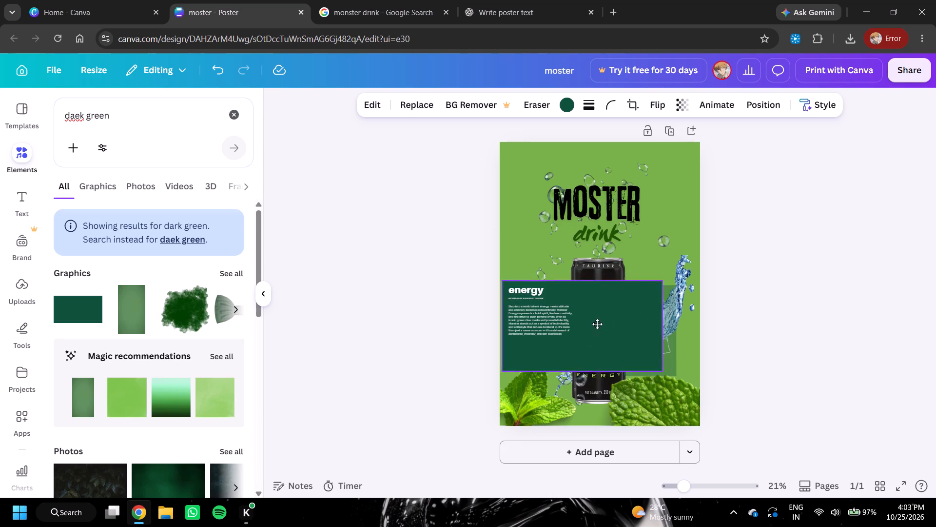
pyautogui.moveTo(597, 324); pyautogui.dragTo(614, 207)
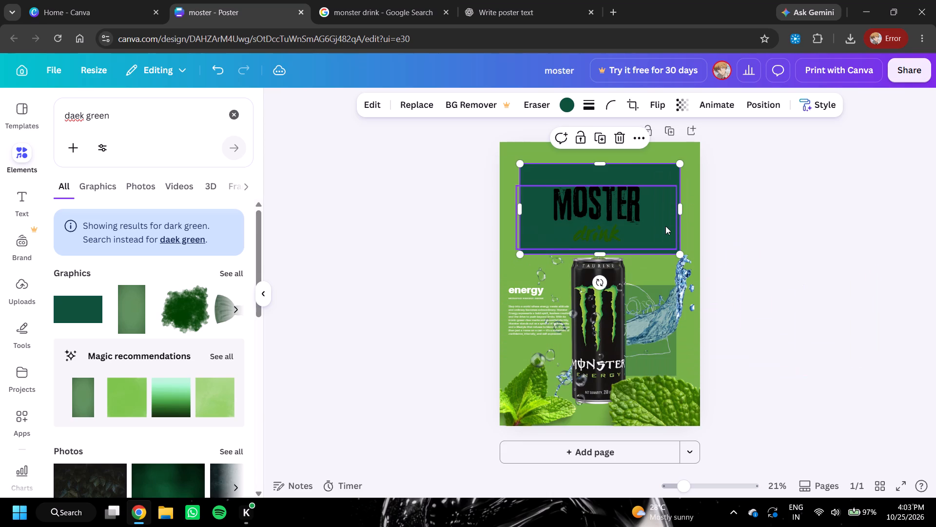
pyautogui.moveTo(681, 255); pyautogui.dragTo(678, 237)
pyautogui.moveTo(645, 219); pyautogui.dragTo(647, 341)
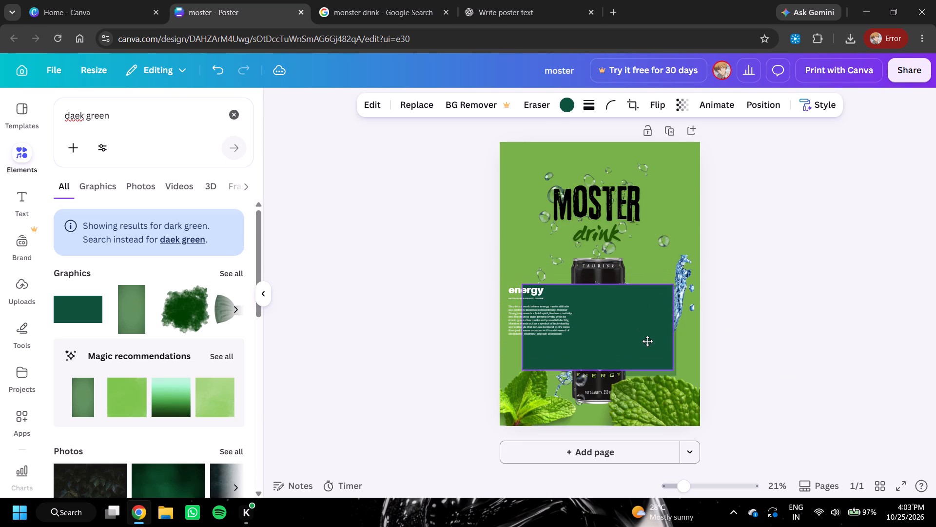
pyautogui.moveTo(647, 341); pyautogui.dragTo(653, 435)
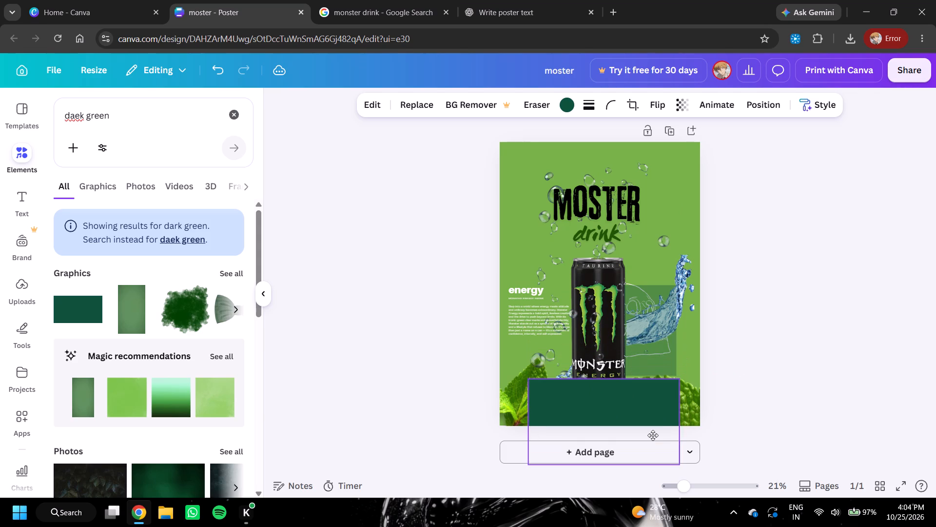
pyautogui.moveTo(653, 435); pyautogui.dragTo(651, 345)
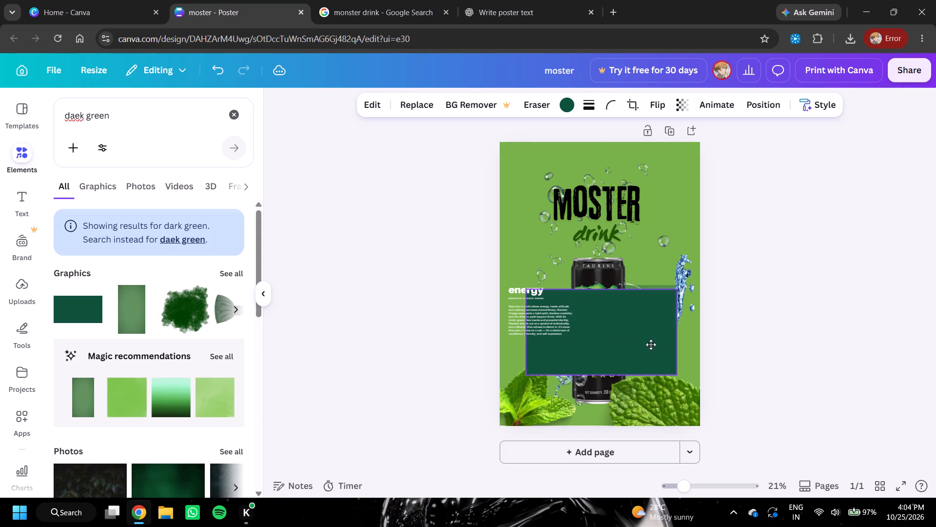
pyautogui.moveTo(651, 345); pyautogui.dragTo(649, 341)
# Crop the second dark green rectangle to the part left of the can, ending at the can's edge.
pyautogui.doubleClick(630, 341)
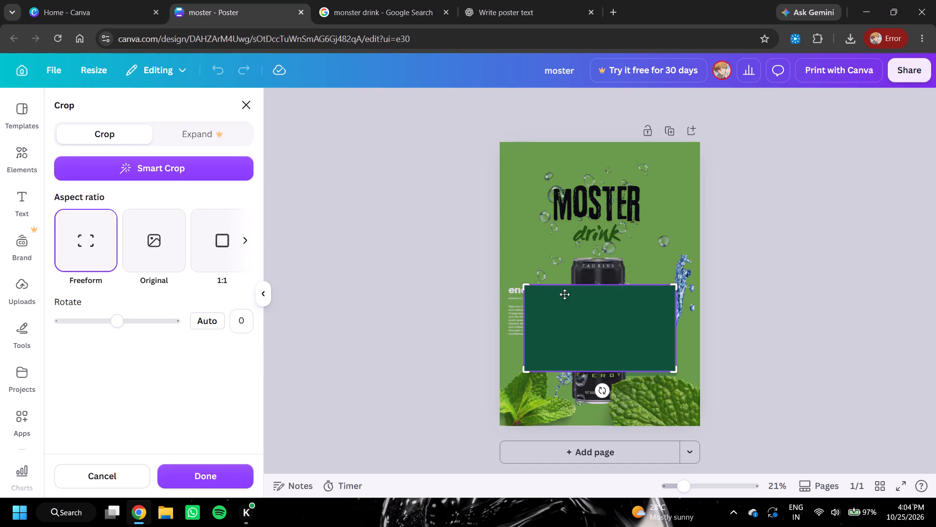
pyautogui.moveTo(674, 285); pyautogui.dragTo(587, 268)
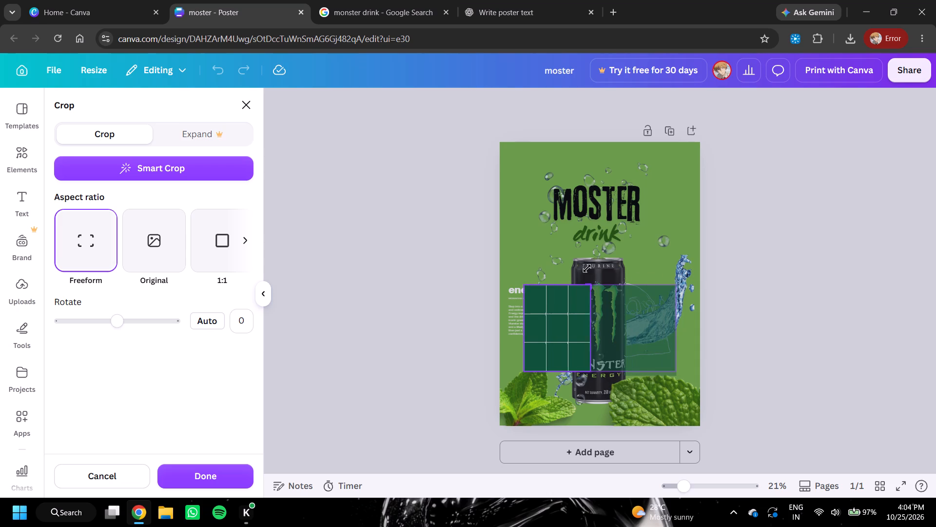
pyautogui.moveTo(587, 268); pyautogui.dragTo(581, 267)
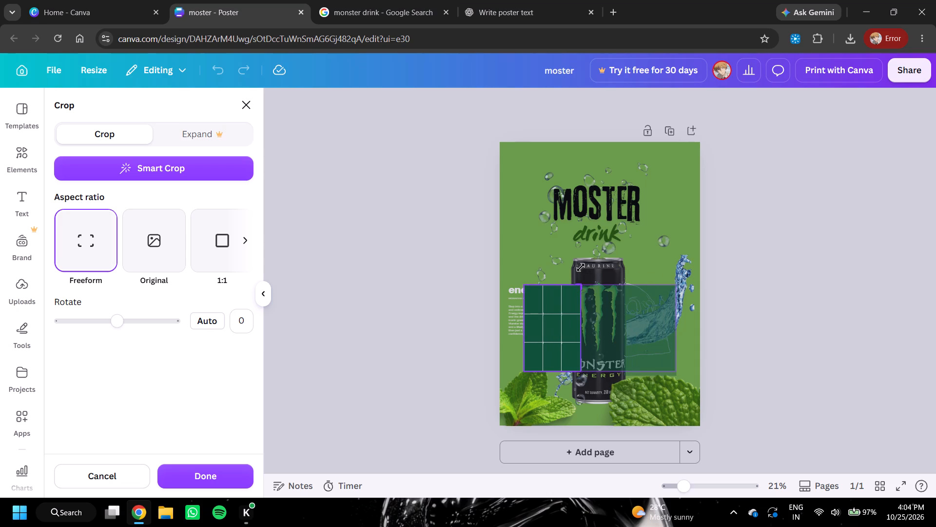
pyautogui.moveTo(581, 267); pyautogui.dragTo(569, 266)
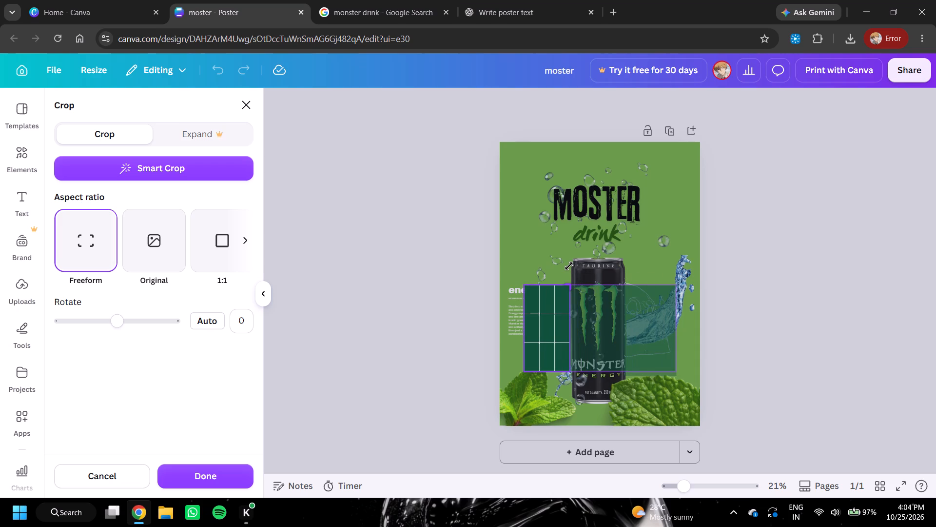
pyautogui.moveTo(569, 266); pyautogui.dragTo(570, 266)
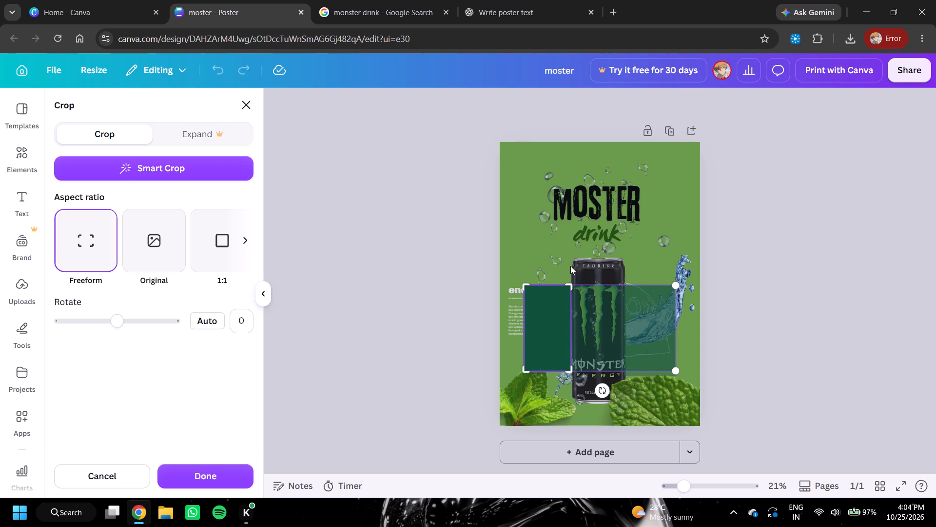
pyautogui.click(215, 473)
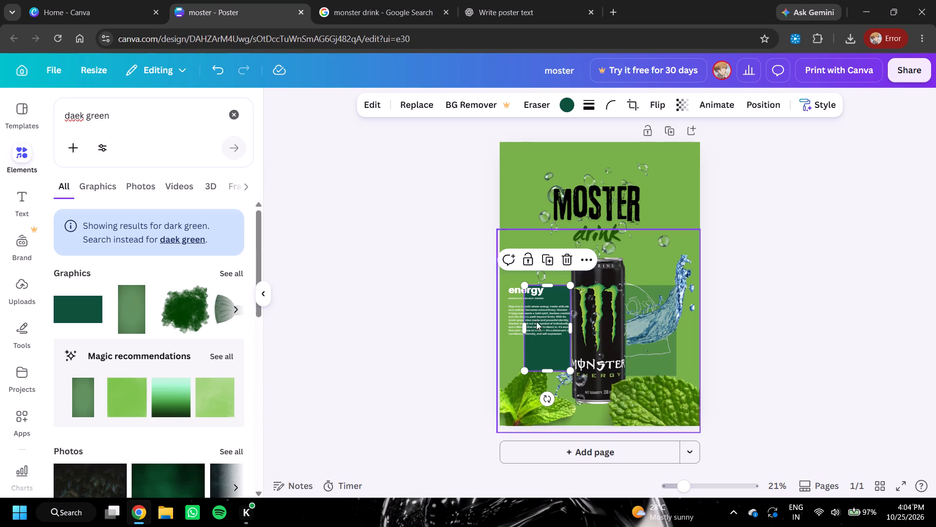
# Set the transparency of the dark green panel left of the can to about 38, matching the panel on its right.
pyautogui.click(680, 105)
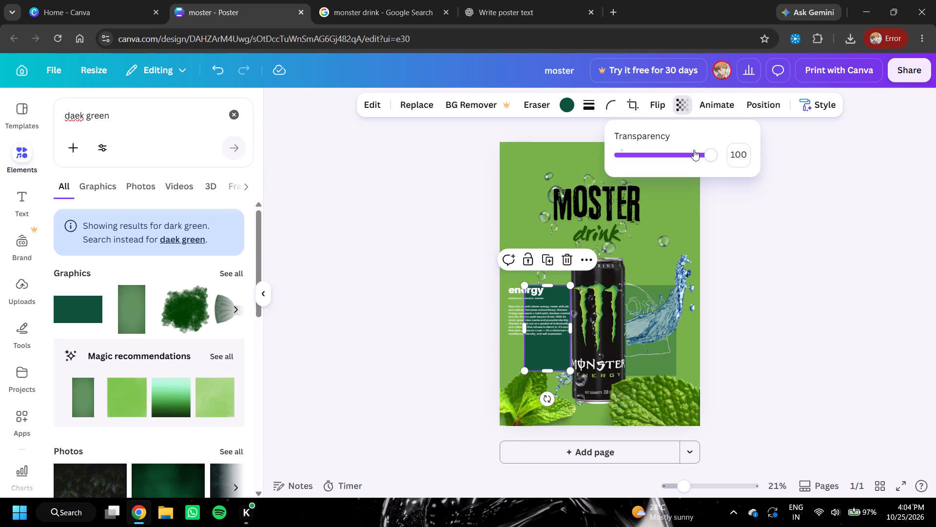
pyautogui.click(645, 318)
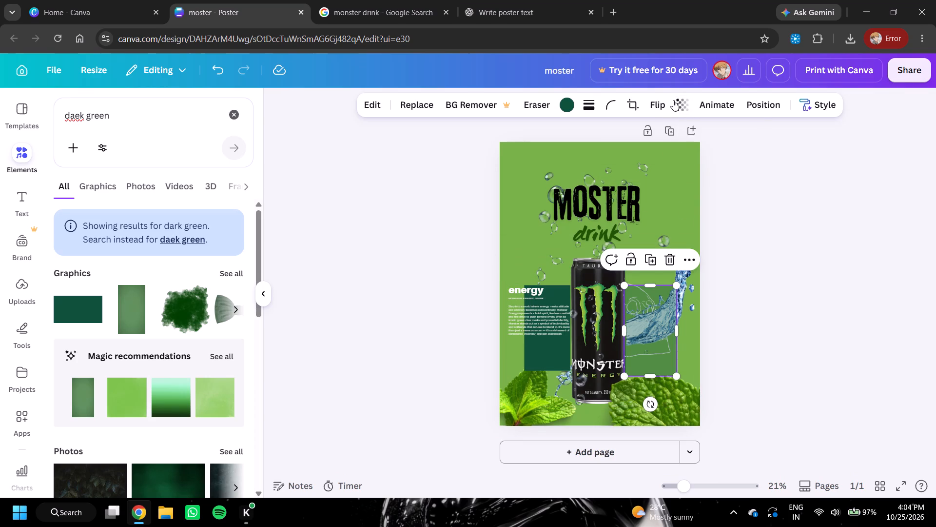
pyautogui.click(673, 100)
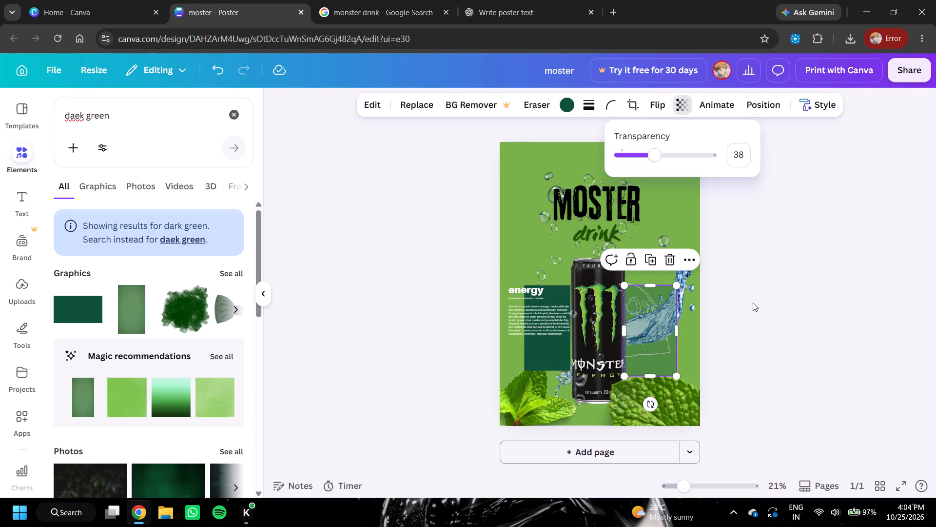
pyautogui.click(754, 301)
pyautogui.click(551, 358)
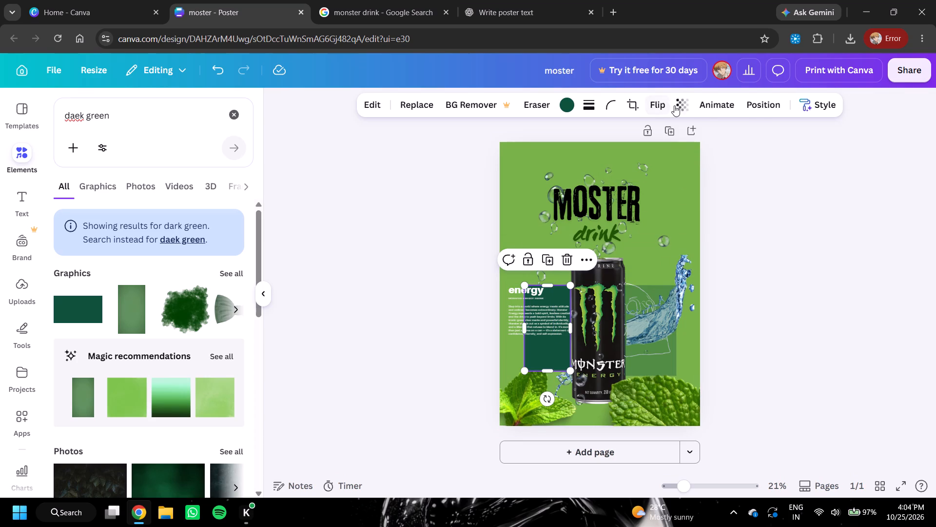
pyautogui.click(675, 105)
pyautogui.moveTo(697, 156); pyautogui.dragTo(653, 173)
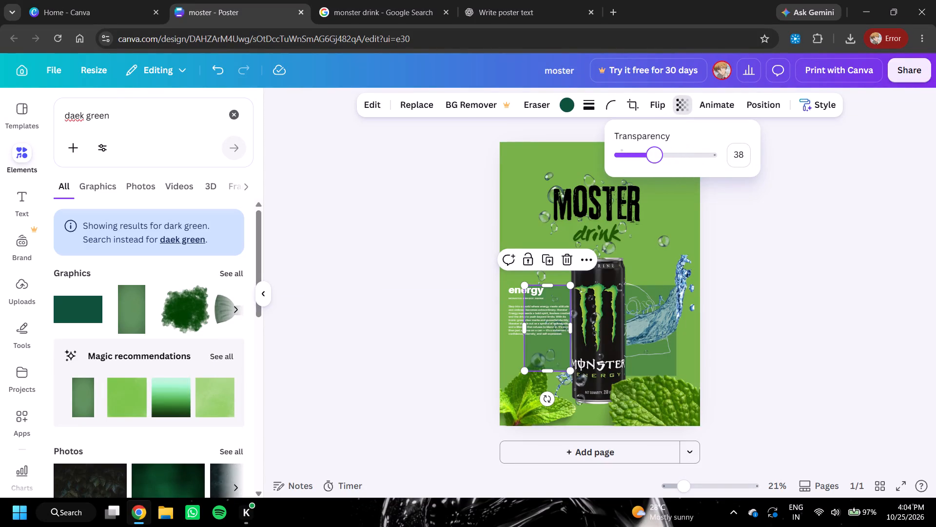
pyautogui.moveTo(653, 173); pyautogui.dragTo(654, 175)
pyautogui.moveTo(654, 175); pyautogui.dragTo(655, 175)
pyautogui.click(778, 228)
pyautogui.click(779, 228)
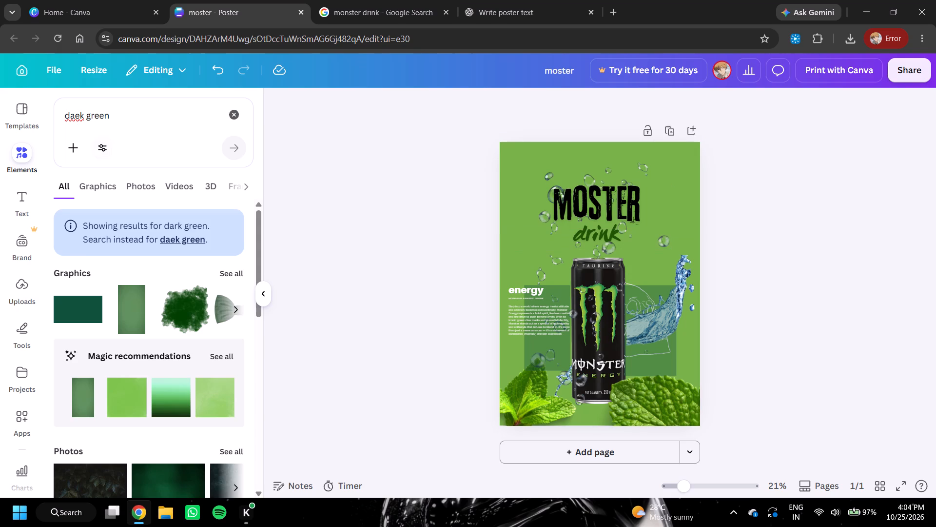
# Search the elements for "scull" and narrow the results to graphics only.
pyautogui.moveTo(122, 114); pyautogui.dragTo(45, 122)
pyautogui.press('BackSpace')
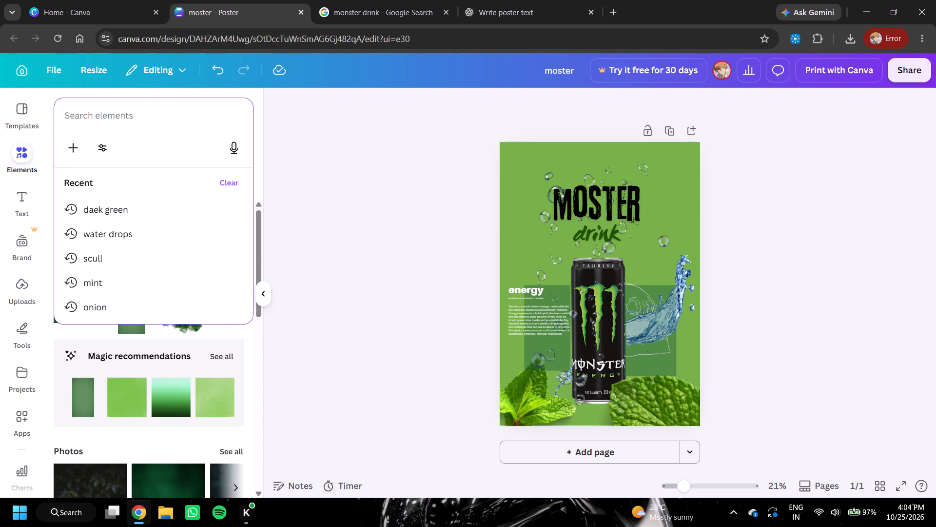
pyautogui.write('scull')
pyautogui.press('Return')
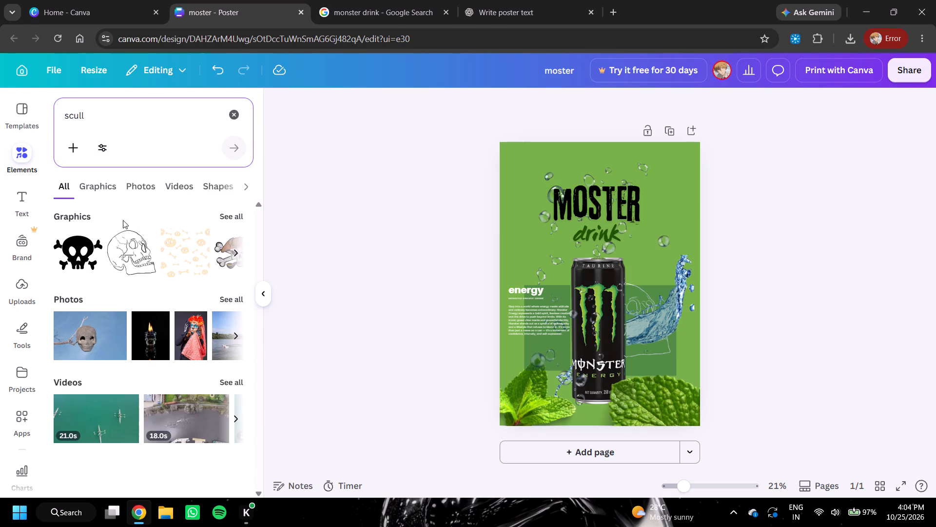
pyautogui.click(234, 250)
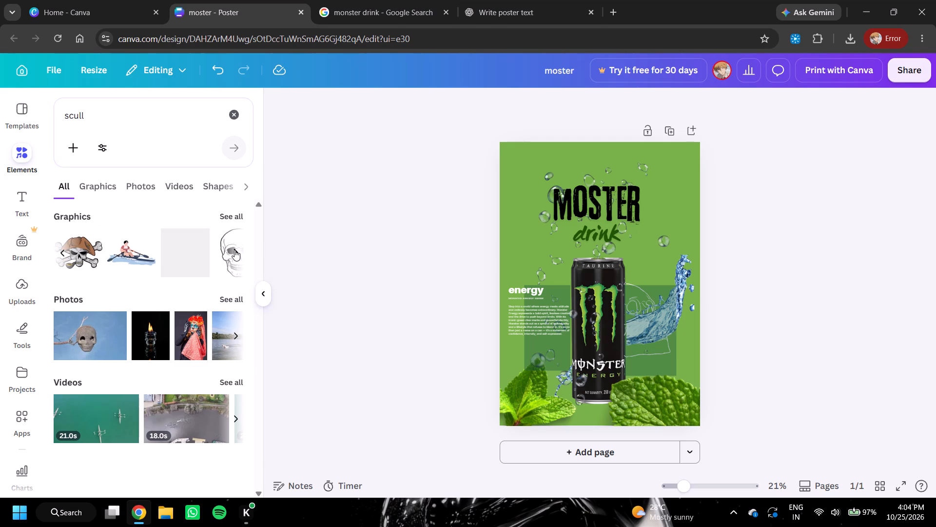
pyautogui.click(234, 250)
pyautogui.click(75, 181)
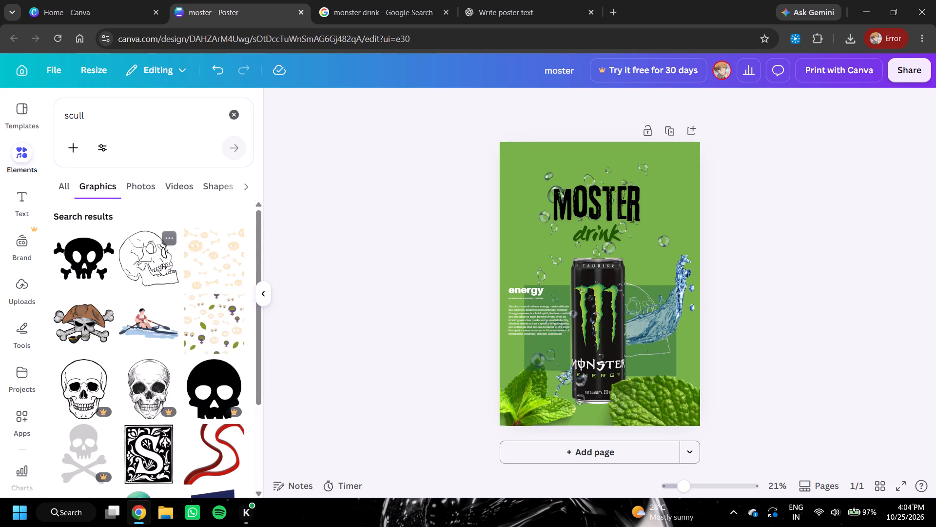
# Browse the skull graphics for one that suits the area behind the MOSTER drink title.
pyautogui.scroll(-3, 163, 276)
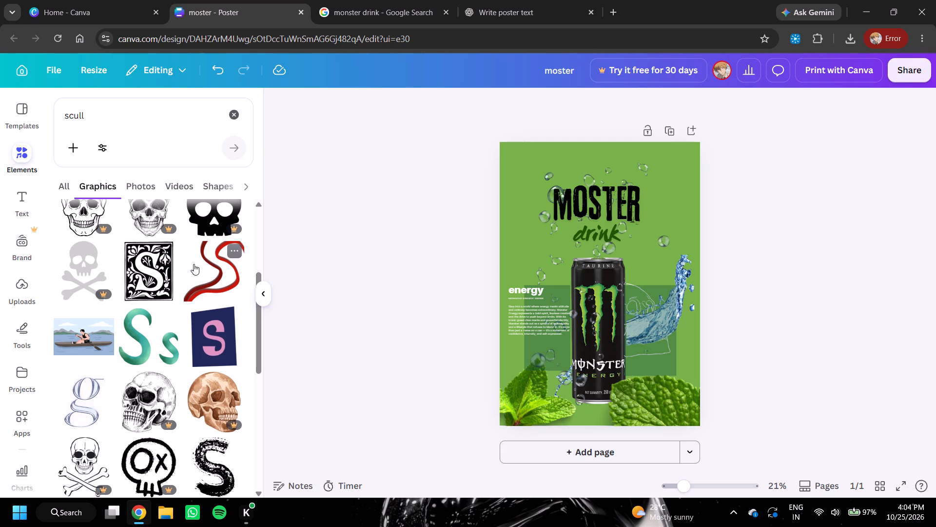
pyautogui.scroll(-1, 172, 264)
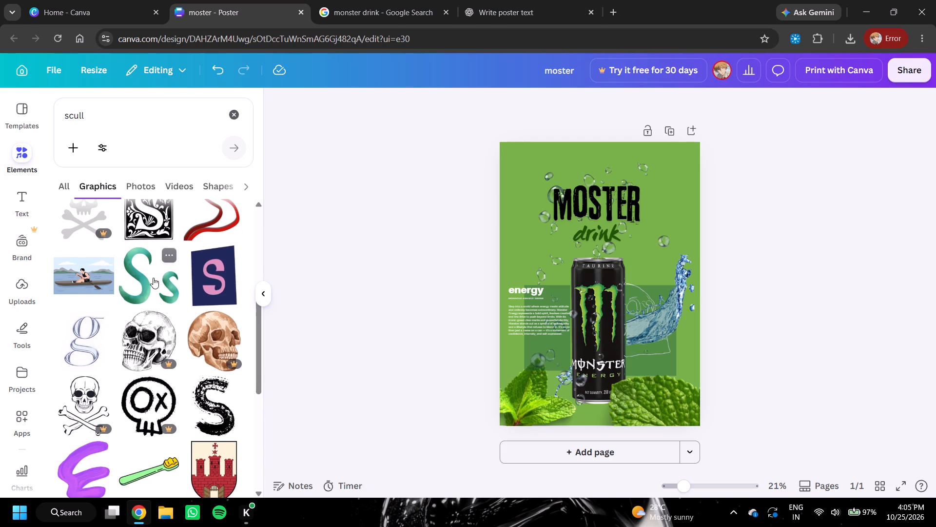
pyautogui.scroll(-1, 153, 282)
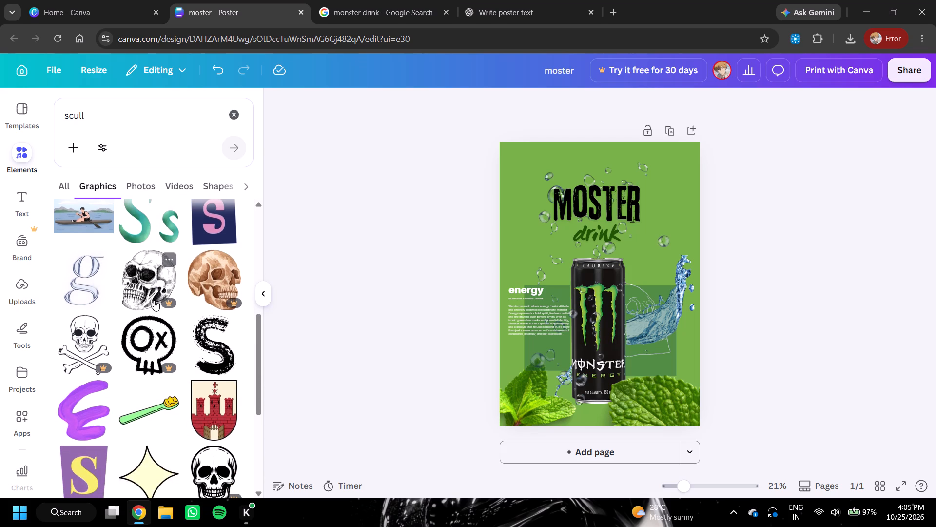
pyautogui.scroll(-4, 167, 316)
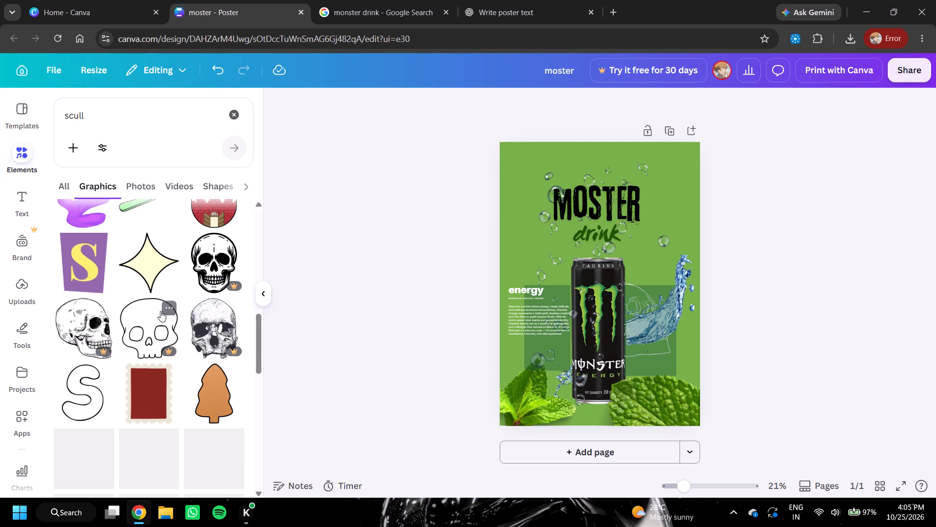
pyautogui.scroll(-3, 160, 308)
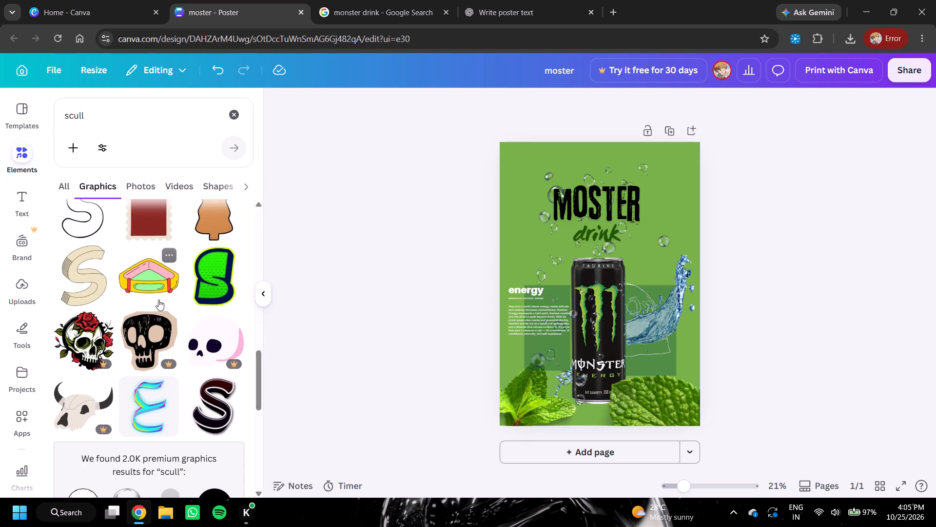
pyautogui.scroll(-4, 165, 315)
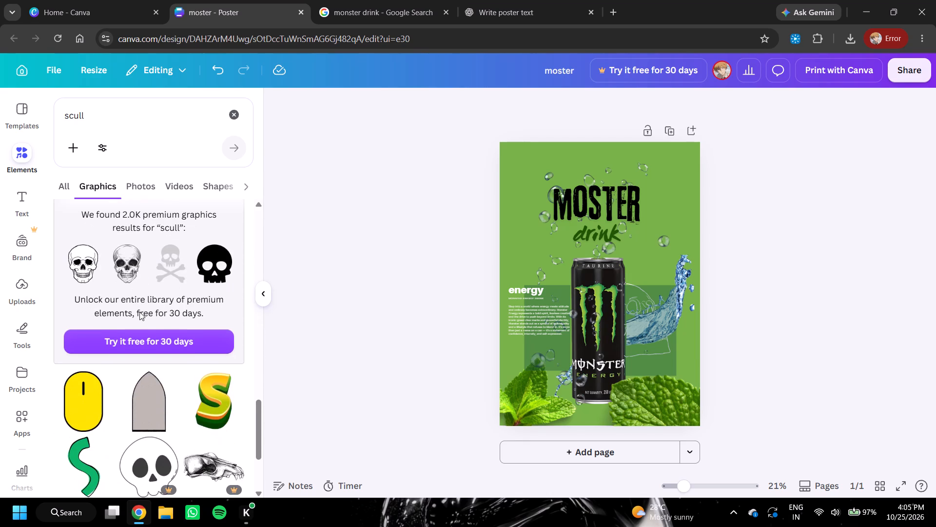
pyautogui.scroll(-2, 147, 320)
pyautogui.scroll(-1, 173, 350)
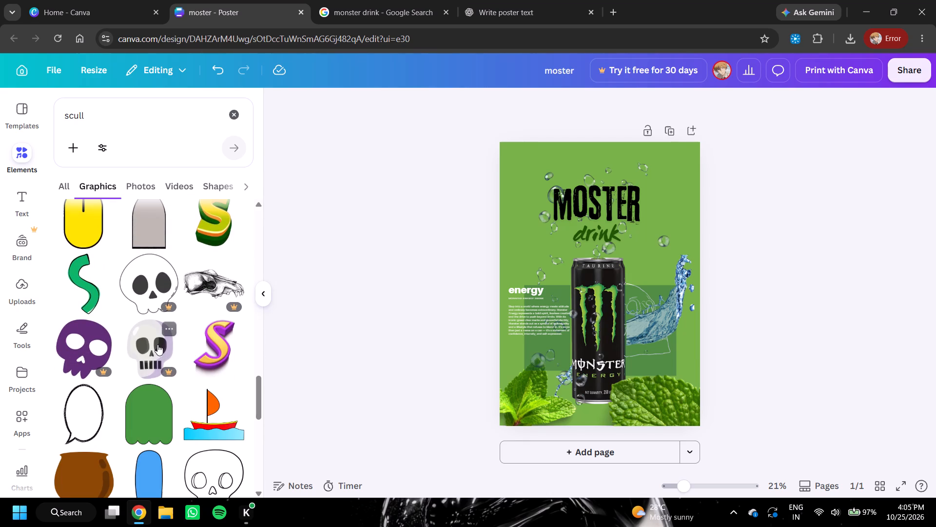
pyautogui.scroll(-2, 159, 348)
pyautogui.scroll(5, 160, 341)
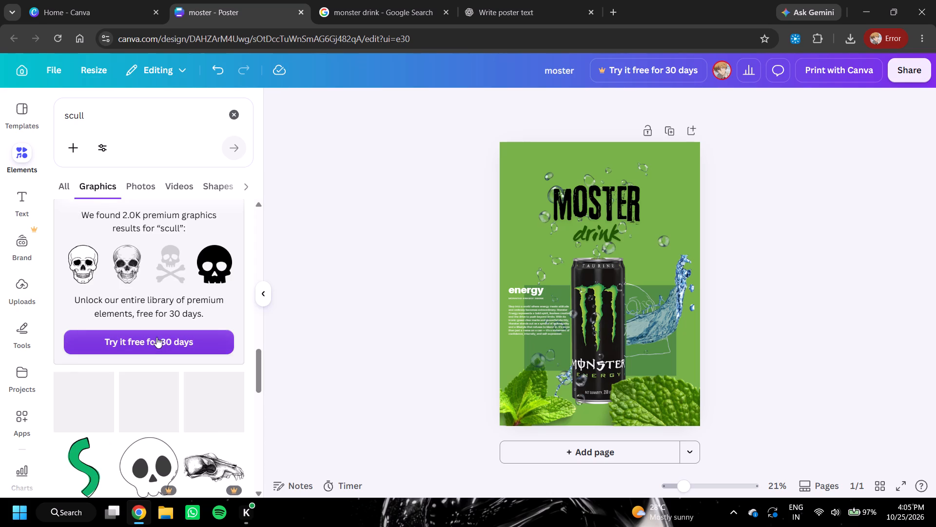
pyautogui.scroll(-4, 156, 337)
pyautogui.scroll(11, 146, 338)
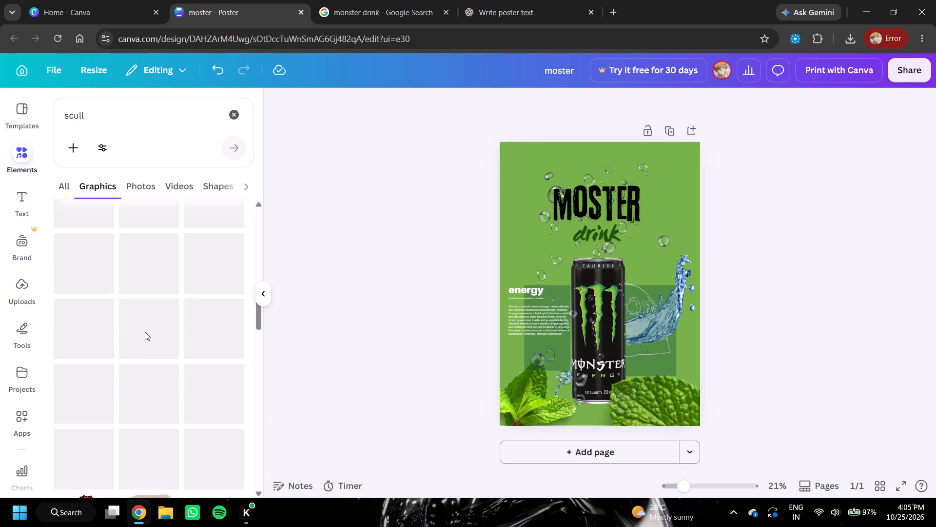
pyautogui.scroll(9, 145, 332)
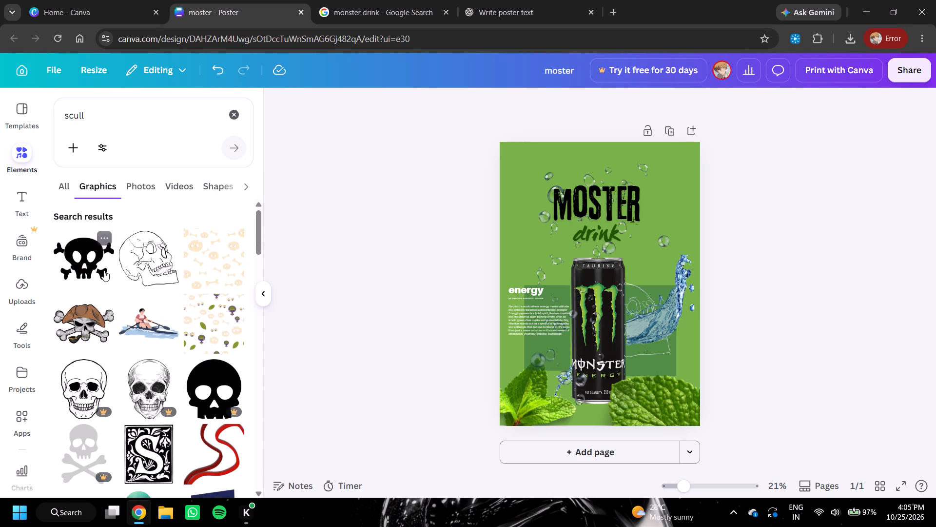
# Add the black skull-and-crossbones graphic to the poster and delete its extra copies so only one remains.
pyautogui.tripleClick(76, 252)
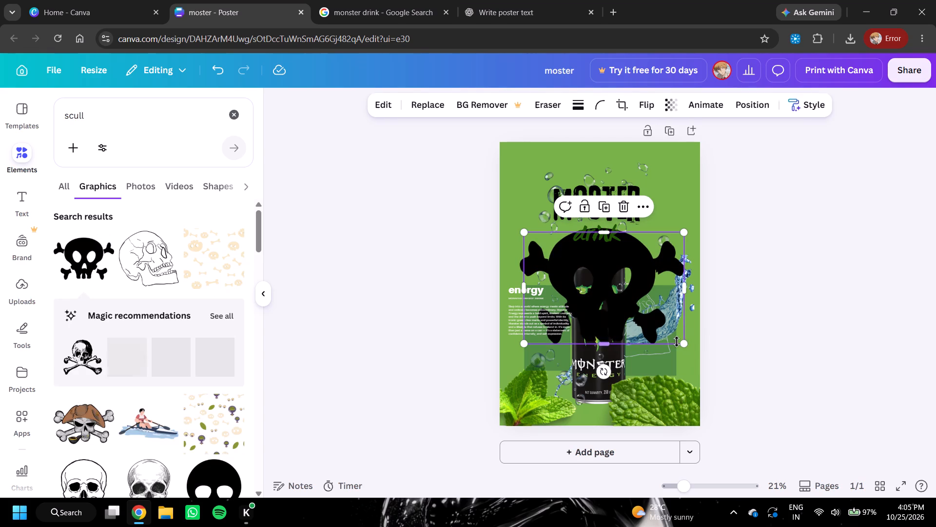
pyautogui.moveTo(682, 346); pyautogui.dragTo(676, 331)
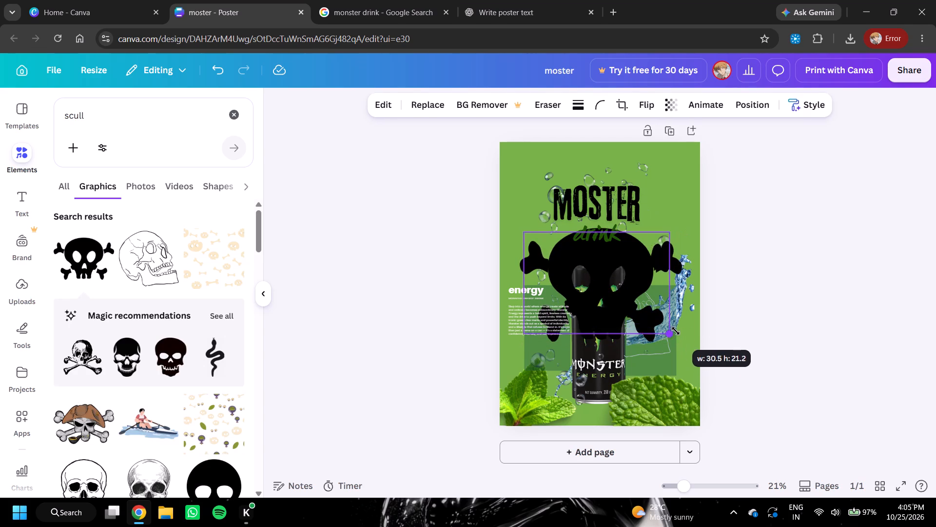
pyautogui.moveTo(676, 331); pyautogui.dragTo(681, 338)
pyautogui.click(621, 205)
pyautogui.moveTo(623, 267); pyautogui.dragTo(625, 246)
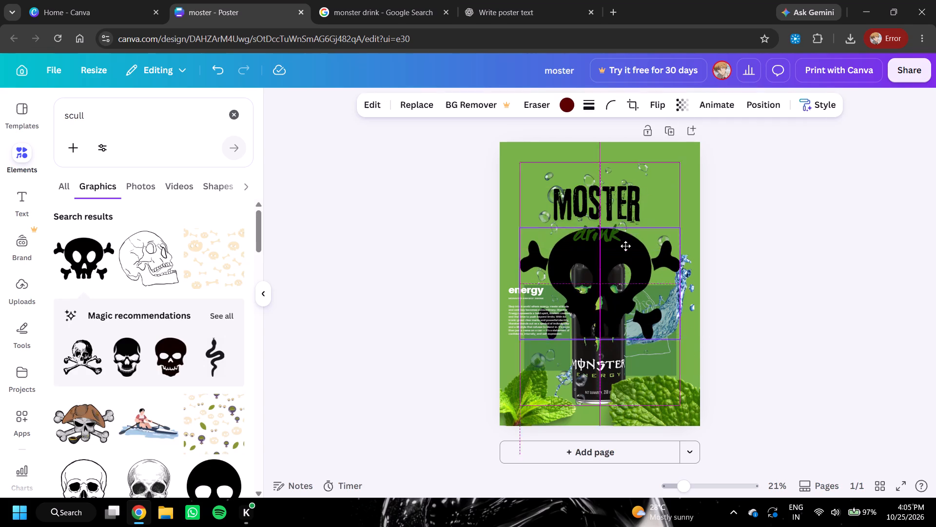
pyautogui.moveTo(625, 246); pyautogui.dragTo(627, 199)
pyautogui.click(623, 135)
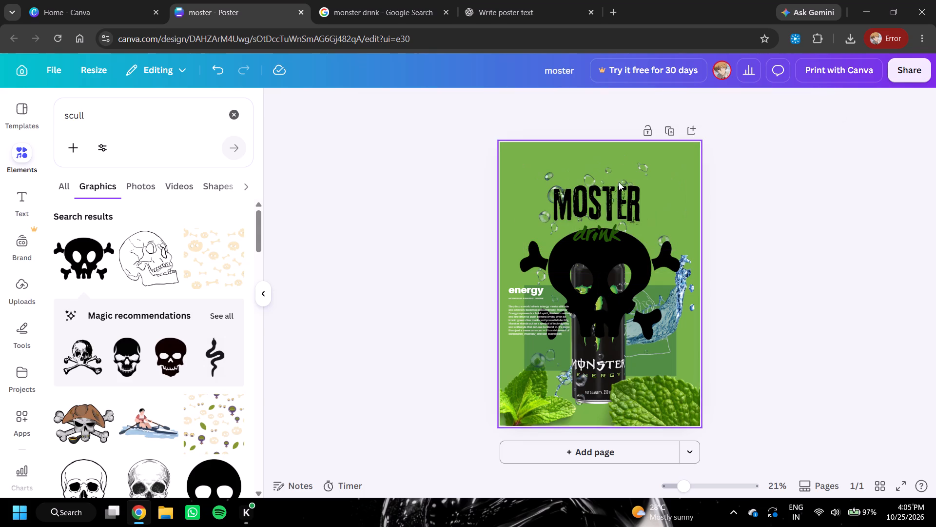
# Move the black skull and crossbones up over the MOSTER drink title, just above the can.
pyautogui.click(620, 264)
pyautogui.moveTo(621, 260); pyautogui.dragTo(619, 184)
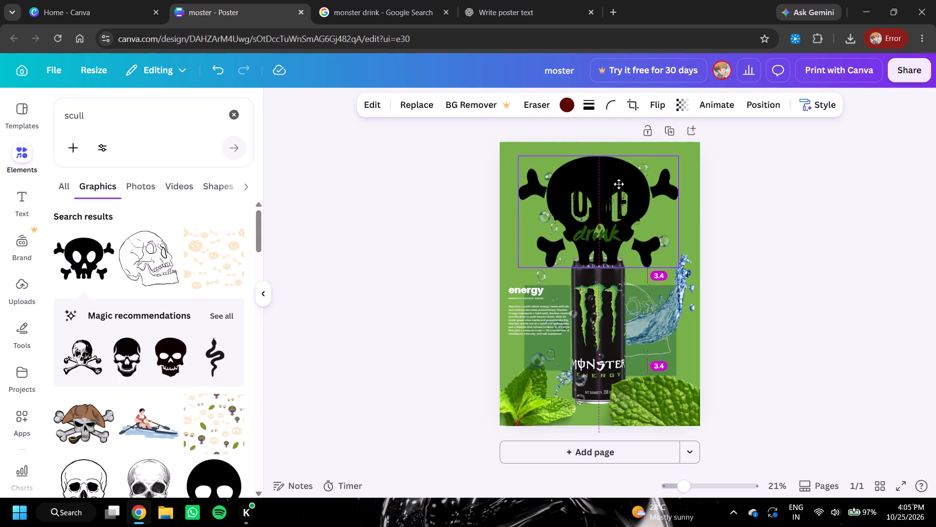
pyautogui.moveTo(619, 184); pyautogui.dragTo(619, 182)
# Lower the opacity of the skull and crossbones until it is a faint dark green silhouette with the title readable.
pyautogui.click(678, 107)
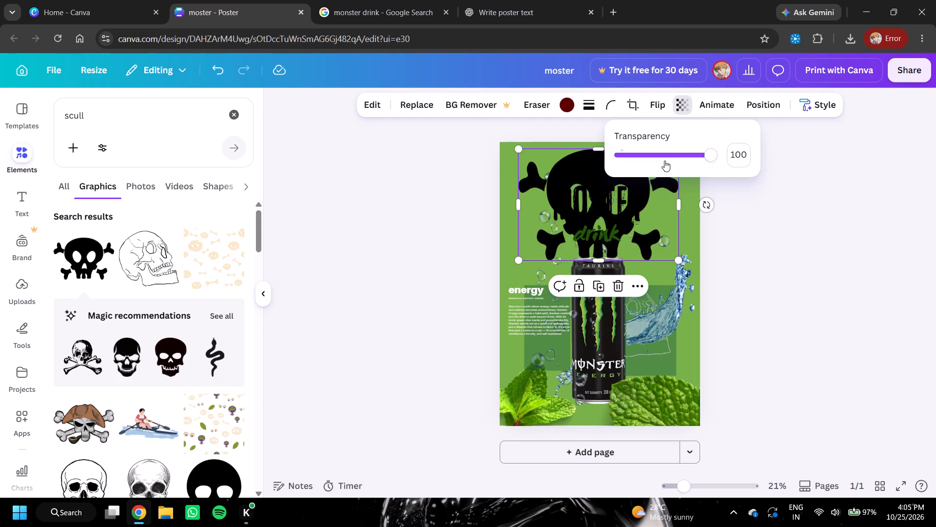
pyautogui.click(664, 157)
pyautogui.click(659, 155)
pyautogui.click(654, 154)
pyautogui.click(650, 153)
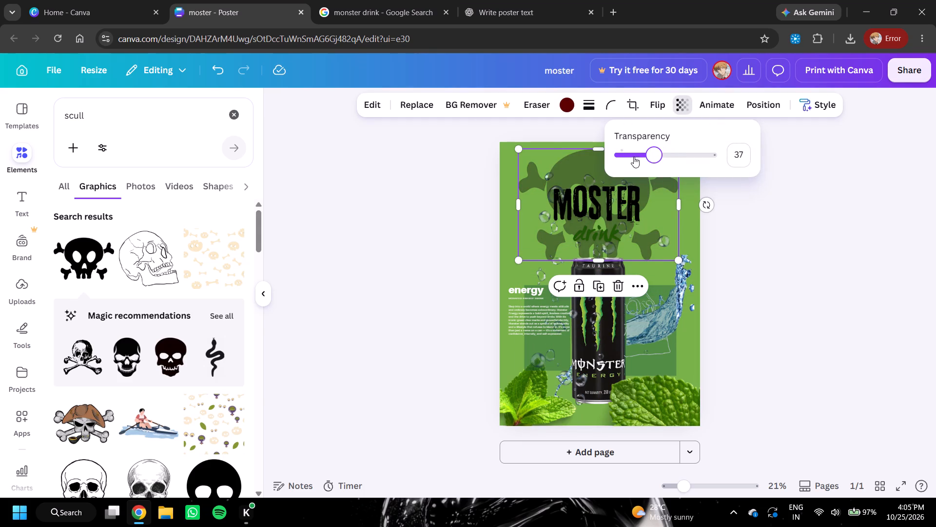
pyautogui.click(633, 157)
pyautogui.click(643, 155)
pyautogui.click(744, 240)
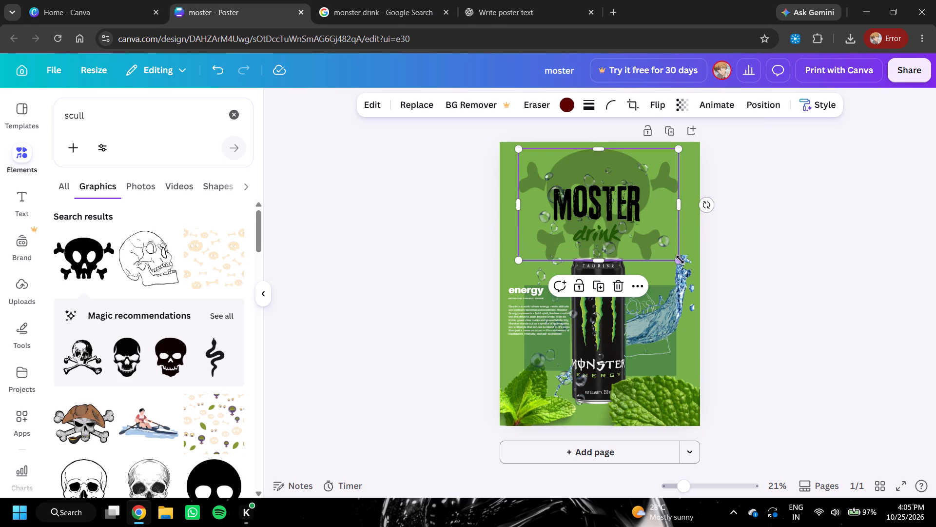
# Shrink the faint skull and crossbones to roughly half its size and centre it over the word MOSTER.
pyautogui.moveTo(679, 260); pyautogui.dragTo(593, 185)
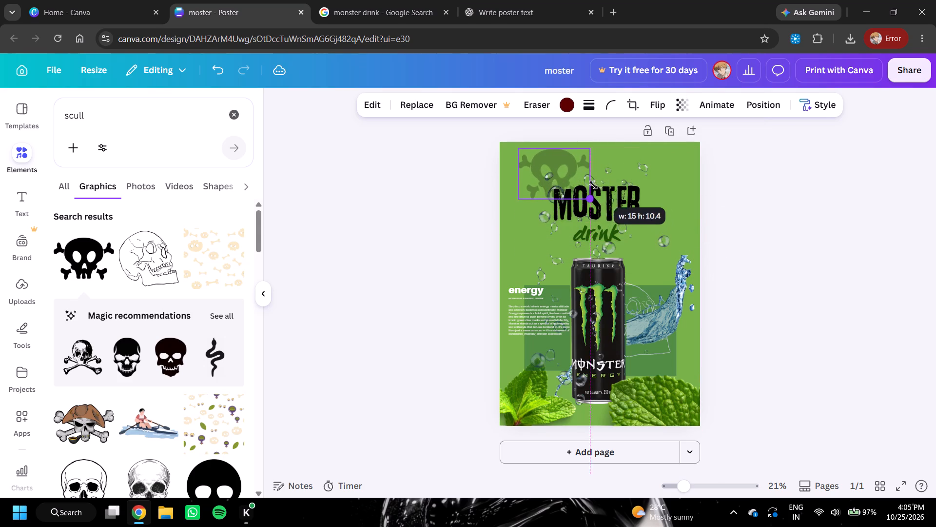
pyautogui.moveTo(593, 185); pyautogui.dragTo(600, 192)
pyautogui.moveTo(566, 166); pyautogui.dragTo(567, 166)
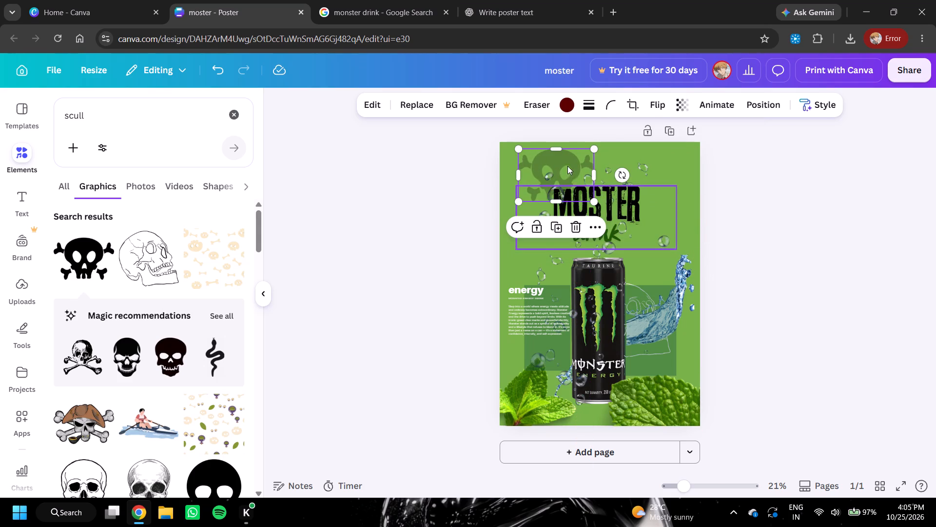
pyautogui.moveTo(567, 166); pyautogui.dragTo(604, 196)
pyautogui.click(726, 220)
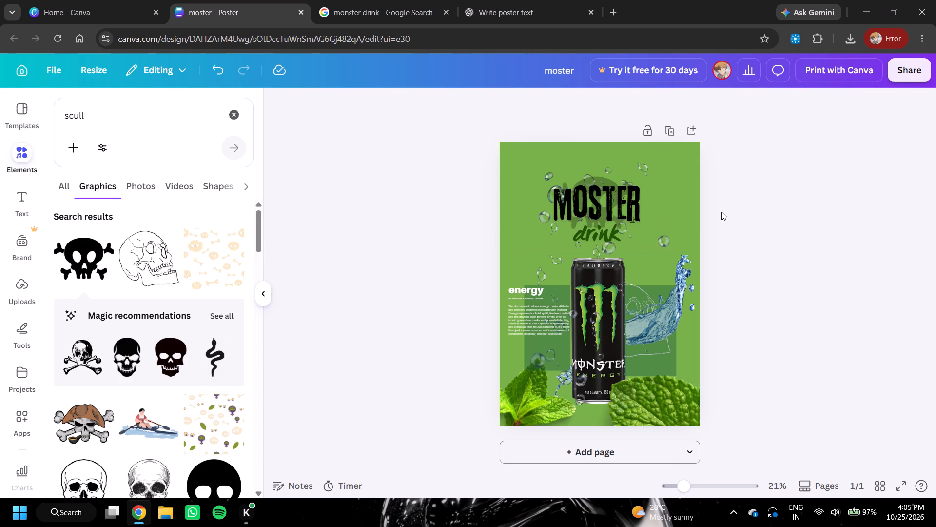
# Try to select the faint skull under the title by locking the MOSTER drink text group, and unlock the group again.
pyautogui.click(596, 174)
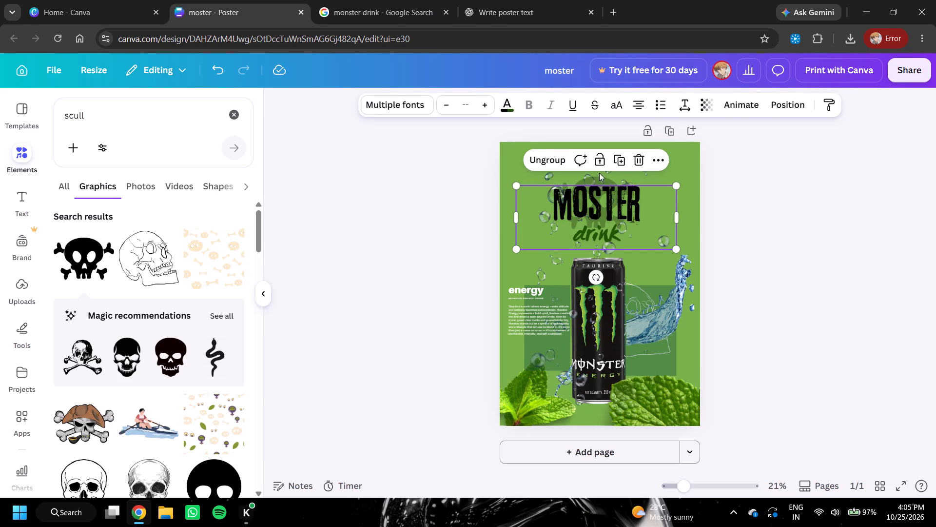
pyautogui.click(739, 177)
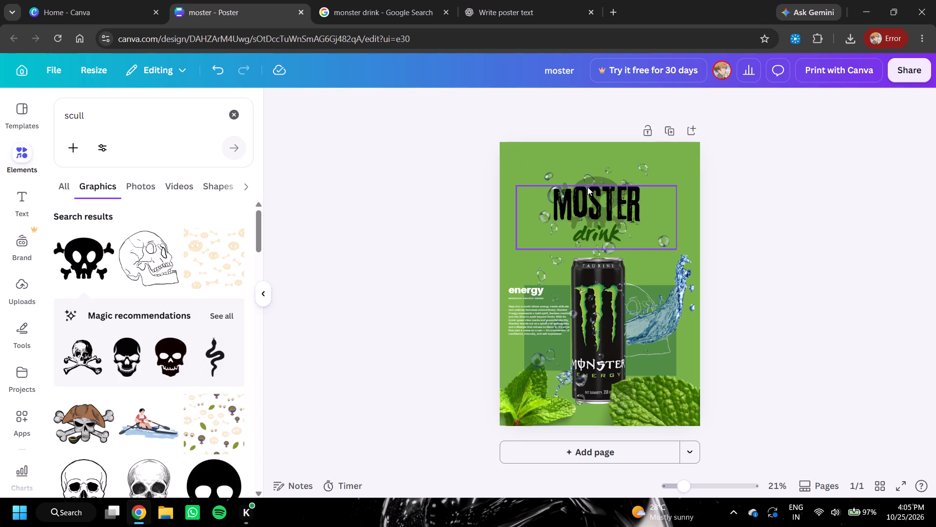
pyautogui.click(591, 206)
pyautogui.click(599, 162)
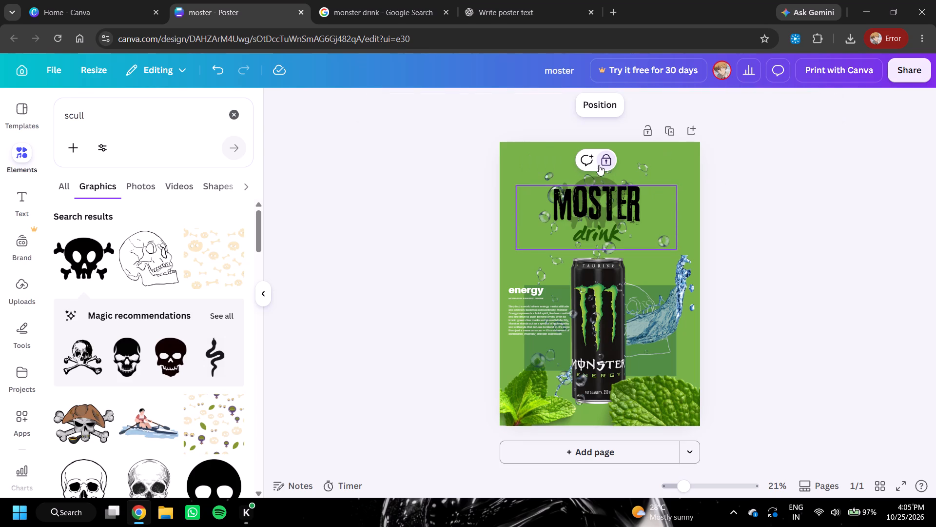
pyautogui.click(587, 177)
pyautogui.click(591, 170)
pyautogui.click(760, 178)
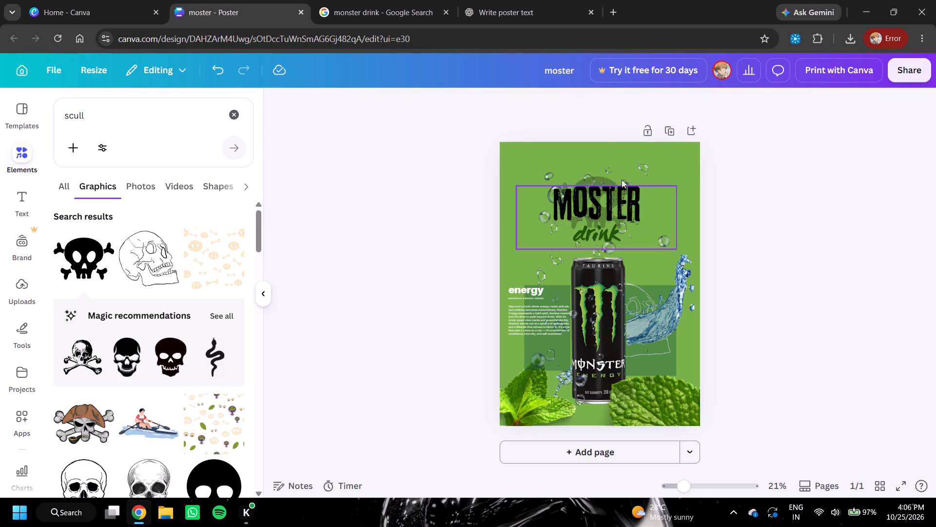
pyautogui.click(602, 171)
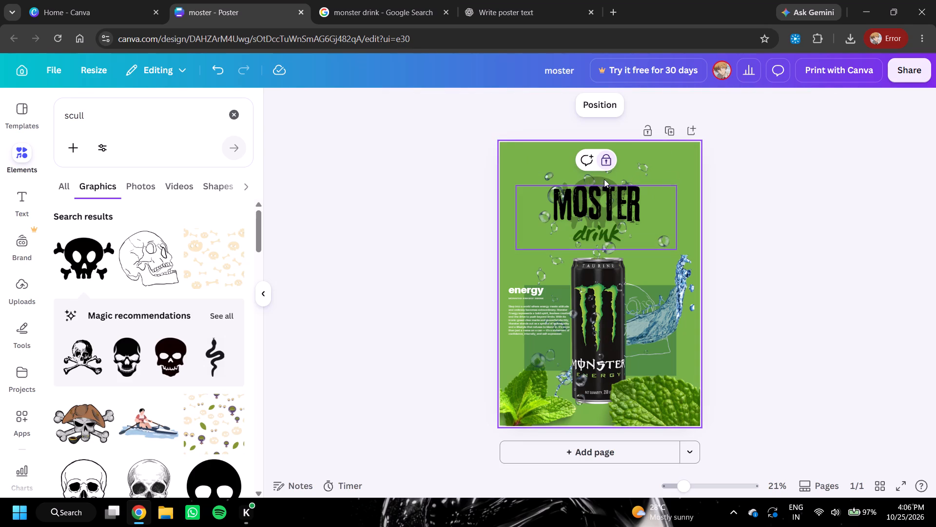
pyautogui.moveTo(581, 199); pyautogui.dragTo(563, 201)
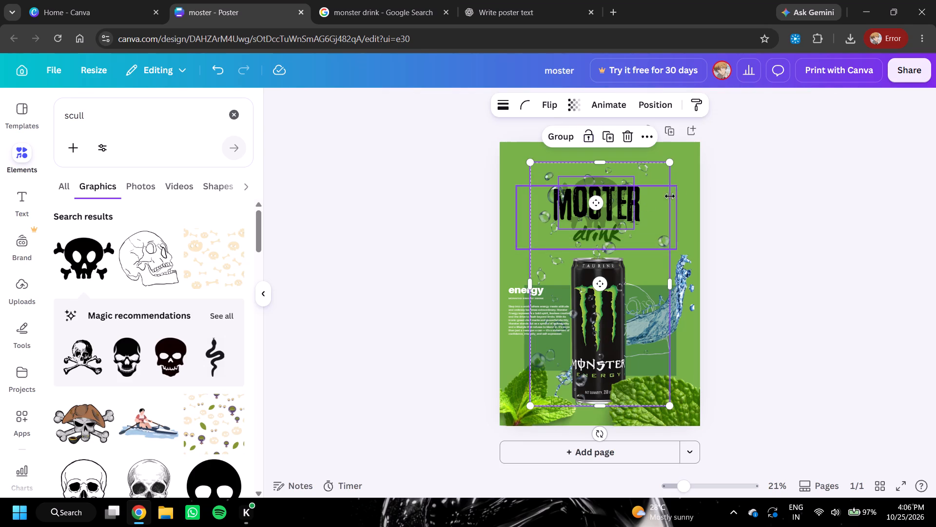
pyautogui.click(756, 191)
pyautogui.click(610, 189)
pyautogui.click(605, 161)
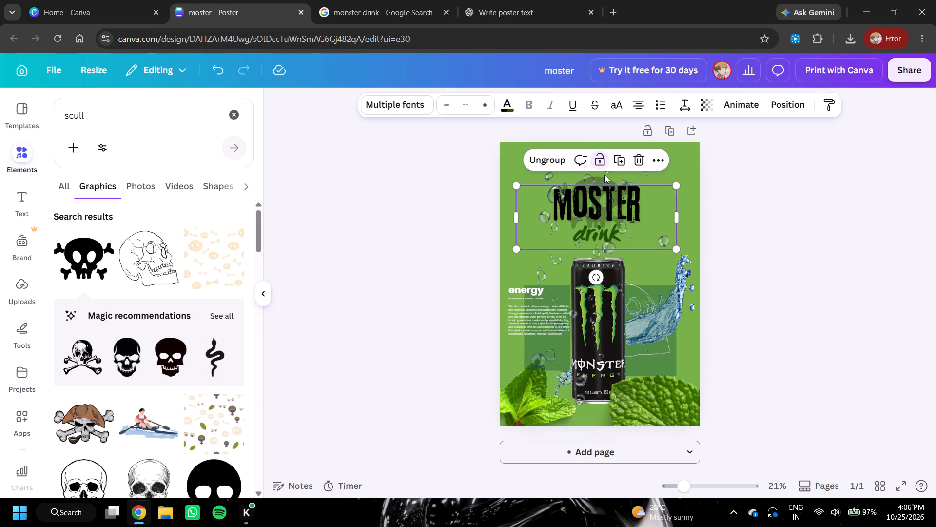
# Move the MOSTER drink title aside to free the faint skull and crossbones behind it, return the title, and delete the skull.
pyautogui.moveTo(603, 199); pyautogui.dragTo(591, 210)
pyautogui.click(598, 182)
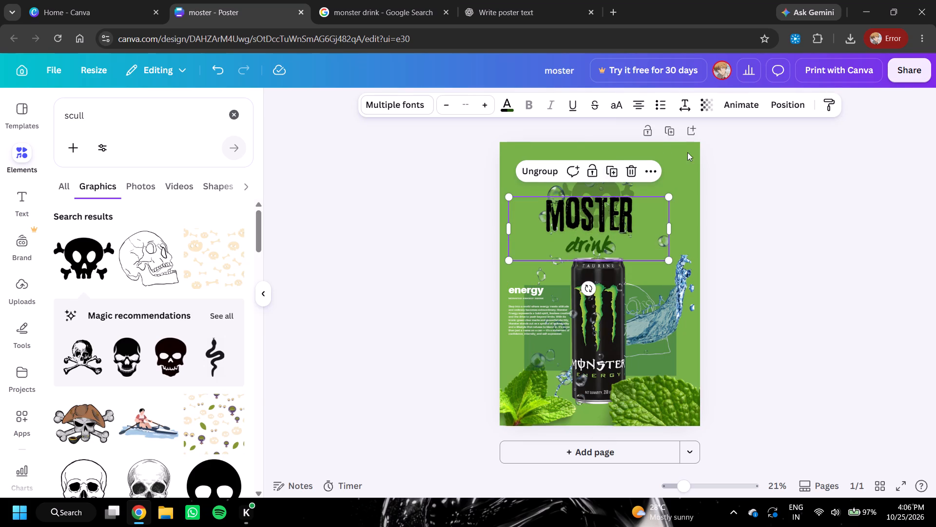
pyautogui.click(722, 161)
pyautogui.moveTo(581, 179); pyautogui.dragTo(687, 167)
pyautogui.click(755, 177)
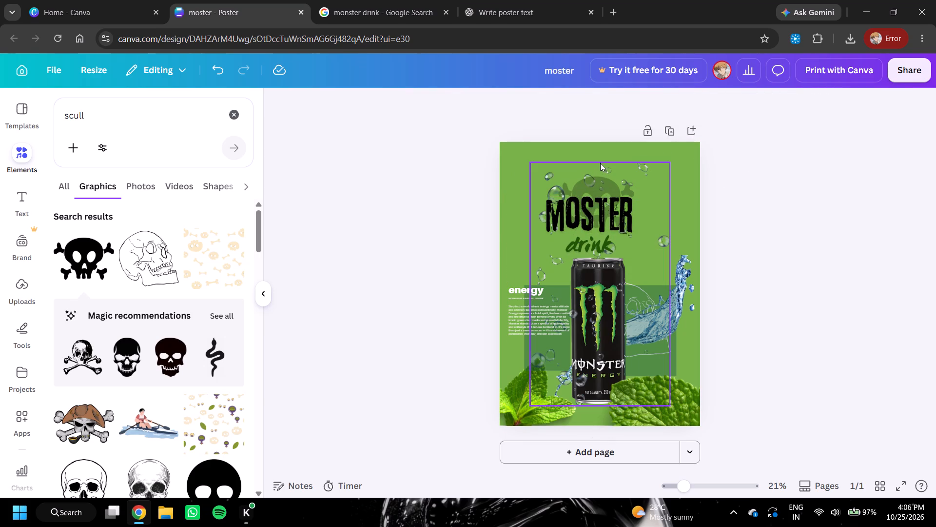
pyautogui.moveTo(593, 208); pyautogui.dragTo(552, 219)
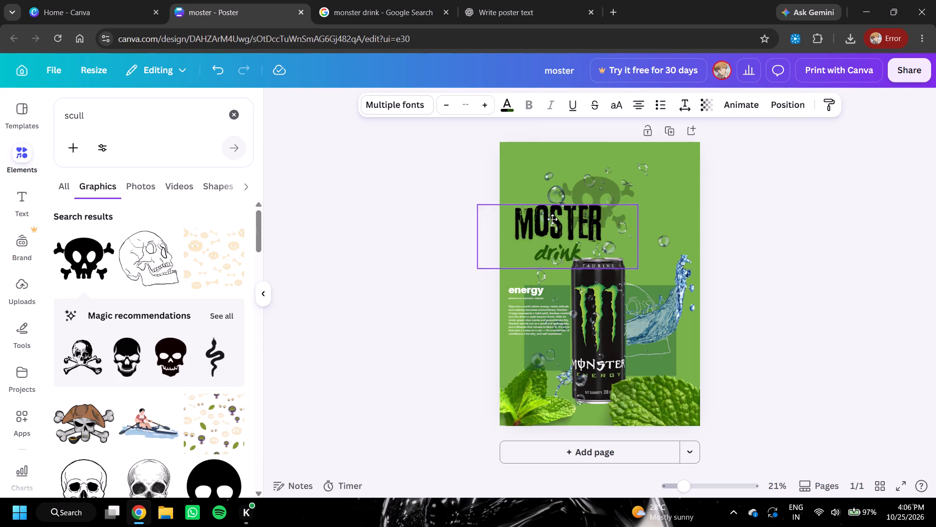
pyautogui.moveTo(552, 219); pyautogui.dragTo(535, 225)
pyautogui.moveTo(613, 203); pyautogui.dragTo(713, 201)
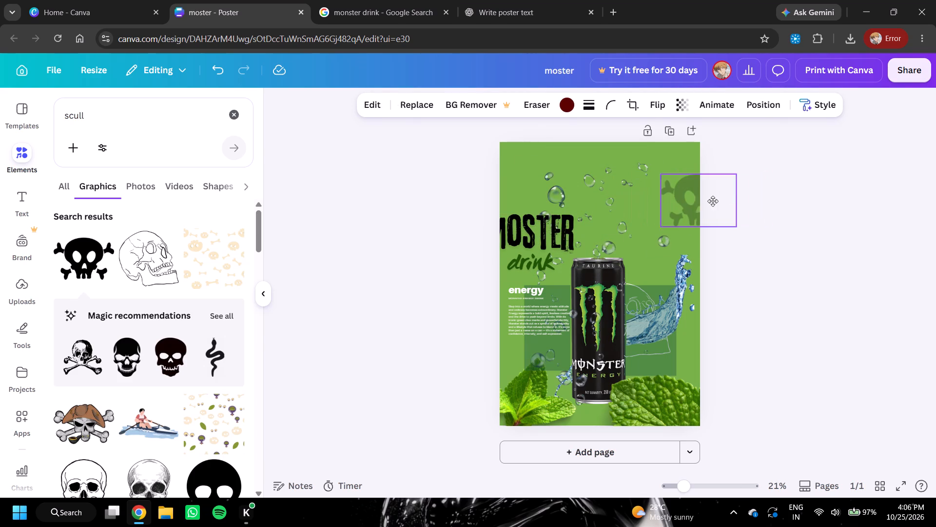
pyautogui.moveTo(713, 201); pyautogui.dragTo(712, 201)
pyautogui.moveTo(549, 228); pyautogui.dragTo(618, 201)
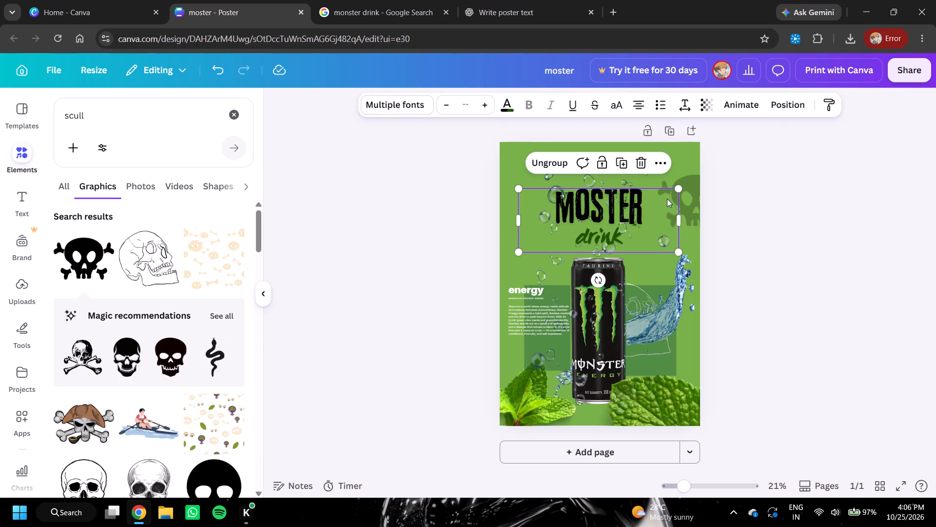
pyautogui.click(685, 199)
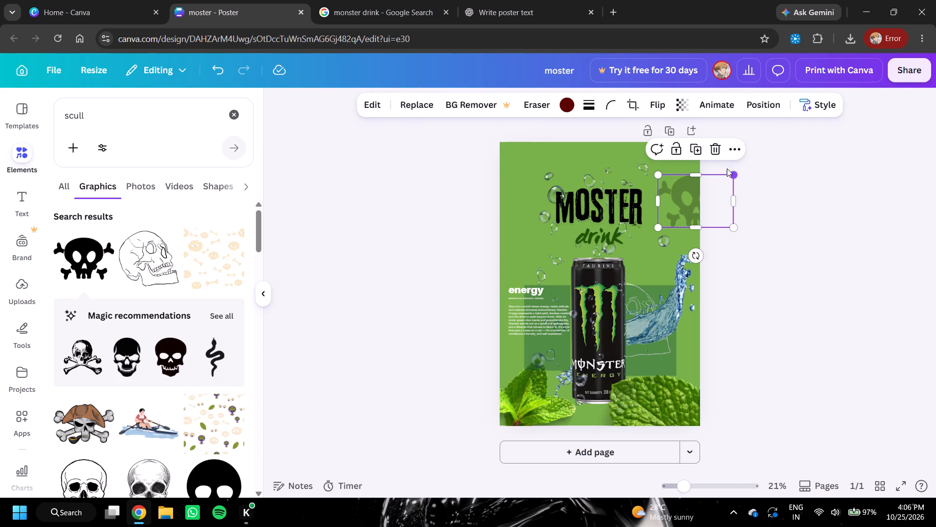
pyautogui.click(712, 150)
# Fine-tune the position of the MOSTER drink title so it sits centred just above the can.
pyautogui.moveTo(605, 204); pyautogui.dragTo(604, 198)
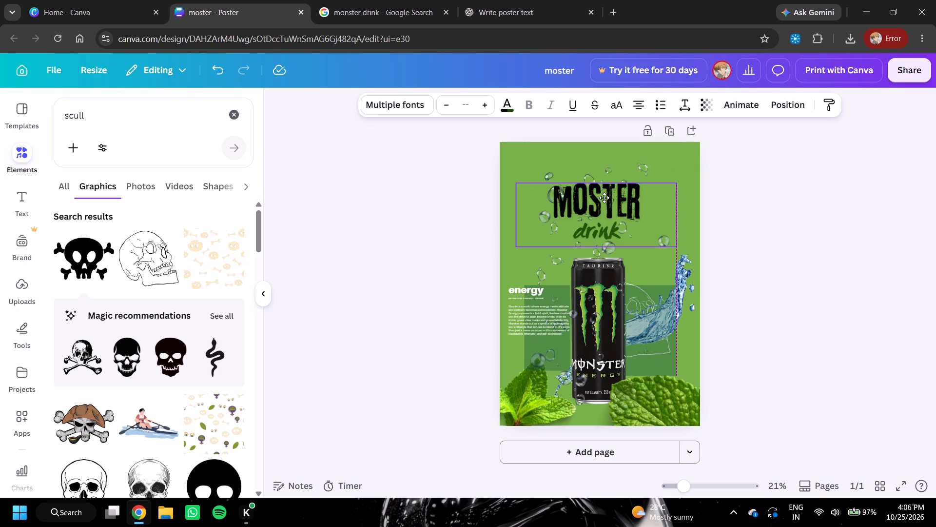
pyautogui.moveTo(604, 198); pyautogui.dragTo(609, 198)
pyautogui.click(738, 216)
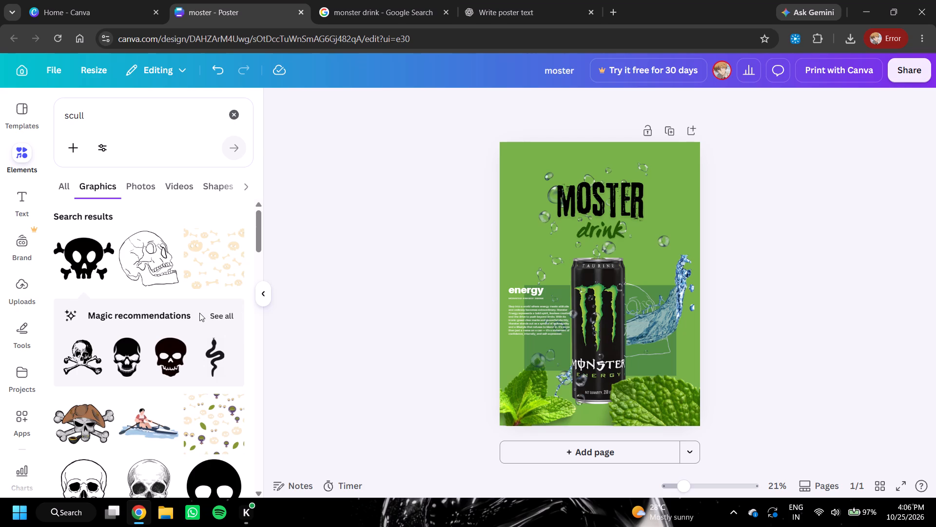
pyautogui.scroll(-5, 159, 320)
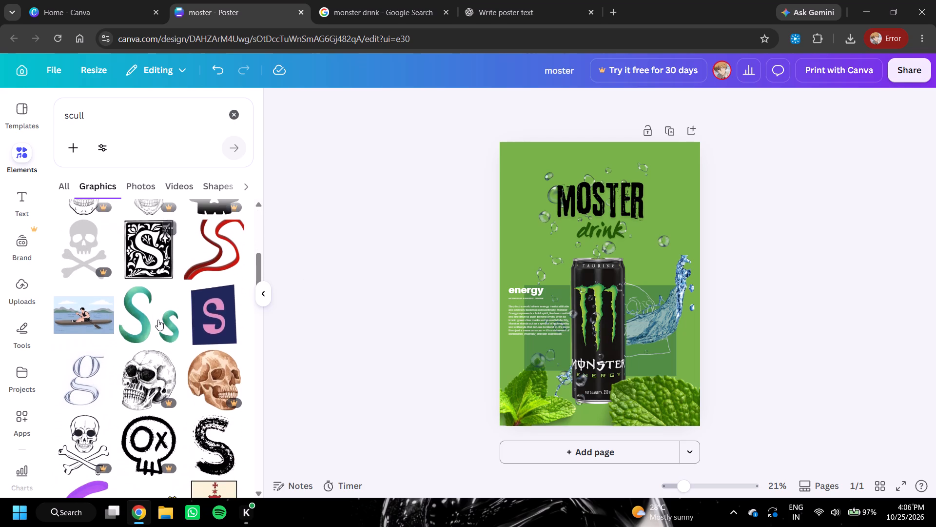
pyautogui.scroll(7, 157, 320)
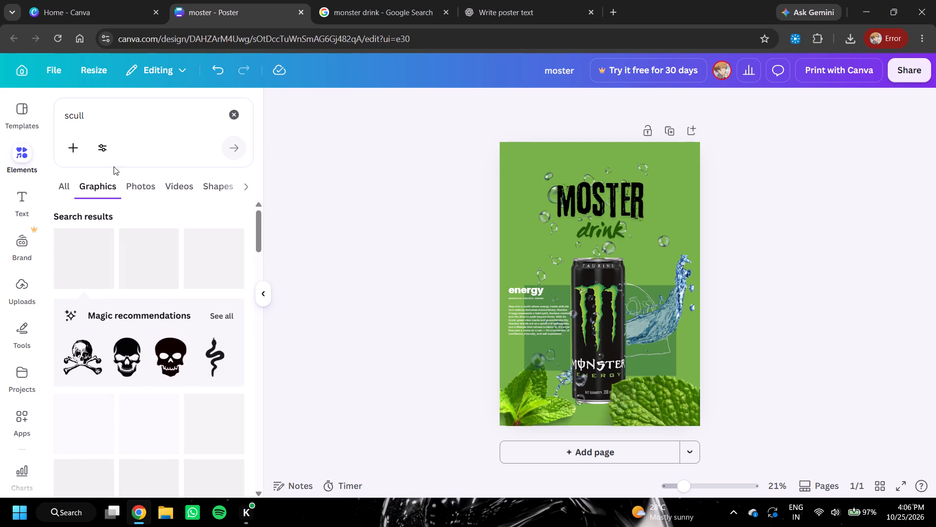
# Search the graphics for "ribbon" and look through the results for a ribbon that suits the poster.
pyautogui.doubleClick(100, 117)
pyautogui.press('BackSpace')
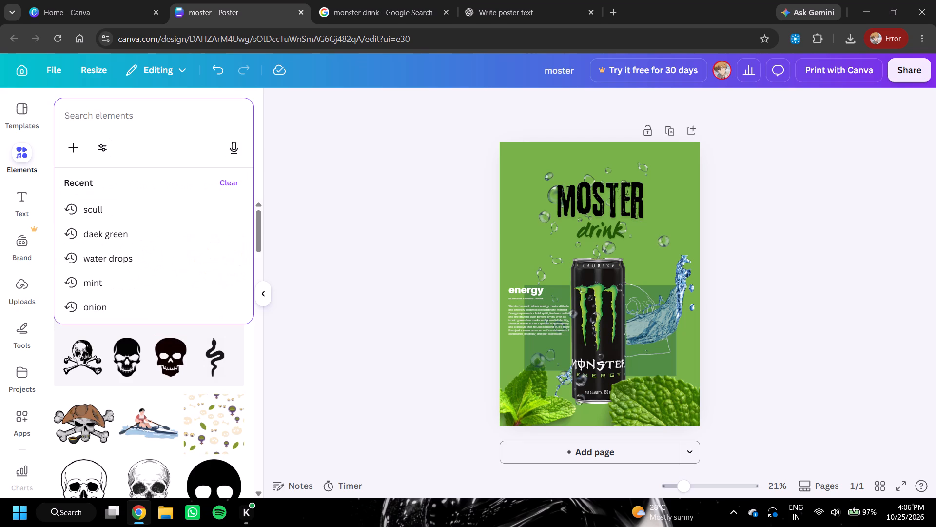
pyautogui.write('ribbon')
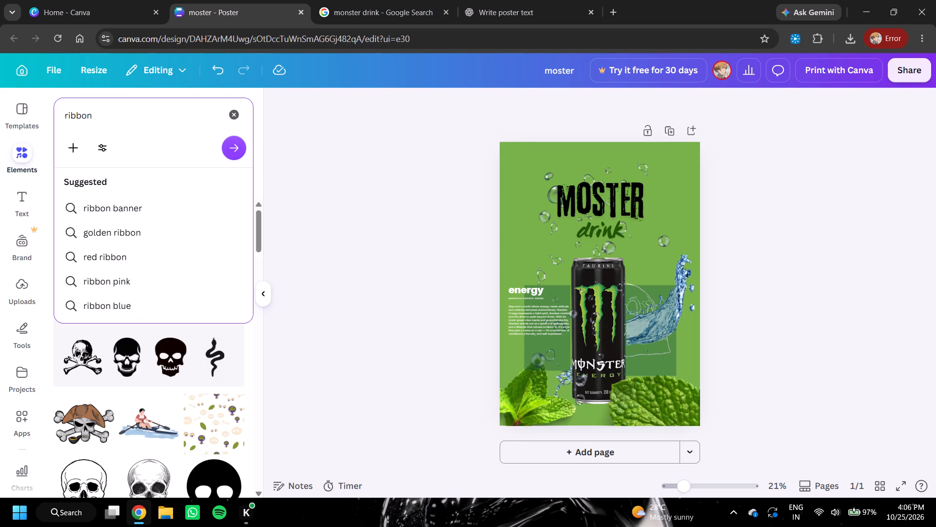
pyautogui.press('Return')
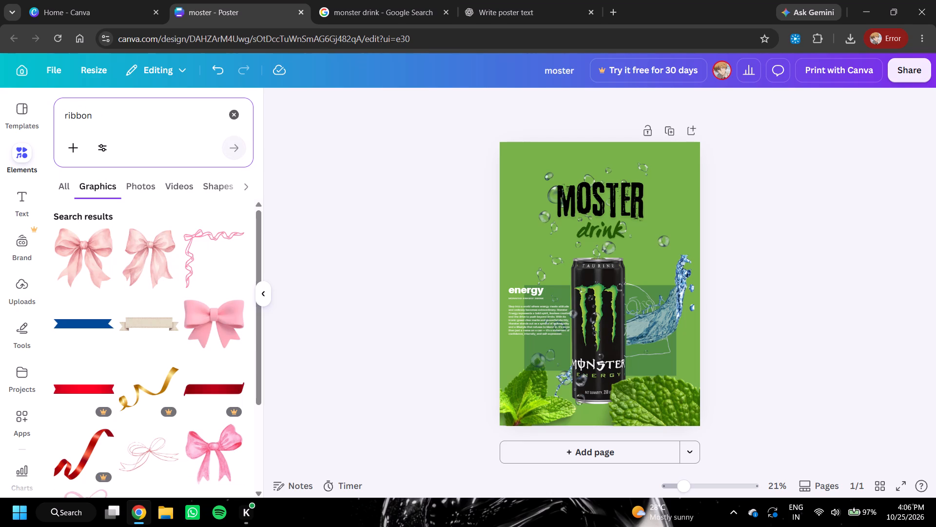
pyautogui.scroll(-4, 146, 297)
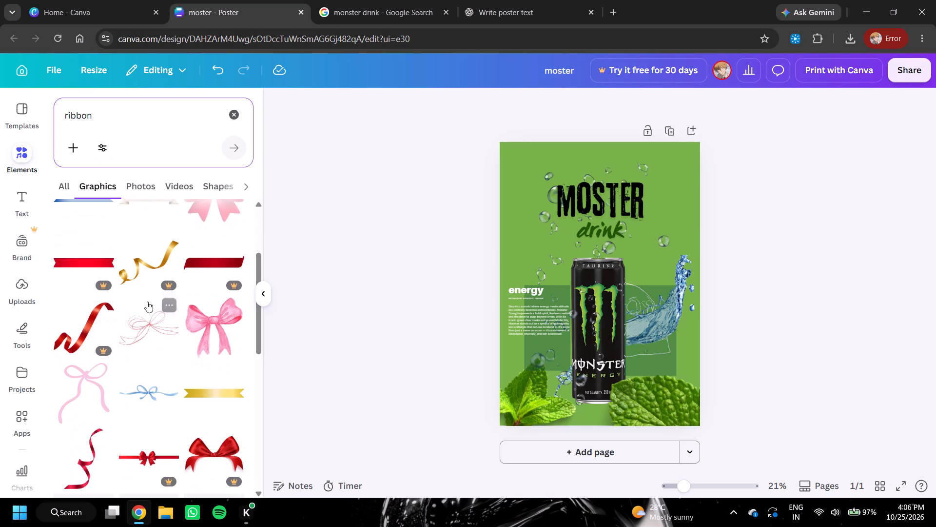
pyautogui.scroll(-3, 147, 302)
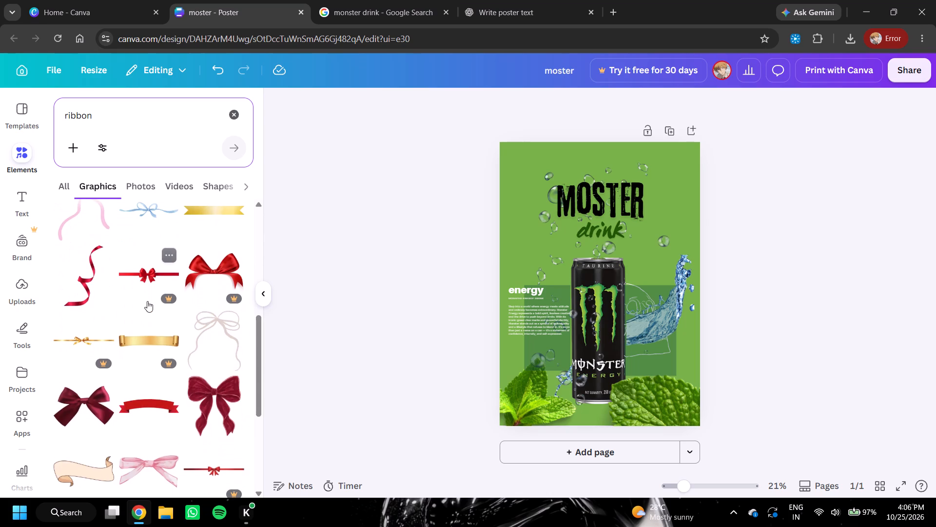
pyautogui.scroll(-5, 147, 301)
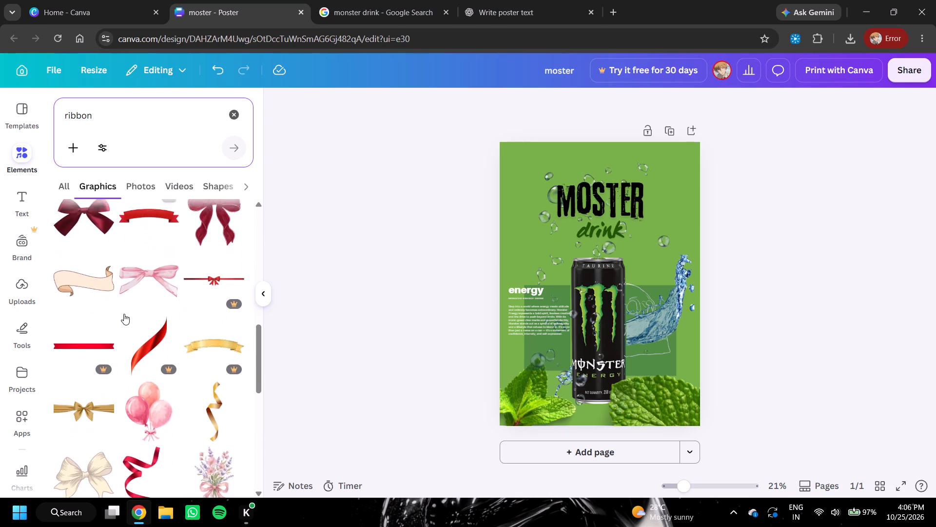
pyautogui.scroll(-7, 124, 314)
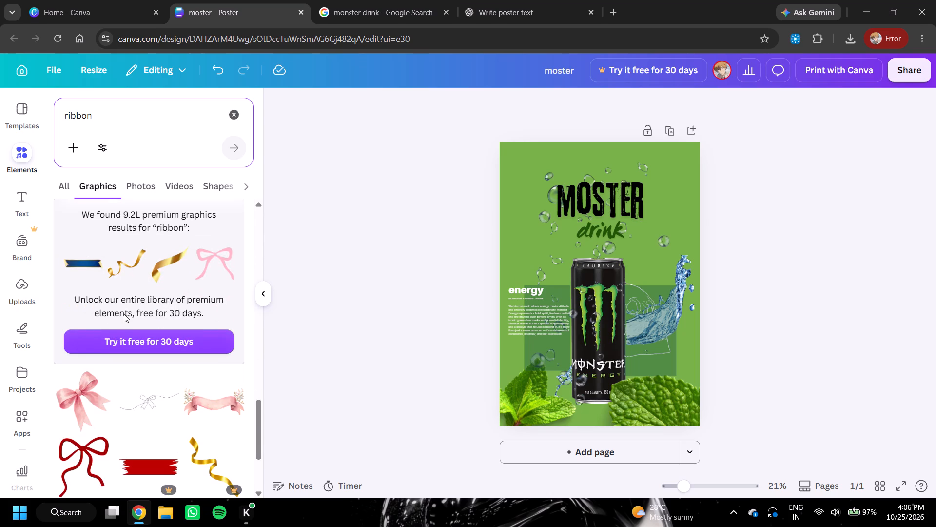
pyautogui.scroll(-3, 124, 312)
pyautogui.scroll(9, 131, 308)
pyautogui.scroll(-2, 145, 304)
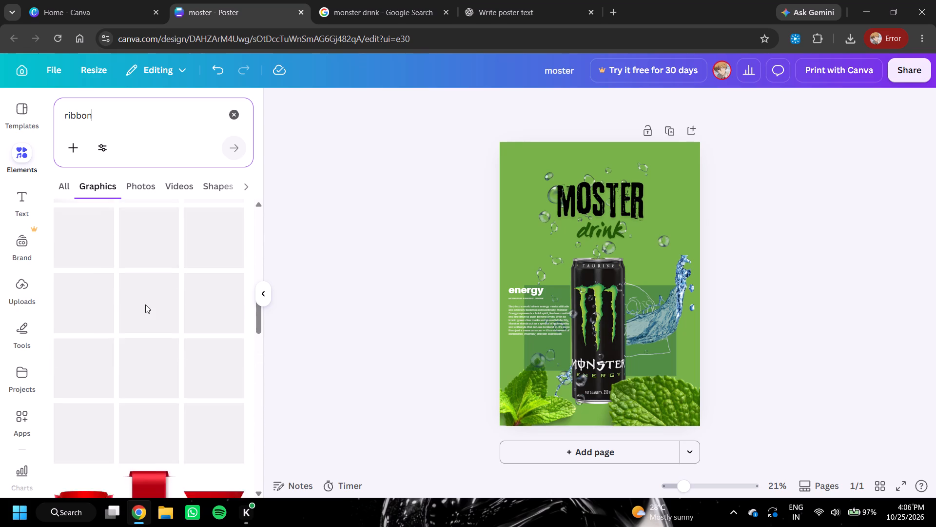
pyautogui.scroll(-8, 145, 304)
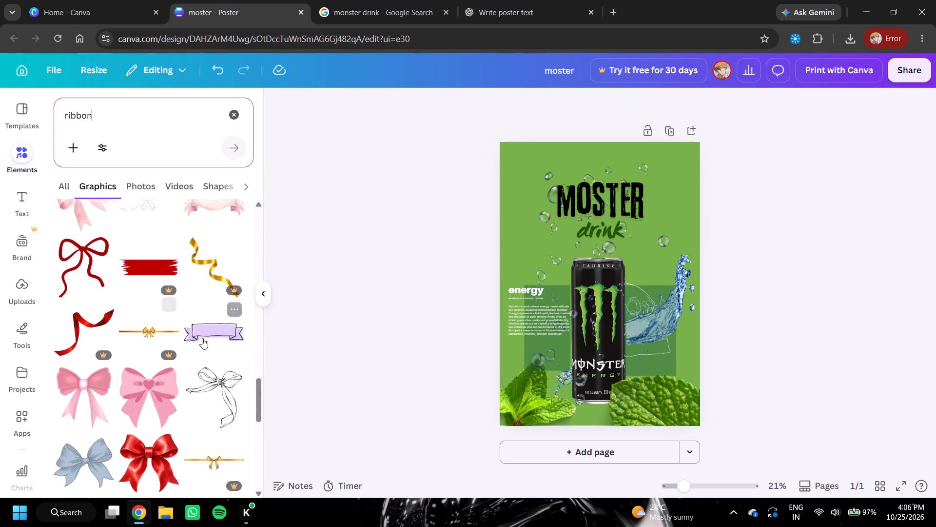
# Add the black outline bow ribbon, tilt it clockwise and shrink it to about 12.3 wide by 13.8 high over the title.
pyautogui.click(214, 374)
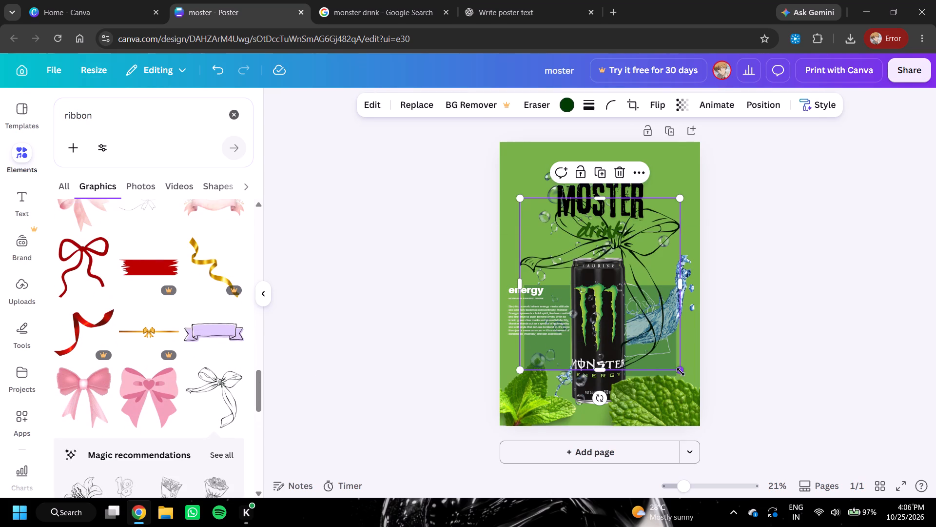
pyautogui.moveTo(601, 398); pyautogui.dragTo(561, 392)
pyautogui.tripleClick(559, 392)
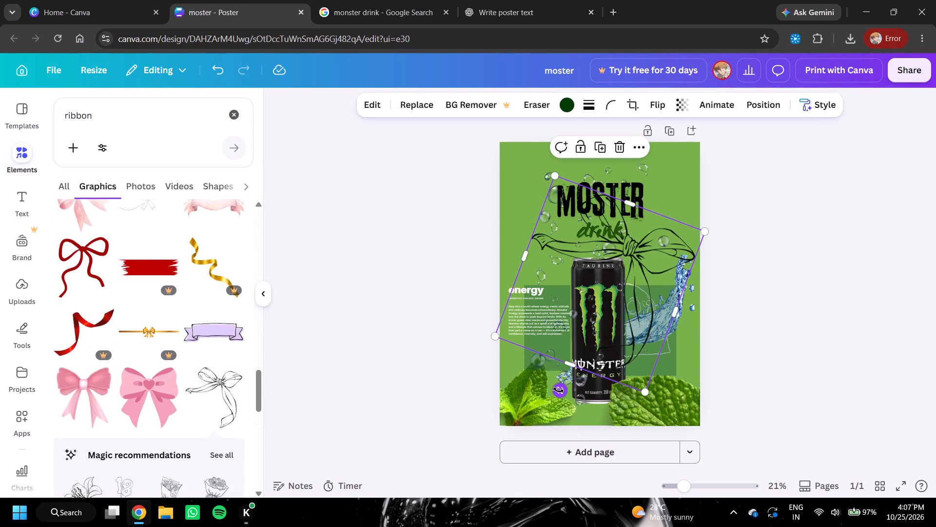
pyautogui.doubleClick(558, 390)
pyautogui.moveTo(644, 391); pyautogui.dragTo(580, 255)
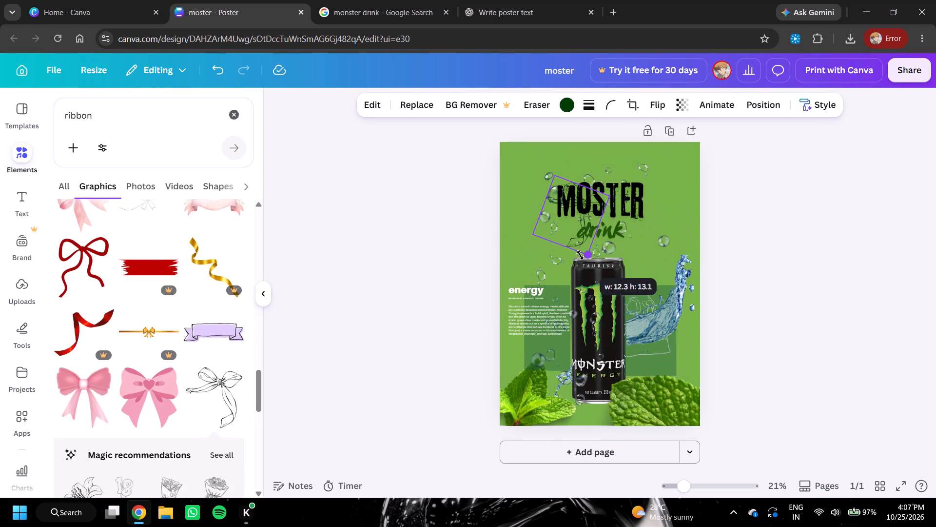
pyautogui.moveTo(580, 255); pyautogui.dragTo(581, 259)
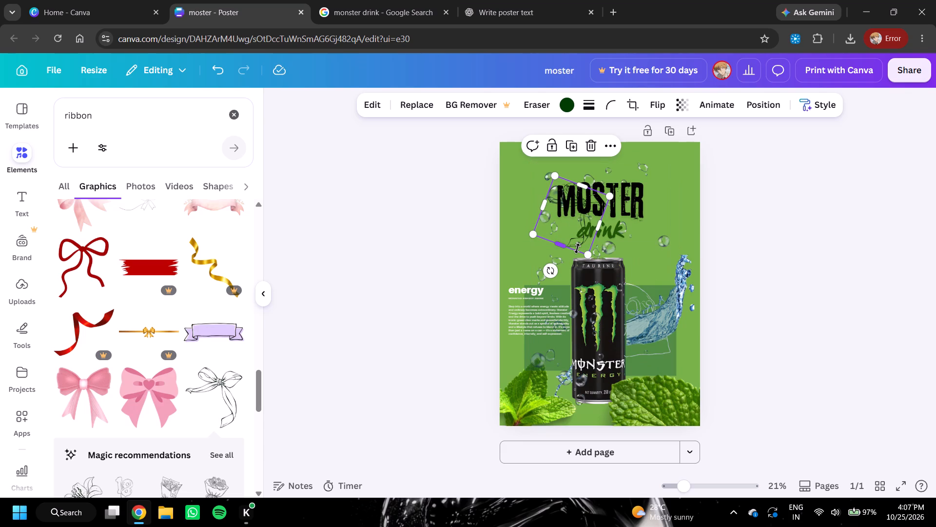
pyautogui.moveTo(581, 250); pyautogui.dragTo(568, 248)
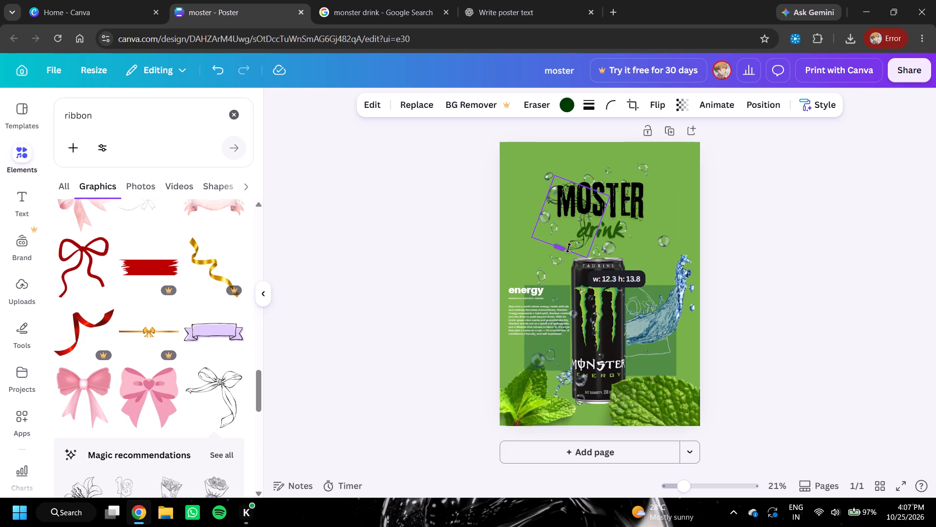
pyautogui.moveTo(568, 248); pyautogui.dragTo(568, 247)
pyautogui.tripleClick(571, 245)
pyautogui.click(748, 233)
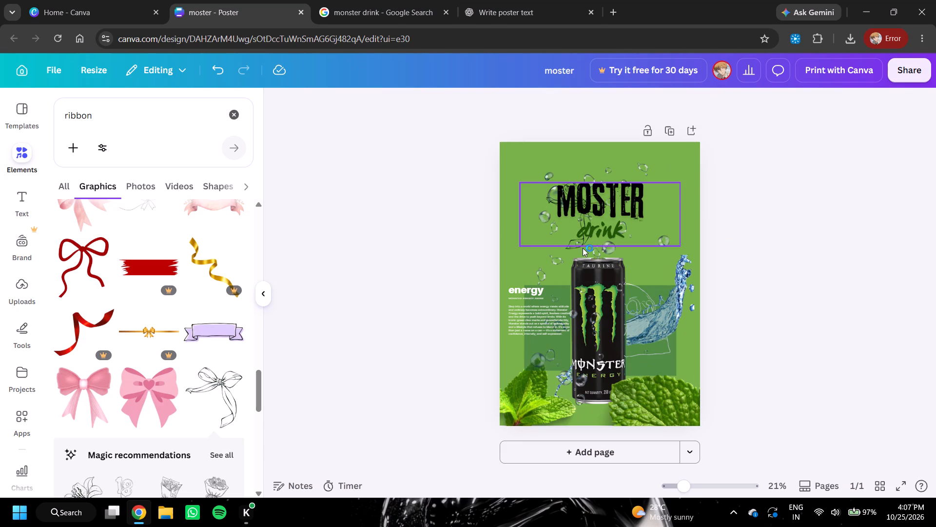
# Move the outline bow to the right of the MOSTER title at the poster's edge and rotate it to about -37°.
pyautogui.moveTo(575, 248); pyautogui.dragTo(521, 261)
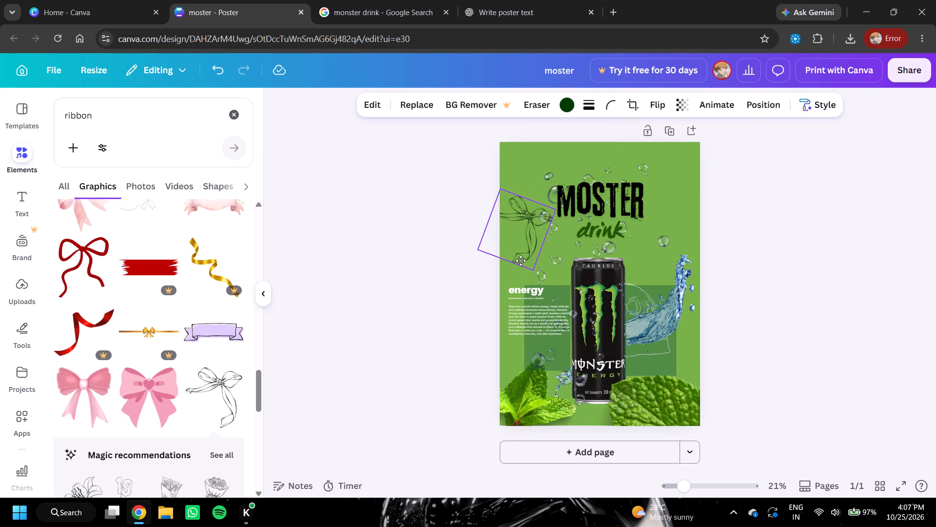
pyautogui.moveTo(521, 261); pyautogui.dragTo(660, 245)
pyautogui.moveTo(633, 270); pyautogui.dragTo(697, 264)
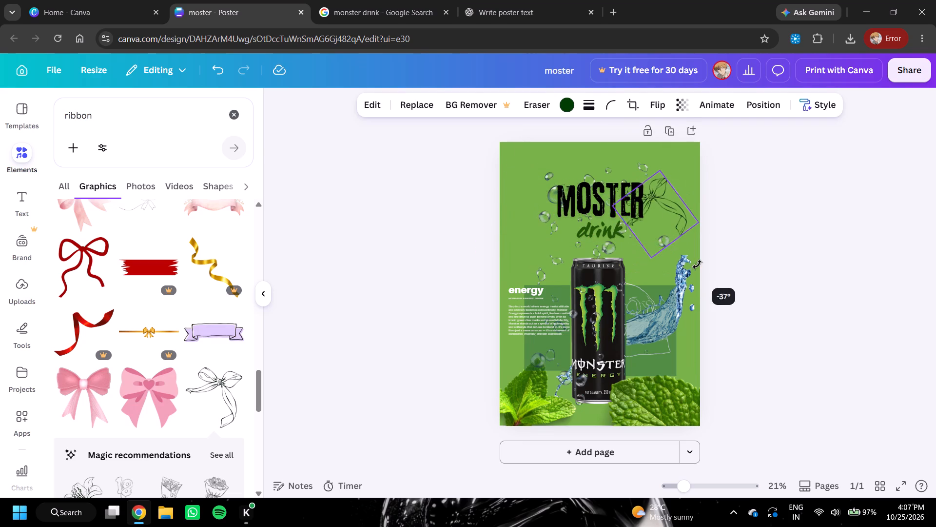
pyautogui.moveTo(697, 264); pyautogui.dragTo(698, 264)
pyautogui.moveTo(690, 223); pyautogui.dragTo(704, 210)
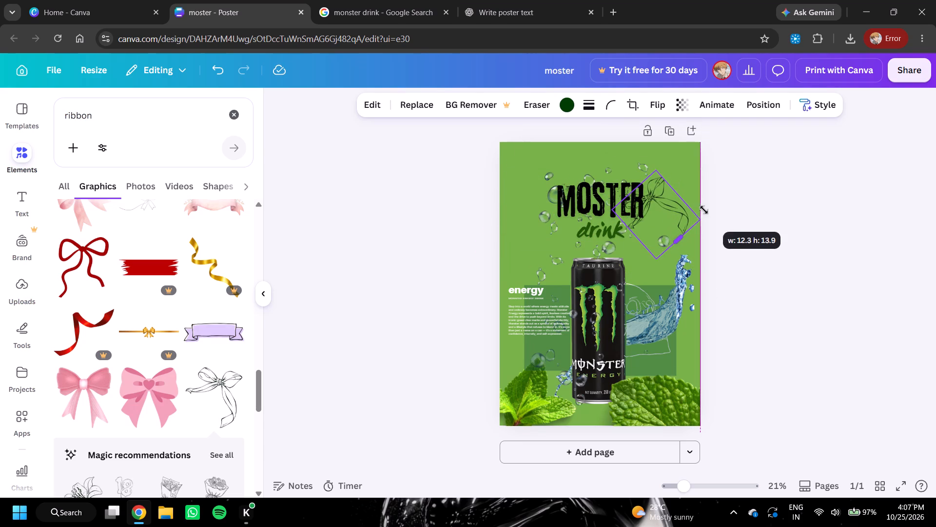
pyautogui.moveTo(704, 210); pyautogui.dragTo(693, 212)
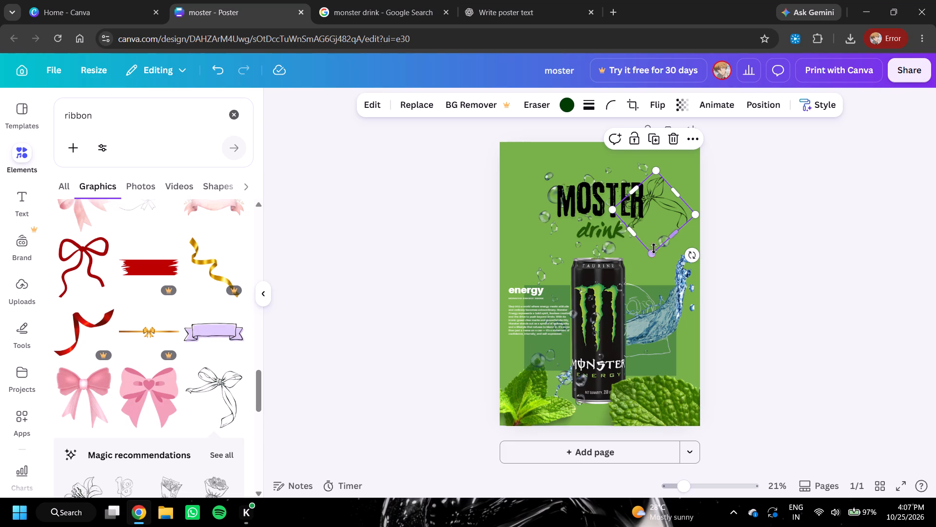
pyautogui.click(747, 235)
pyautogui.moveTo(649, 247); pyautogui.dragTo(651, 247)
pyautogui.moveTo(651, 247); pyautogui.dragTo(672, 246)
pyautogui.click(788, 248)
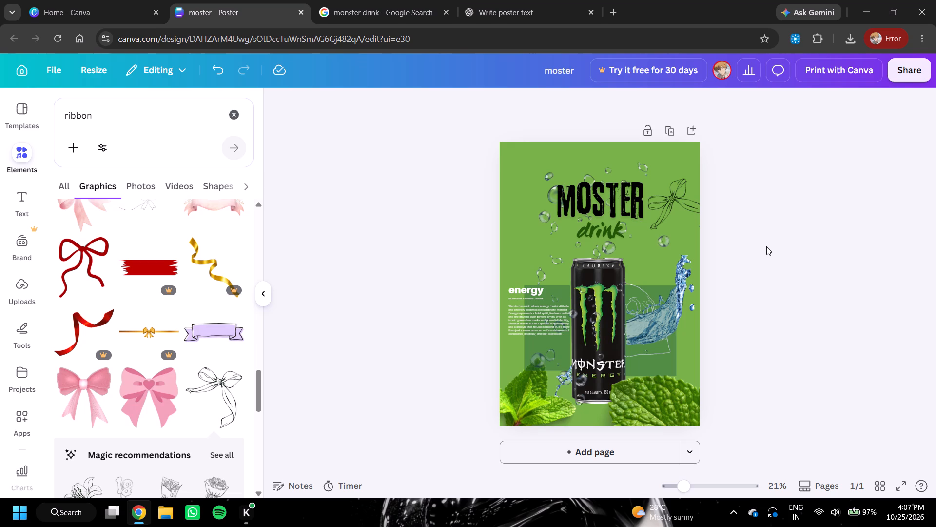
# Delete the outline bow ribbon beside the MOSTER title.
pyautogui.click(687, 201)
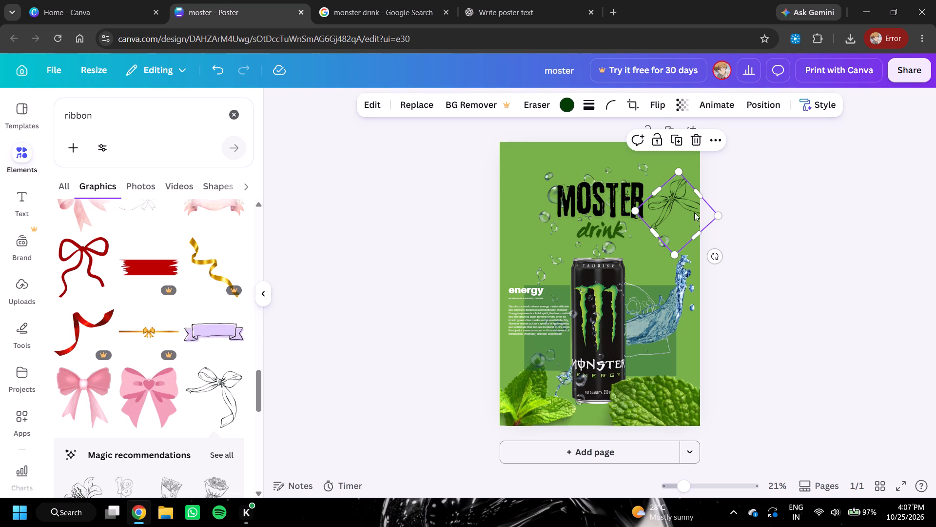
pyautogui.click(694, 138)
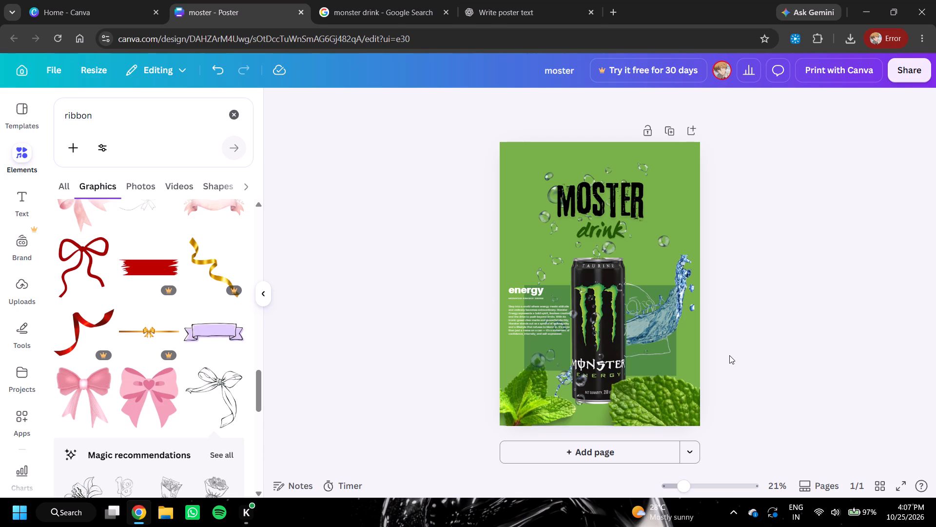
# Search the graphics for "thunder".
pyautogui.moveTo(105, 110); pyautogui.dragTo(64, 109)
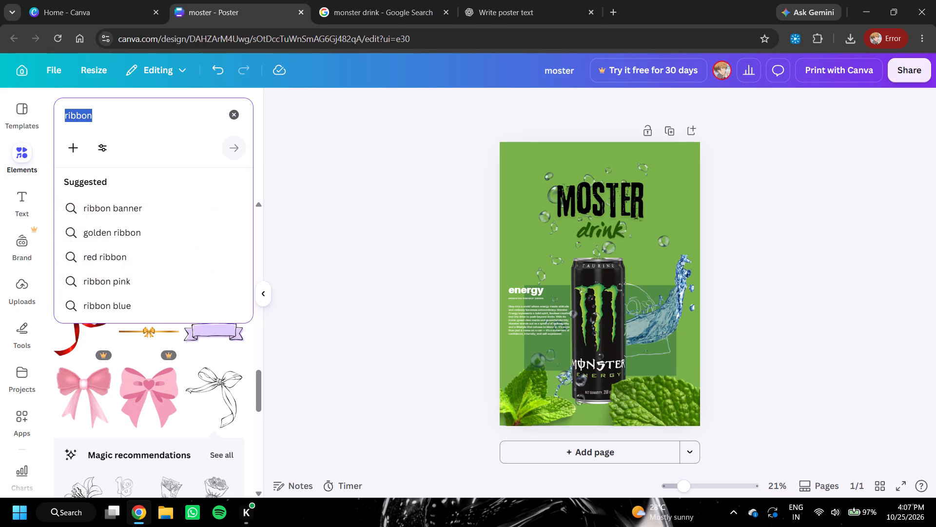
pyautogui.press('BackSpace')
pyautogui.write('thunder')
pyautogui.press('Return')
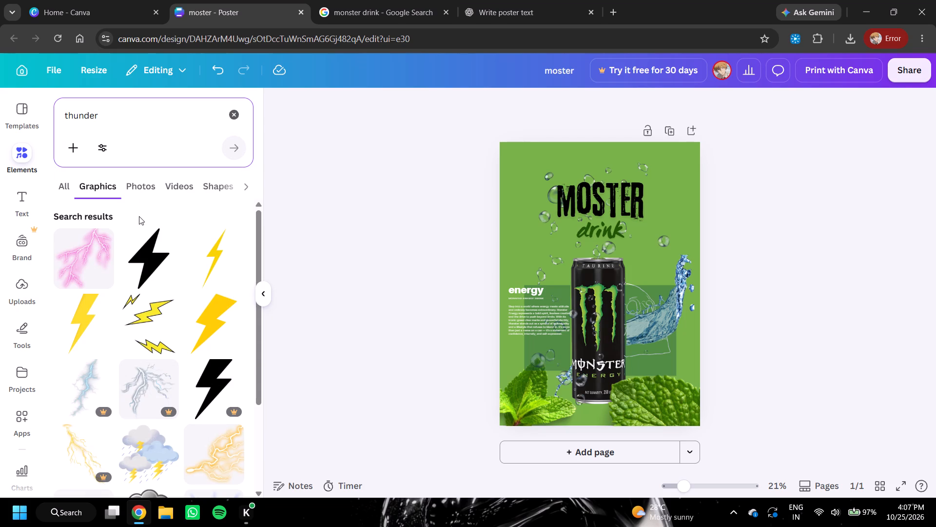
# Look through the "thunder" graphics results for a lightning graphic that suits the poster.
pyautogui.scroll(-4, 138, 232)
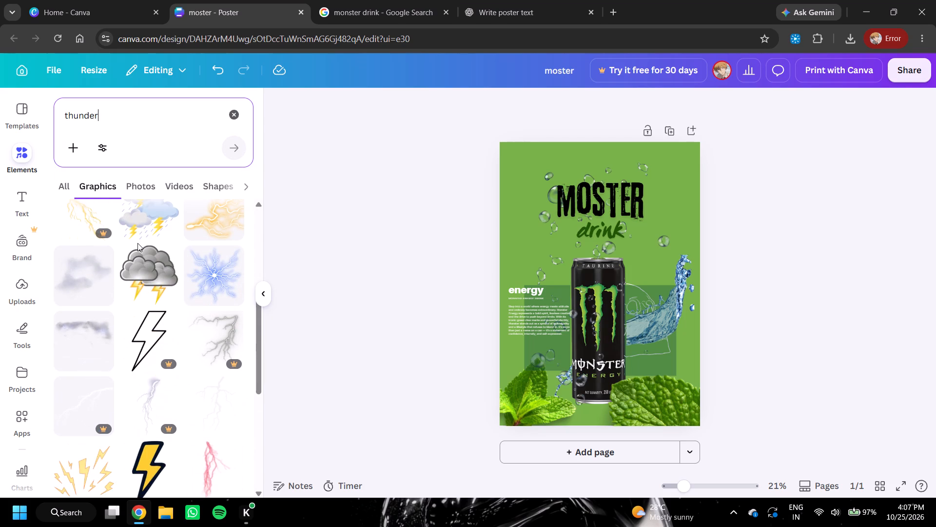
pyautogui.scroll(-1, 138, 243)
pyautogui.scroll(1, 138, 244)
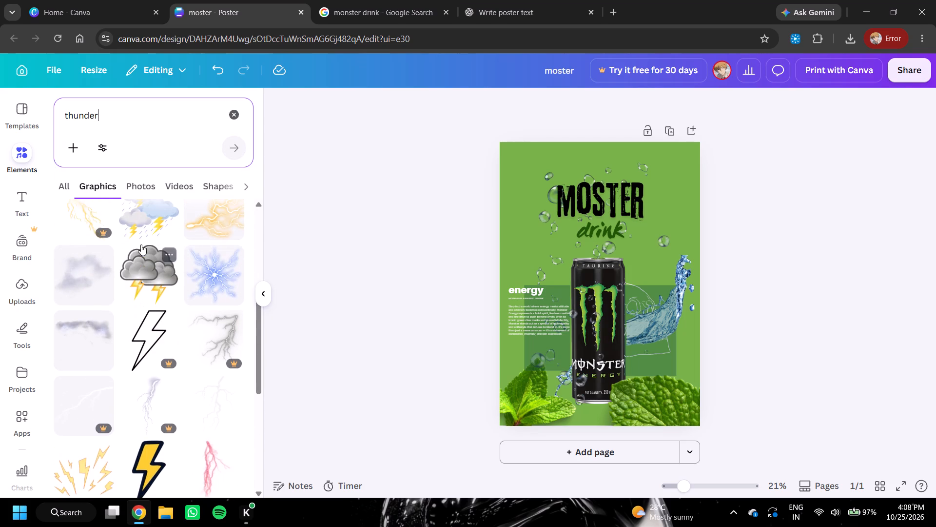
pyautogui.scroll(1, 147, 244)
pyautogui.scroll(-4, 147, 251)
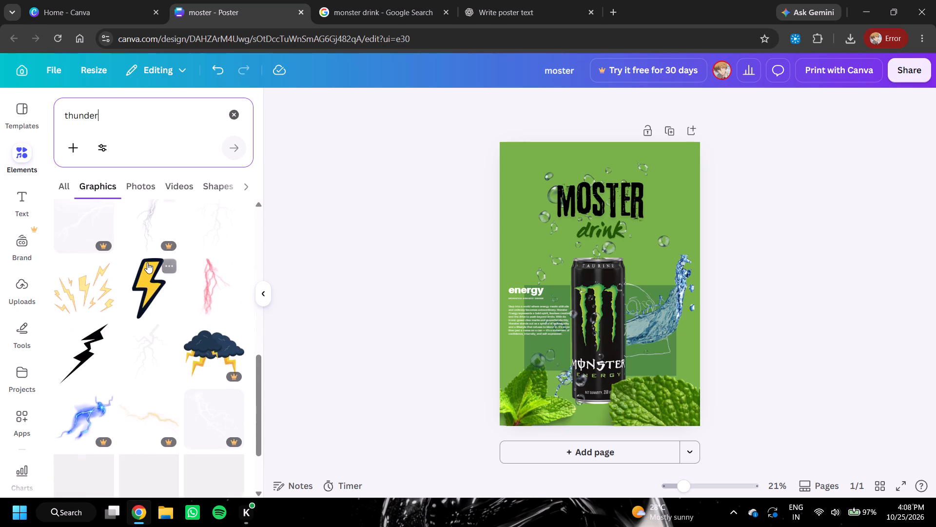
pyautogui.scroll(-5, 147, 263)
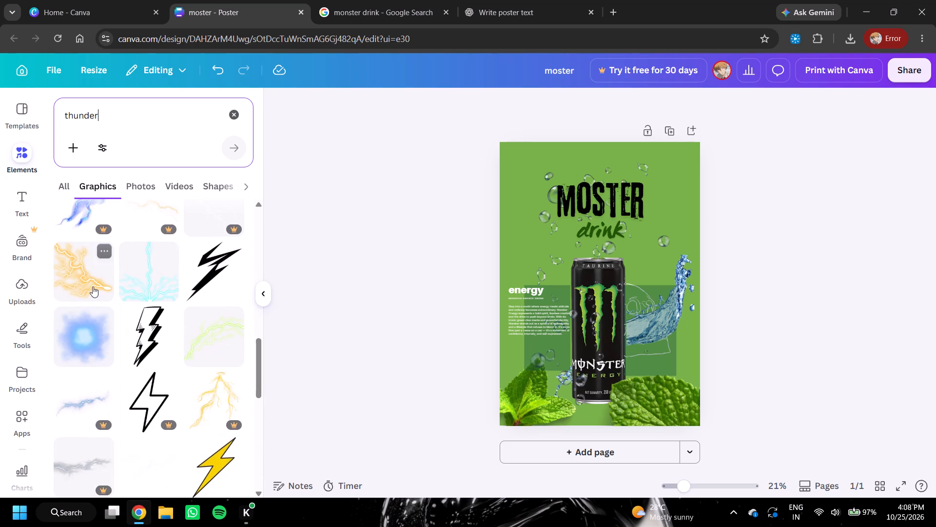
pyautogui.scroll(-8, 93, 286)
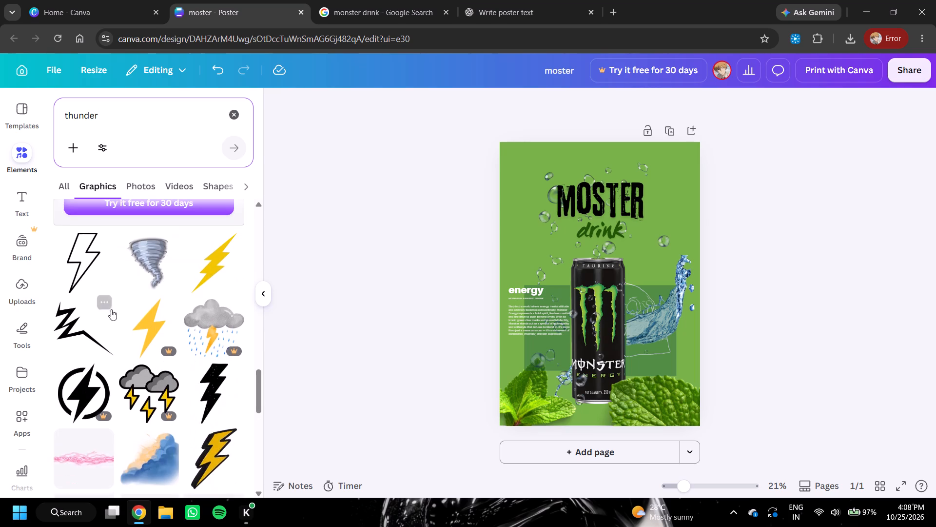
pyautogui.scroll(-4, 113, 309)
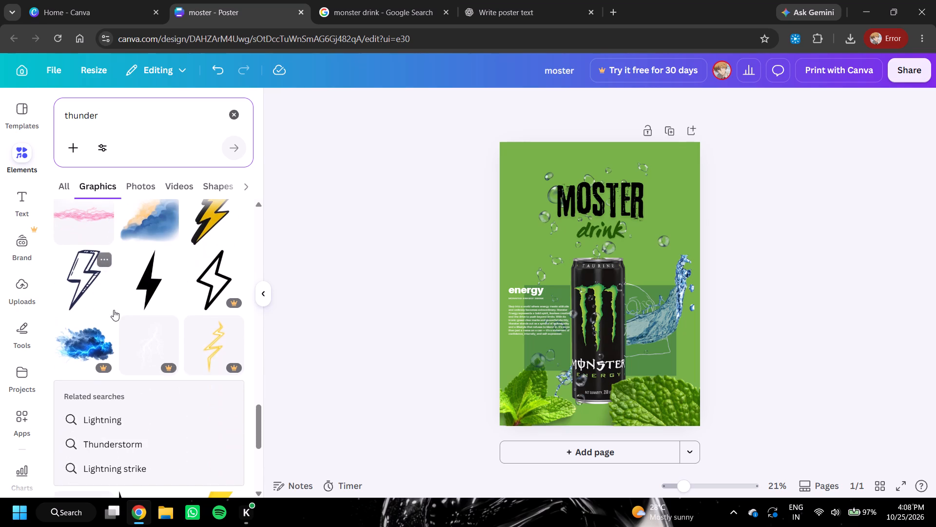
pyautogui.scroll(-5, 125, 302)
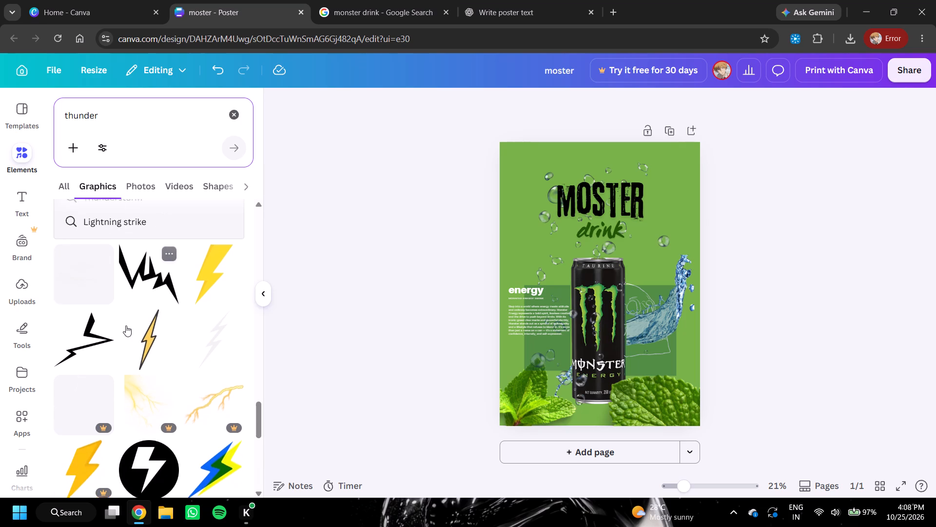
pyautogui.scroll(-3, 129, 323)
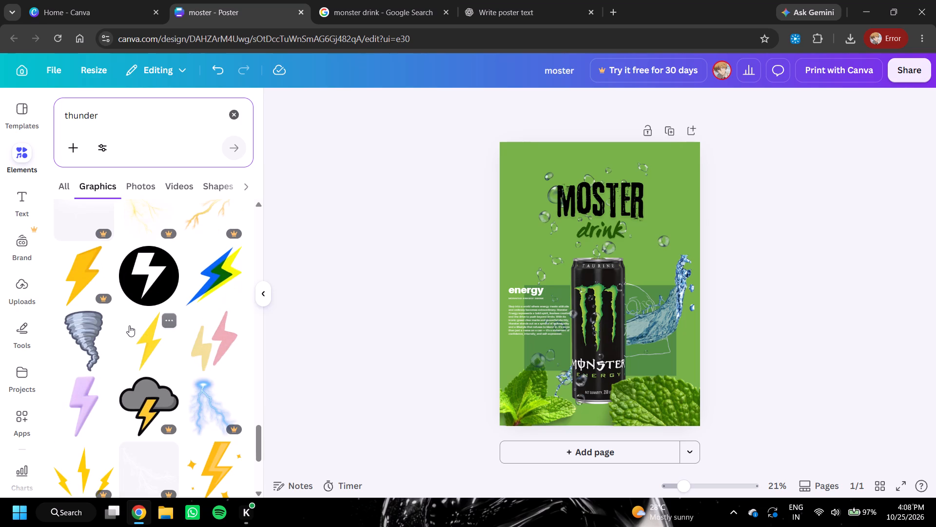
pyautogui.scroll(-5, 130, 325)
pyautogui.scroll(5, 130, 323)
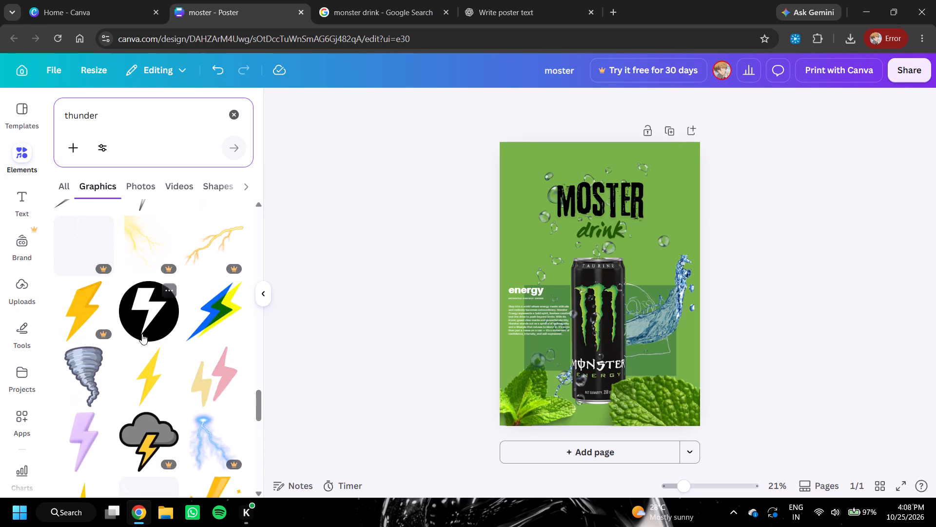
pyautogui.scroll(15, 142, 334)
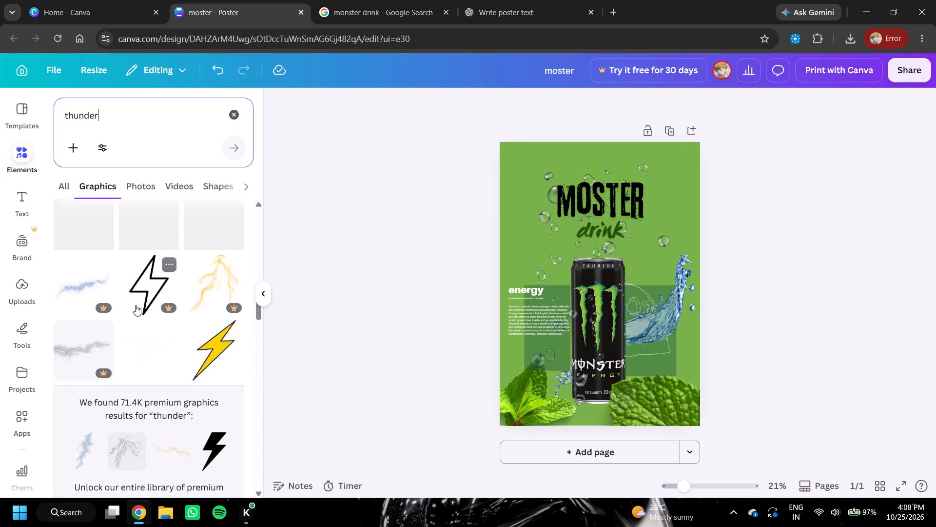
pyautogui.scroll(4, 136, 305)
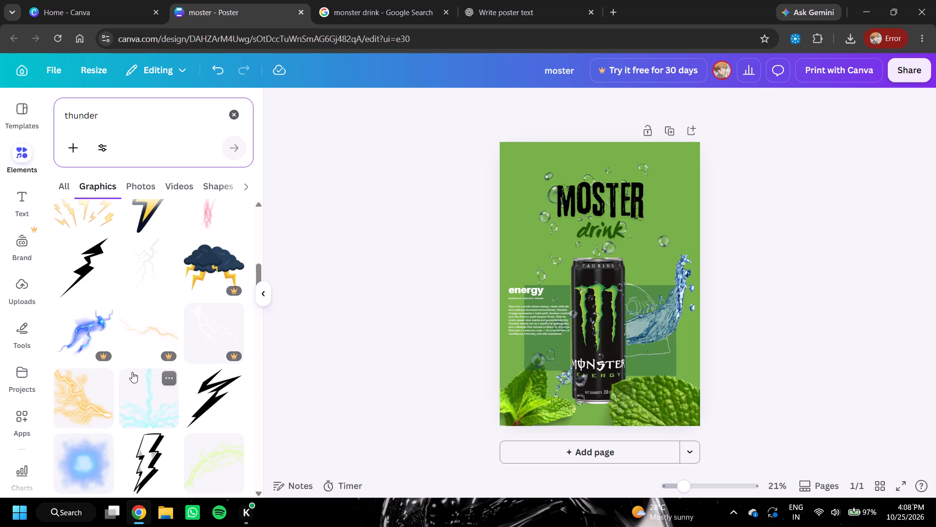
pyautogui.scroll(3, 149, 354)
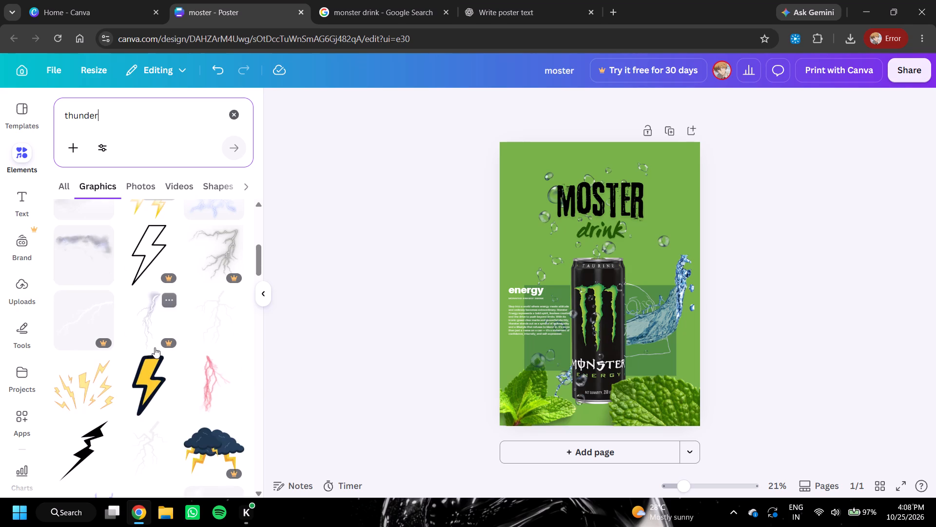
pyautogui.scroll(3, 166, 359)
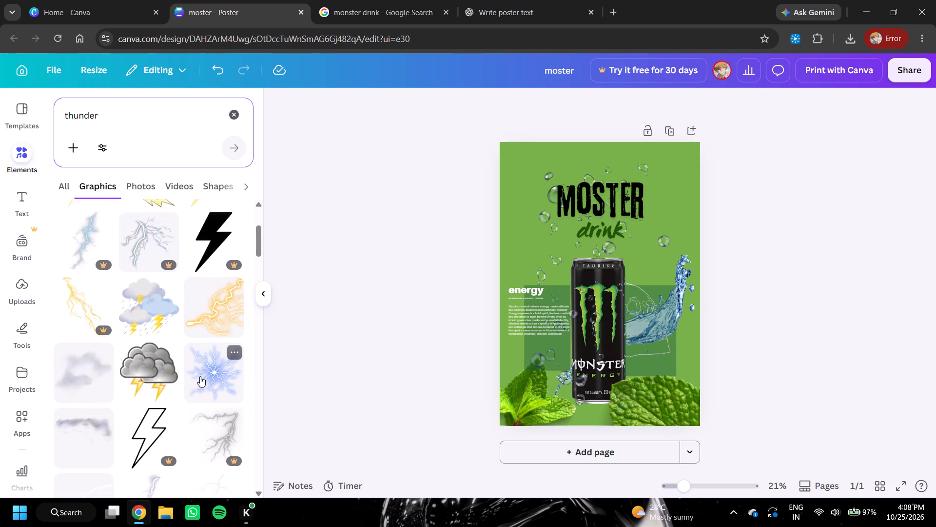
pyautogui.scroll(2, 156, 352)
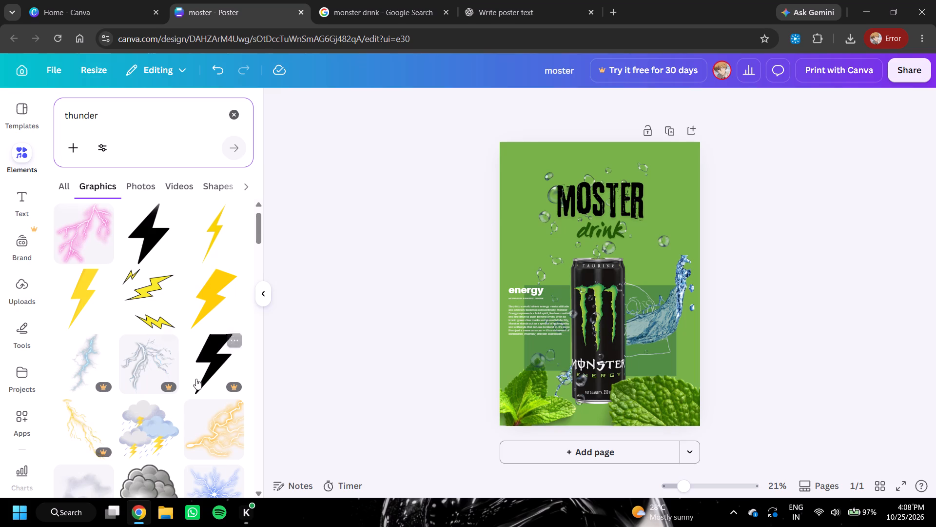
pyautogui.scroll(2, 169, 346)
# Add the pink branching lightning graphic and move it to the poster's upper right, overlapping the MOSTER title and can top.
pyautogui.click(81, 249)
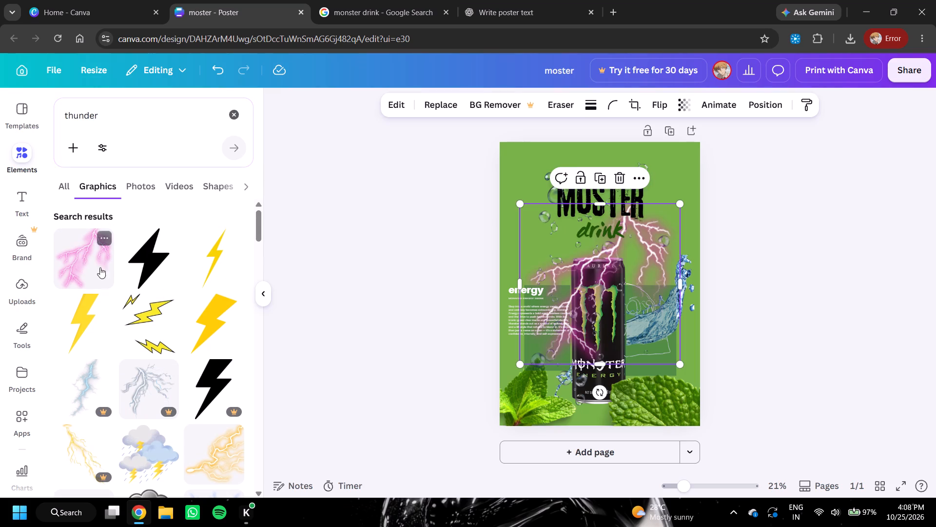
pyautogui.moveTo(636, 261); pyautogui.dragTo(635, 260)
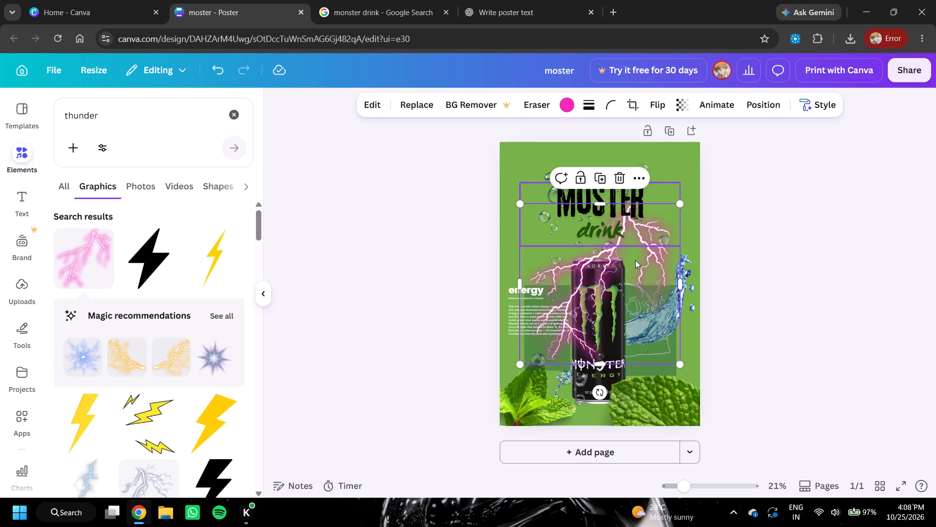
pyautogui.moveTo(635, 260); pyautogui.dragTo(677, 195)
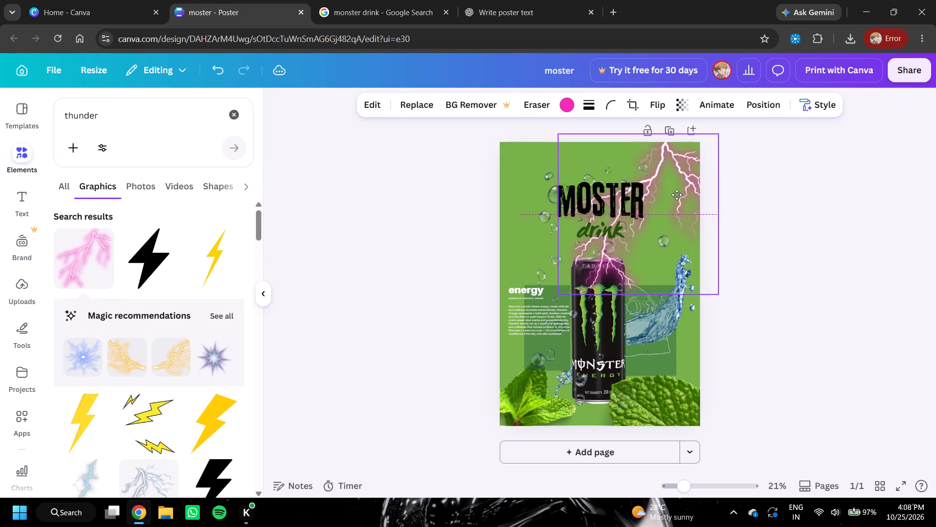
pyautogui.moveTo(677, 195); pyautogui.dragTo(673, 199)
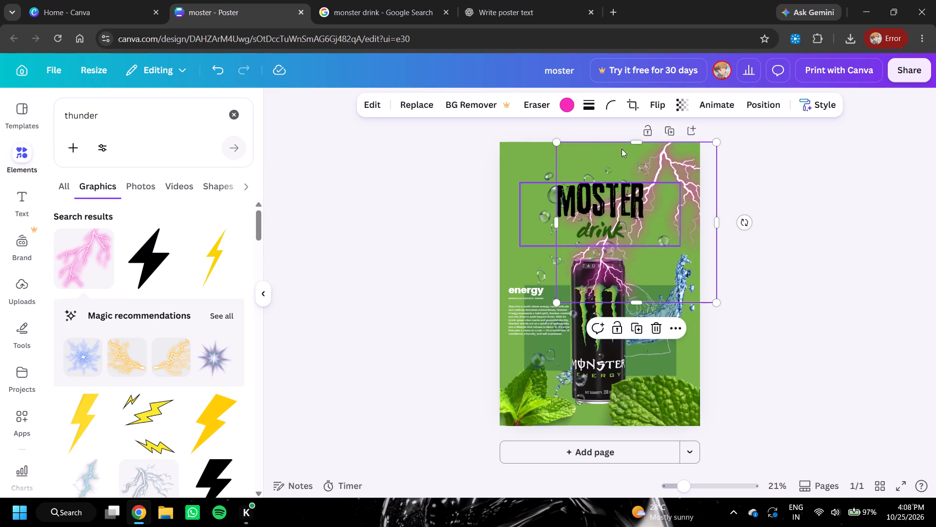
# Try light green, dark green #205504 and red on the lightning graphic, and set its colour to white.
pyautogui.click(565, 109)
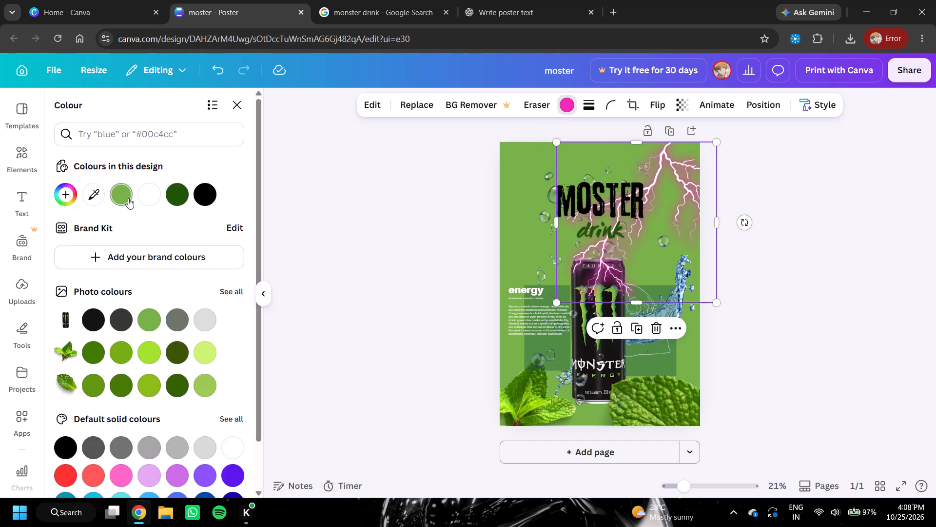
pyautogui.click(126, 197)
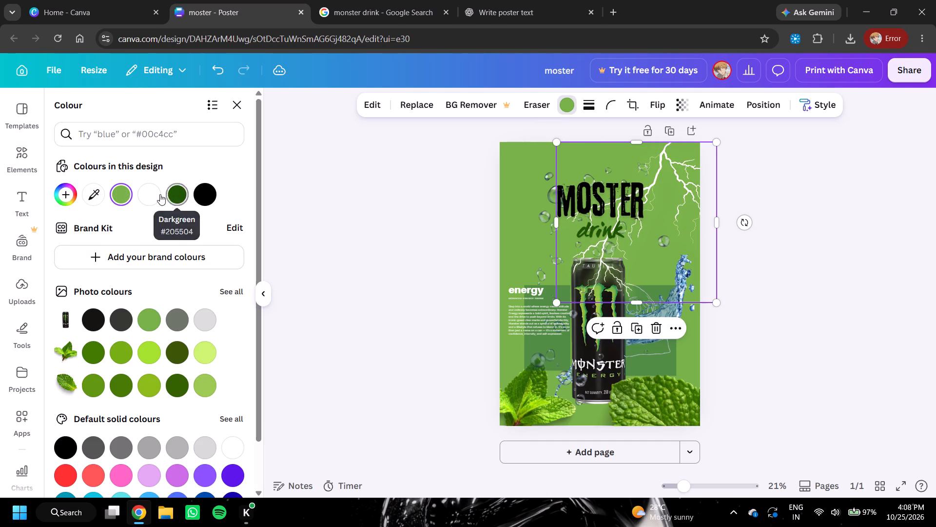
pyautogui.click(172, 195)
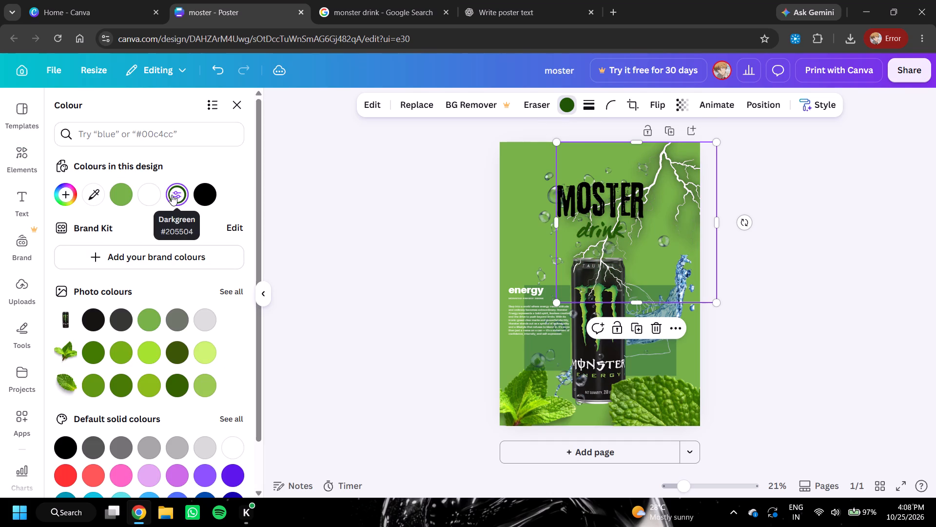
pyautogui.scroll(-1, 126, 408)
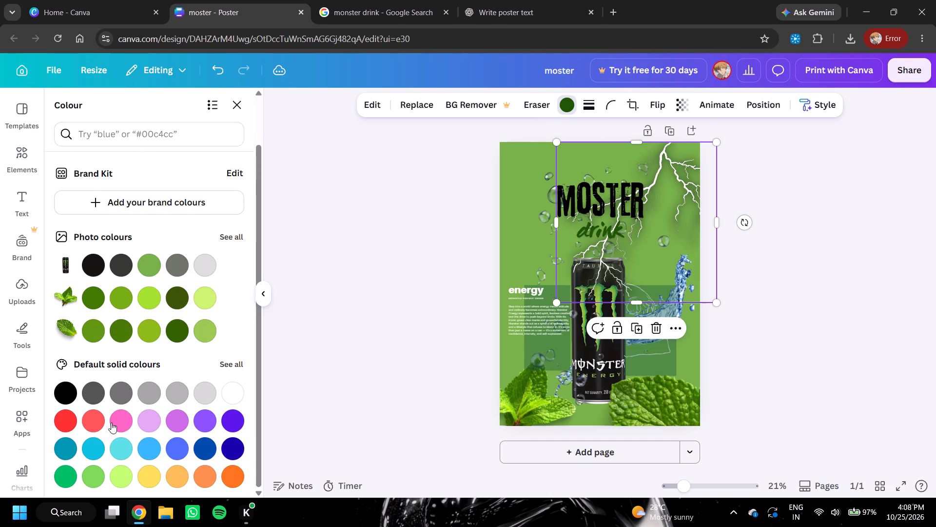
pyautogui.doubleClick(234, 394)
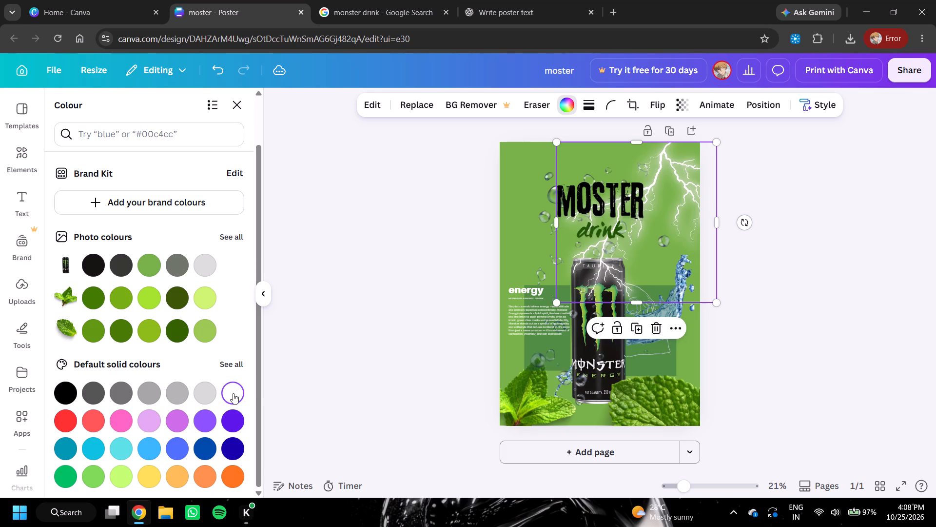
pyautogui.click(69, 417)
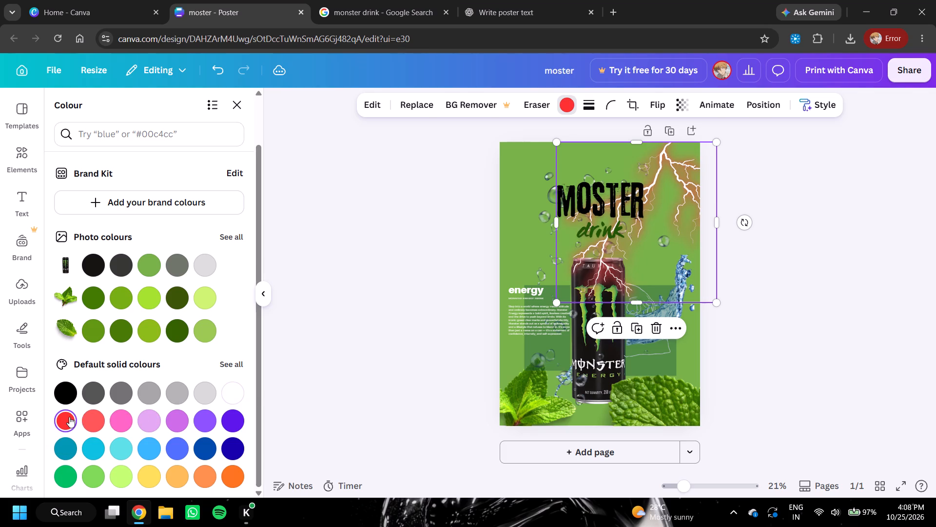
pyautogui.click(227, 396)
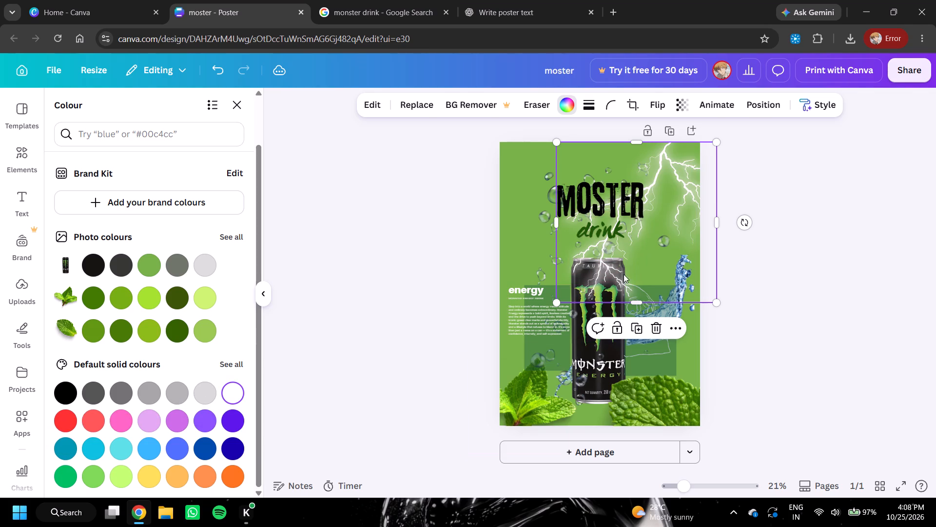
# Move the white lightning to the poster's top-left corner so it runs past the top and left edges beside the title.
pyautogui.moveTo(677, 158); pyautogui.dragTo(678, 154)
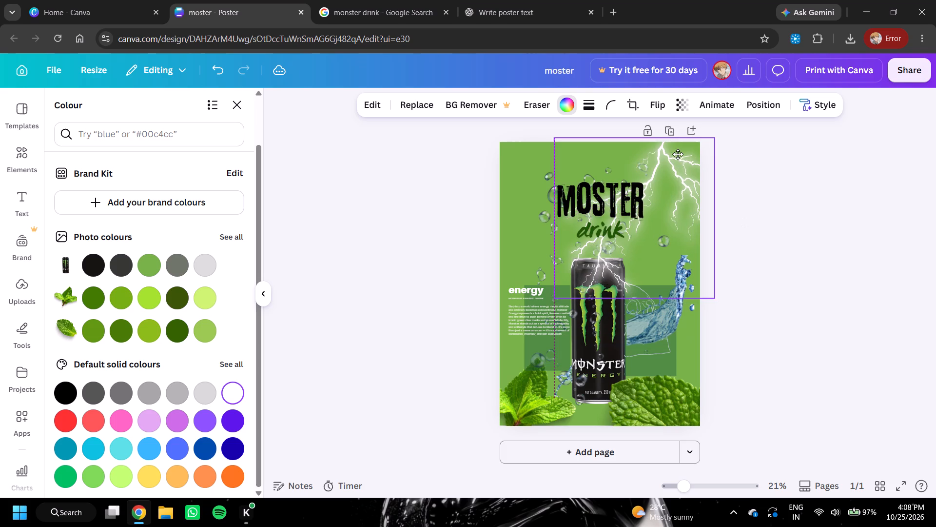
pyautogui.moveTo(678, 154); pyautogui.dragTo(604, 149)
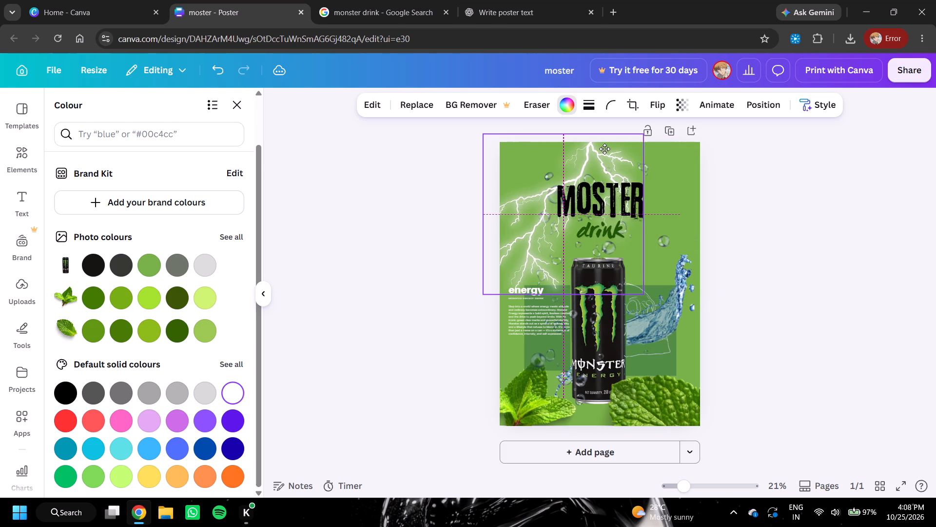
pyautogui.moveTo(604, 149); pyautogui.dragTo(604, 143)
pyautogui.click(800, 213)
pyautogui.click(800, 213)
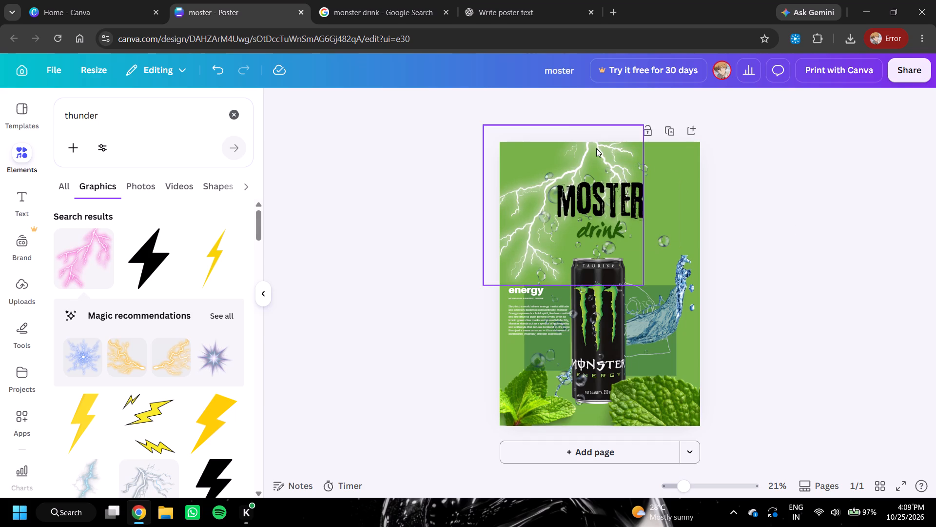
pyautogui.moveTo(596, 148); pyautogui.dragTo(567, 129)
pyautogui.click(755, 231)
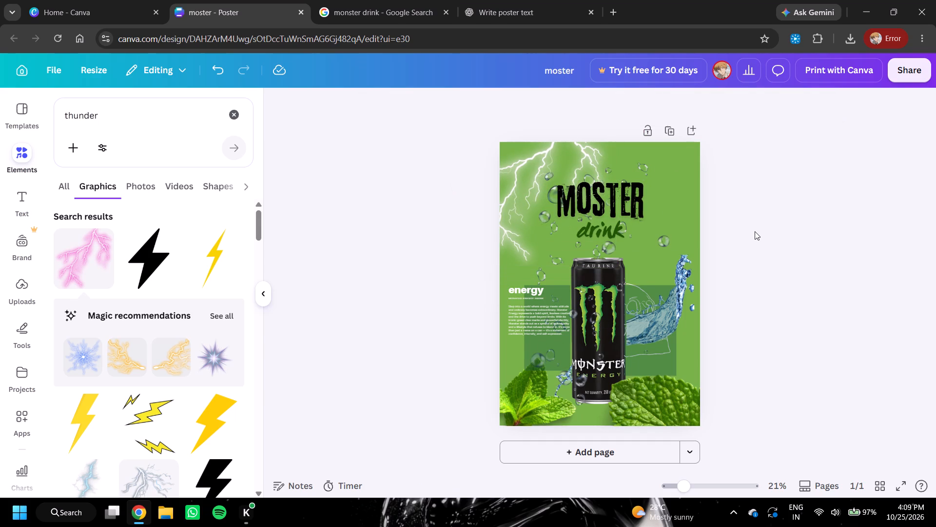
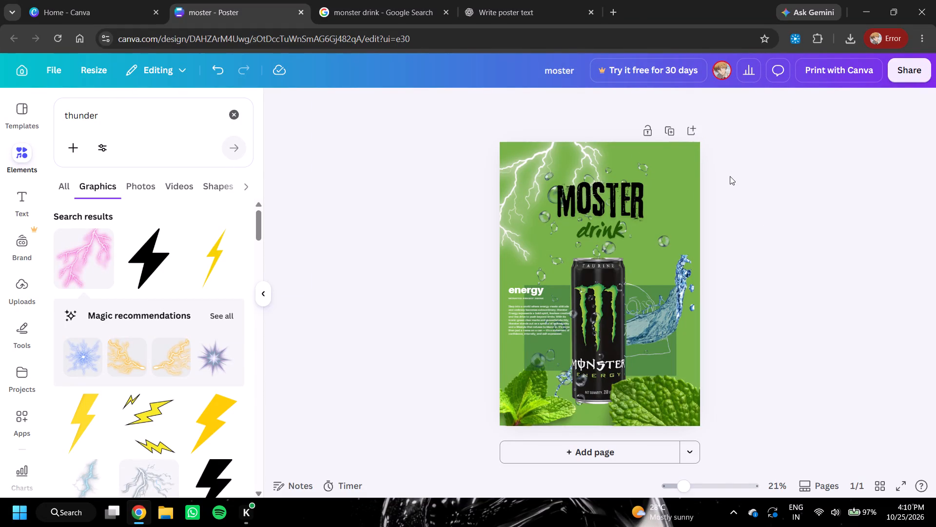
# Preview the whole poster in view-only mode and return to editing mode.
pyautogui.click(166, 66)
pyautogui.click(163, 166)
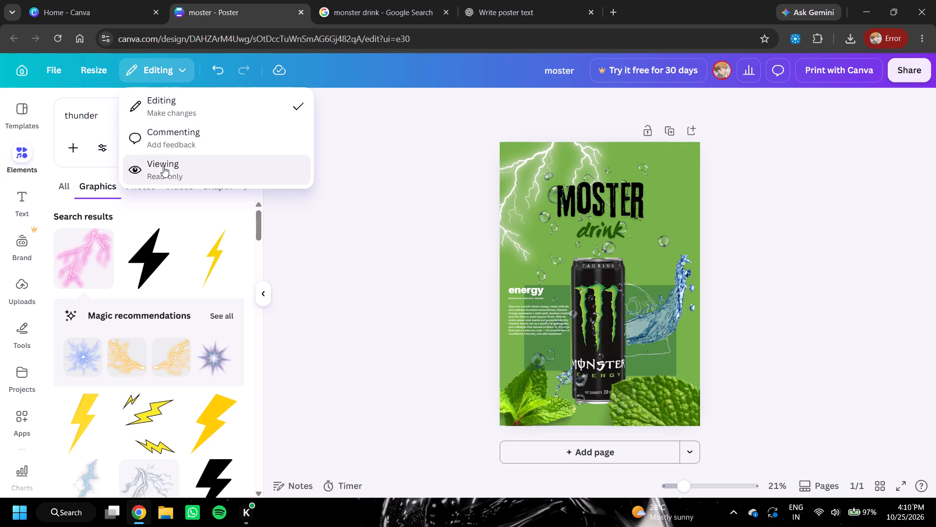
pyautogui.click(461, 145)
pyautogui.scroll(-2, 459, 145)
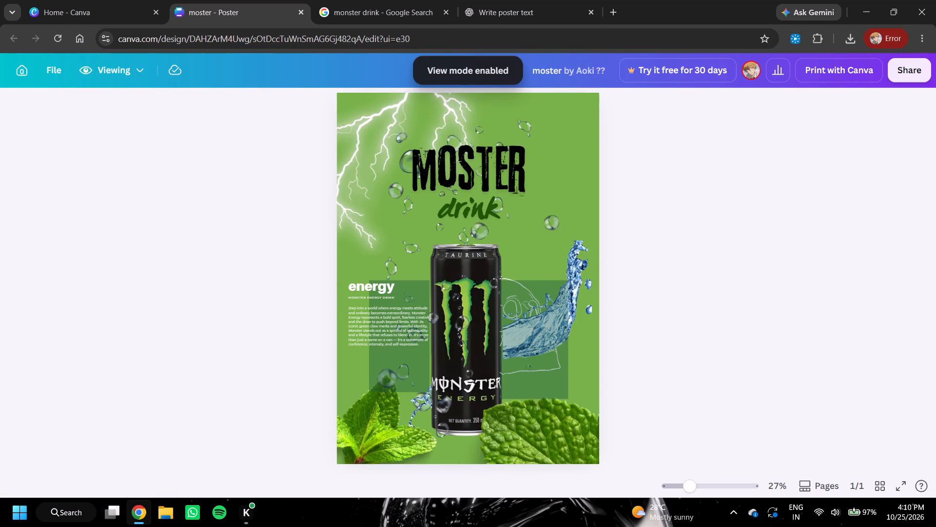
pyautogui.scroll(2, 492, 232)
pyautogui.click(137, 215)
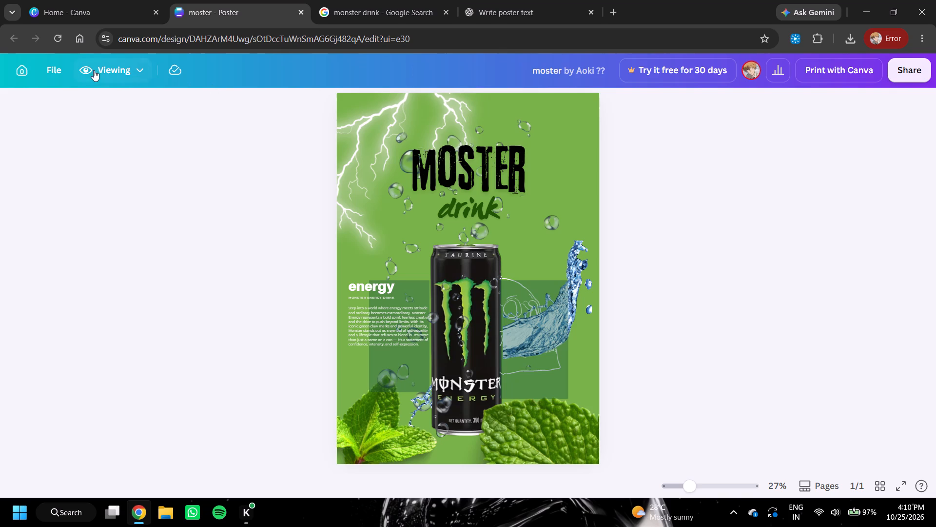
pyautogui.click(127, 69)
pyautogui.doubleClick(124, 95)
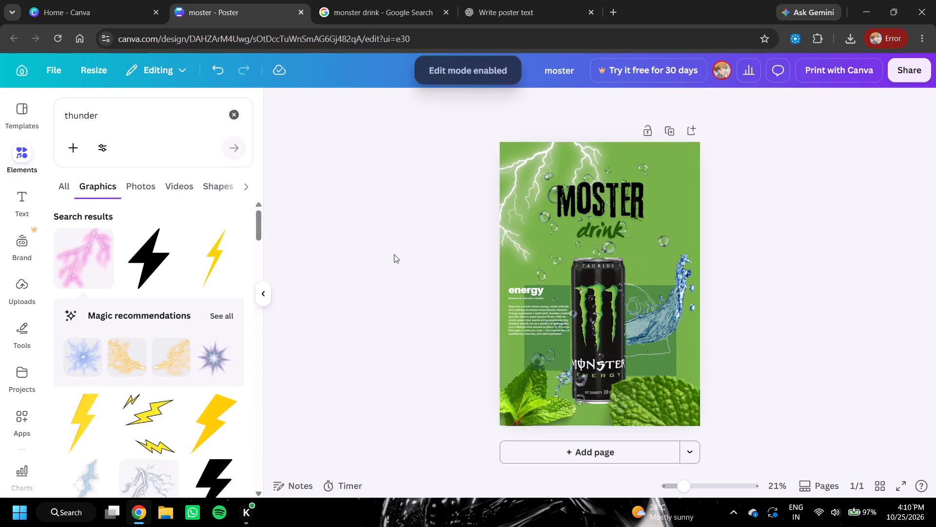
# Delete the white lightning graphic from the poster's top-left corner.
pyautogui.click(532, 165)
pyautogui.tripleClick(510, 159)
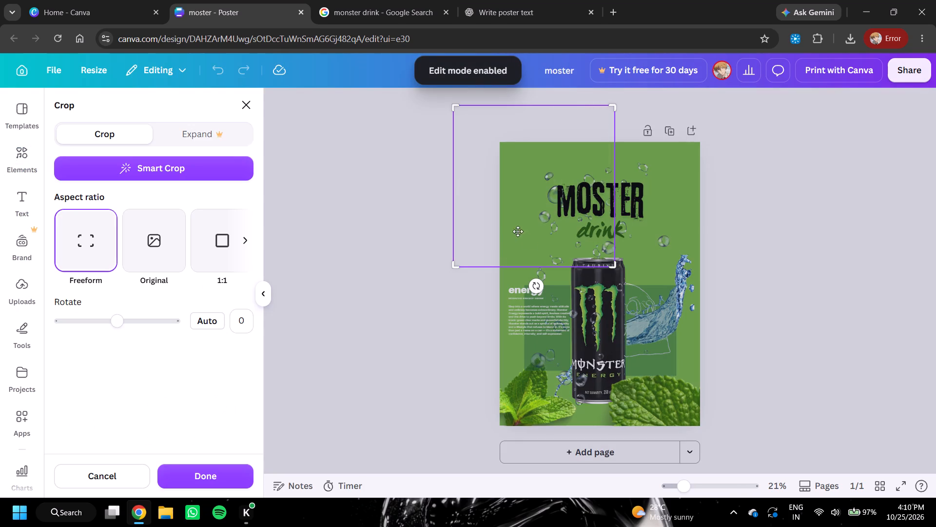
pyautogui.click(362, 269)
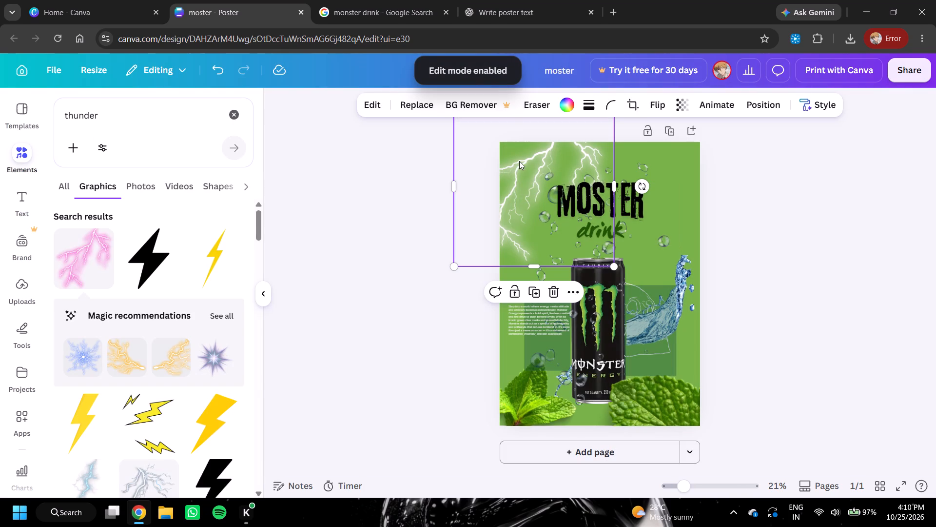
pyautogui.click(519, 161)
pyautogui.click(536, 155)
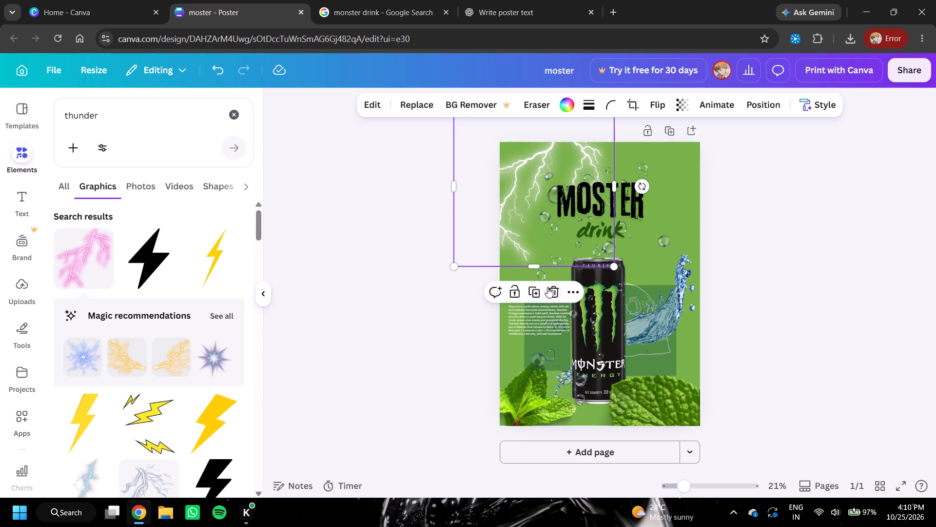
pyautogui.click(551, 290)
pyautogui.click(790, 231)
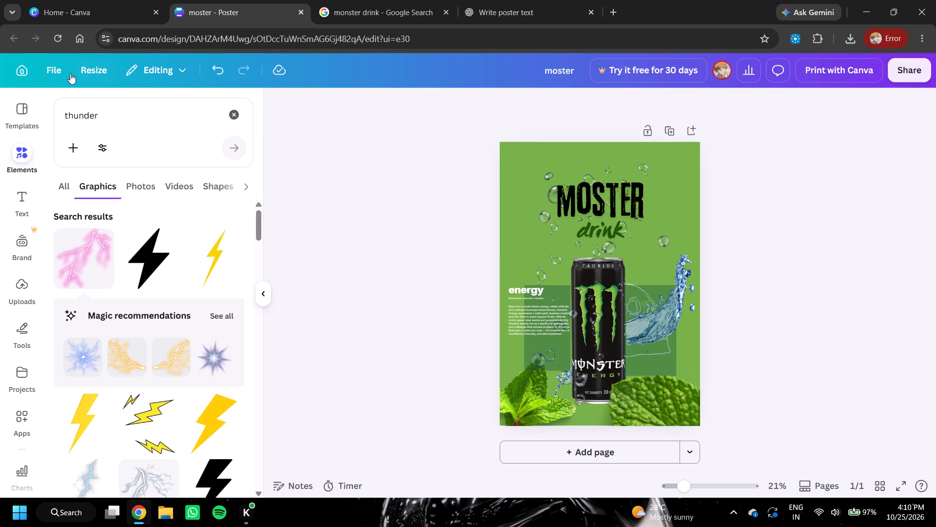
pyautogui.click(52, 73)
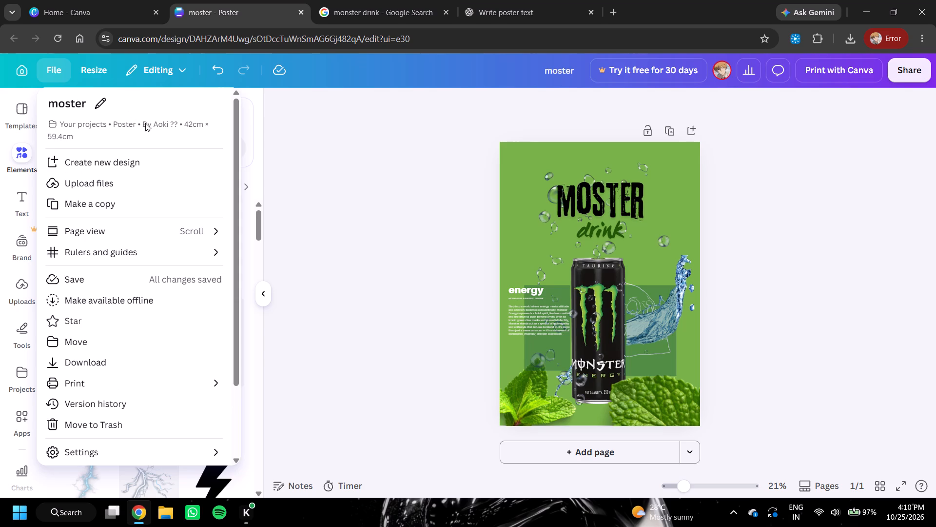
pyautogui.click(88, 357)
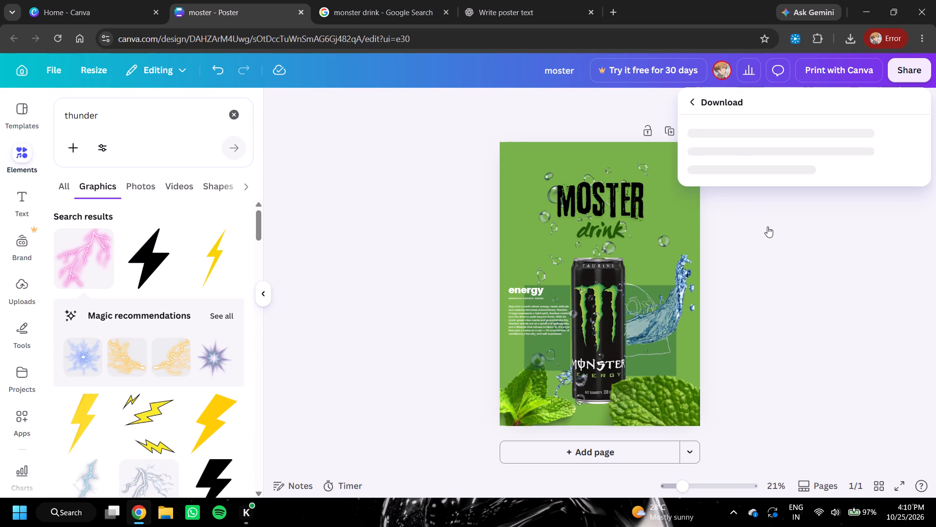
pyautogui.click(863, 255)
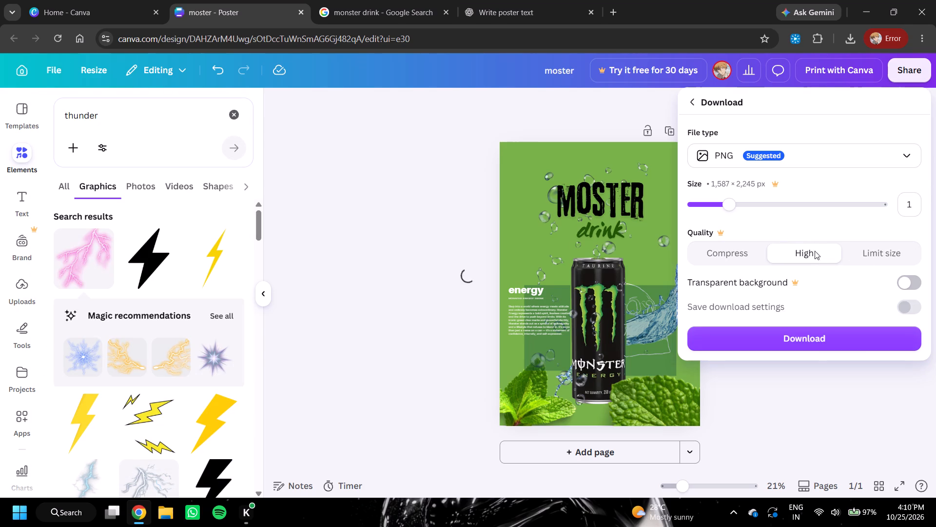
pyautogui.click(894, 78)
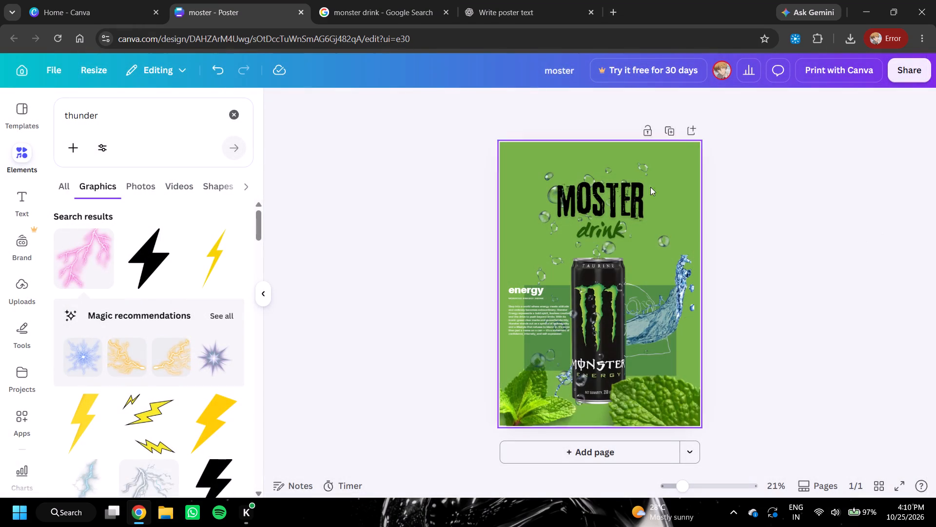
# Download the moster poster as a PNG at size 1 and high quality.
pyautogui.click(53, 68)
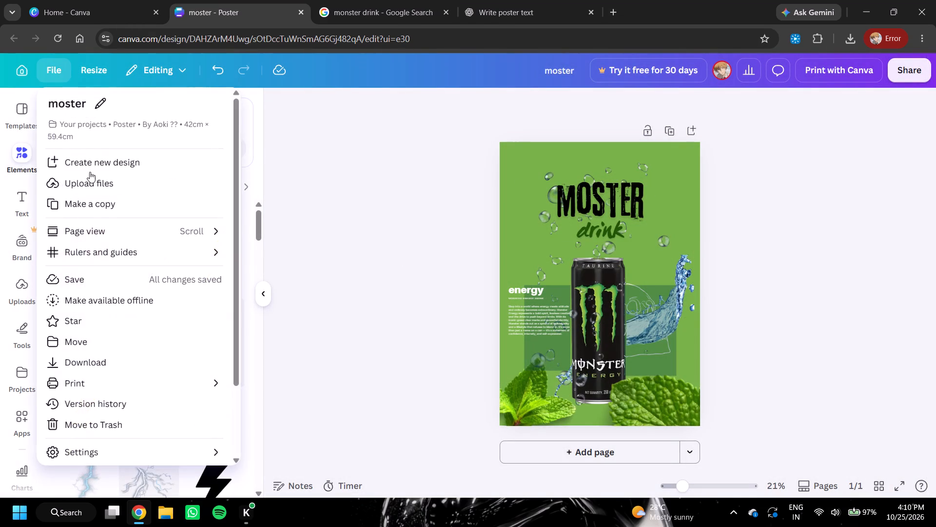
pyautogui.click(89, 357)
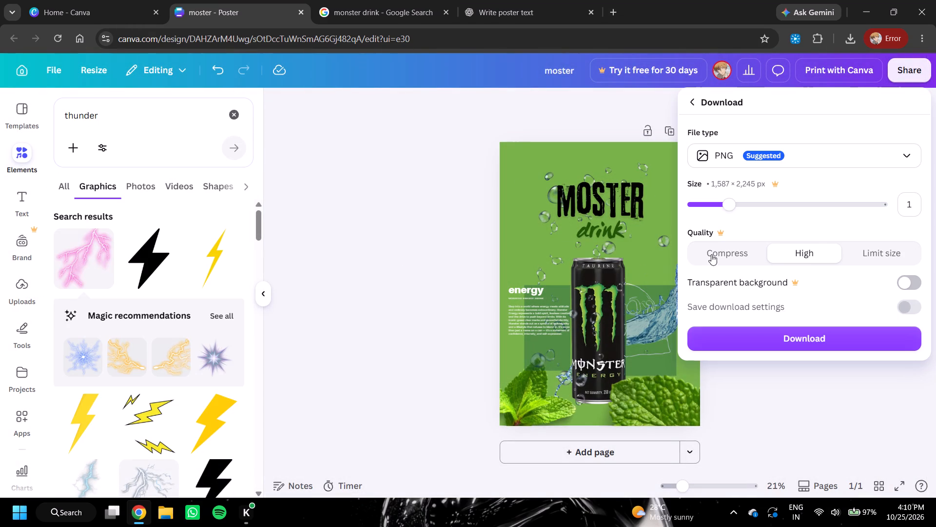
pyautogui.click(813, 332)
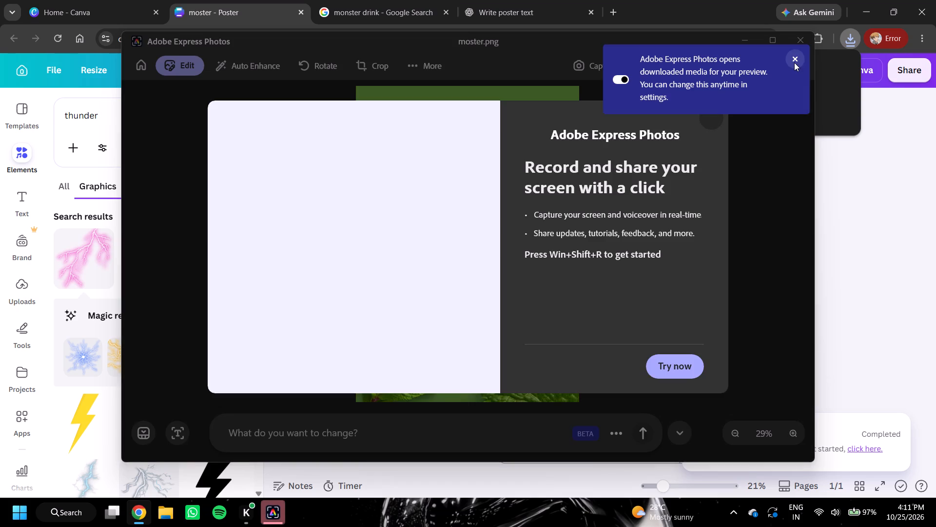
# Check the exported moster PNG in Adobe Express Photos and from the Downloads folder, and close the viewers and folder window.
pyautogui.click(794, 62)
pyautogui.click(714, 118)
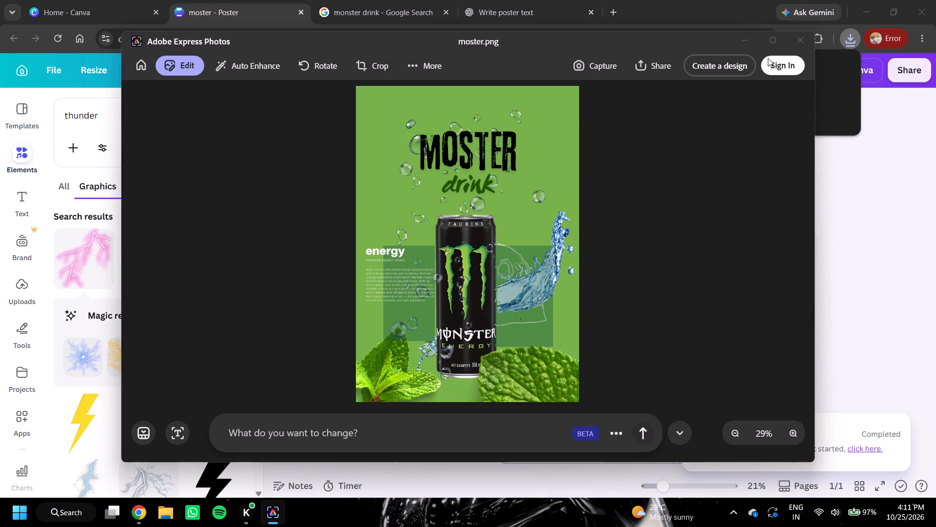
pyautogui.click(167, 513)
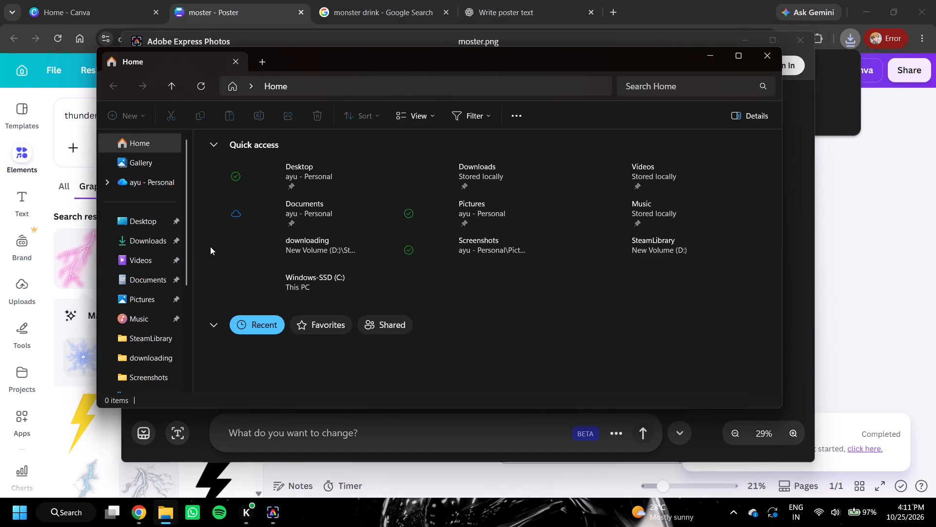
pyautogui.click(134, 232)
pyautogui.doubleClick(134, 226)
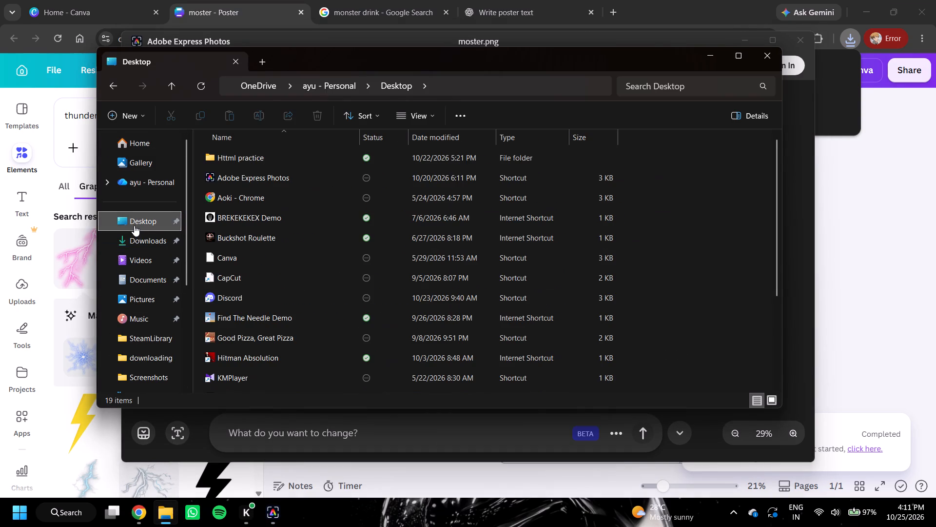
pyautogui.click(131, 238)
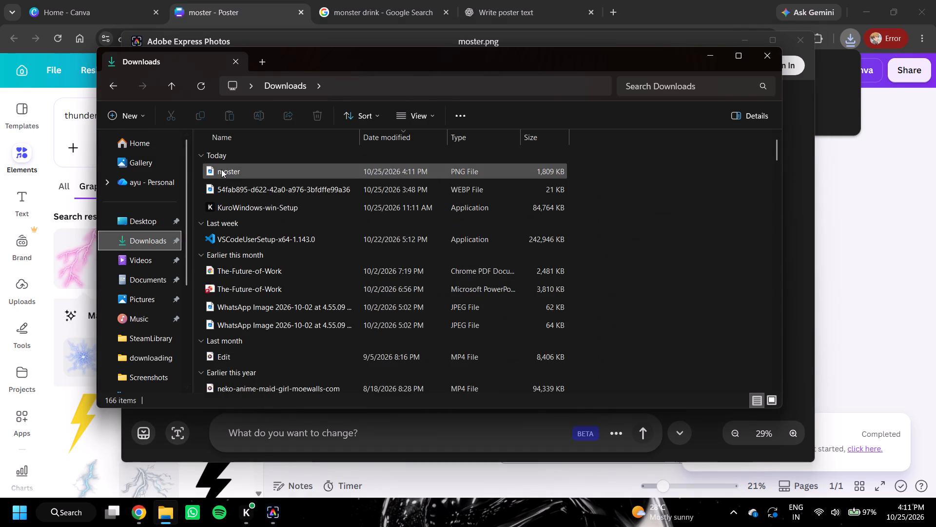
pyautogui.click(221, 169)
pyautogui.tripleClick(225, 169)
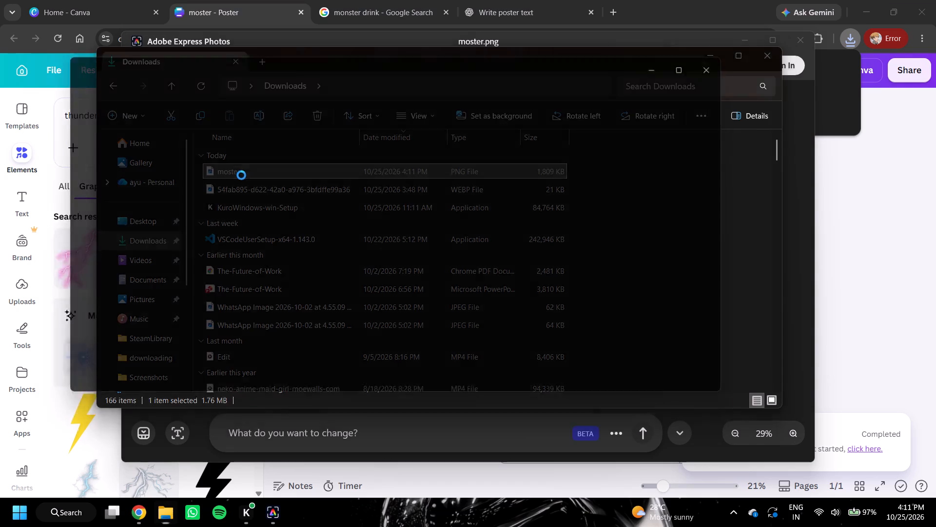
pyautogui.click(726, 66)
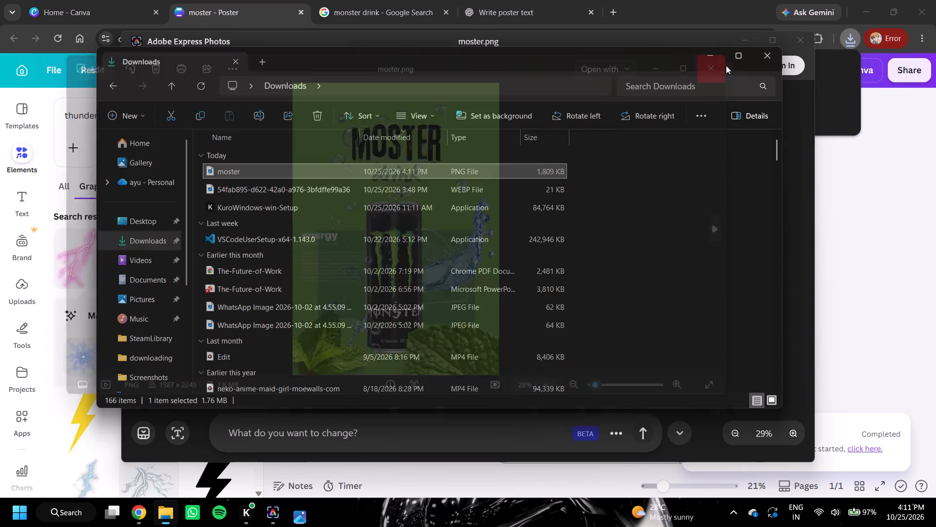
pyautogui.click(769, 58)
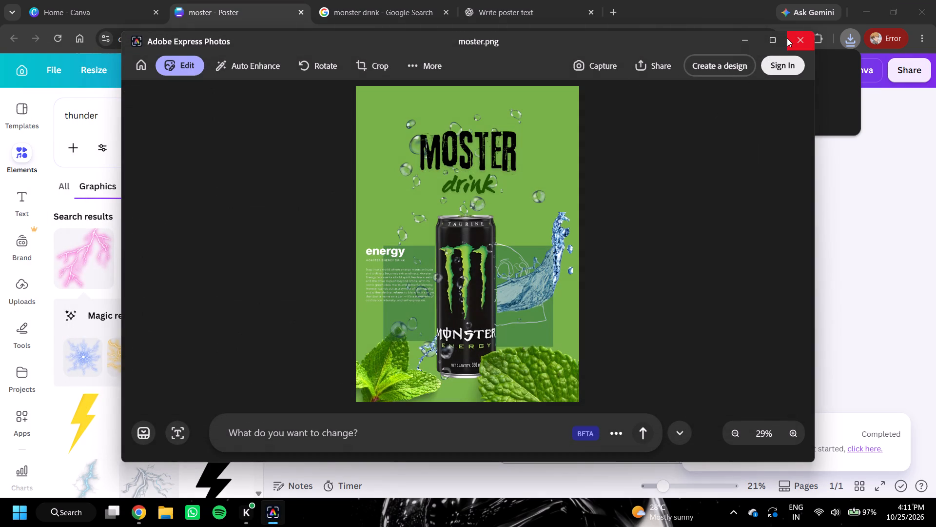
pyautogui.click(787, 38)
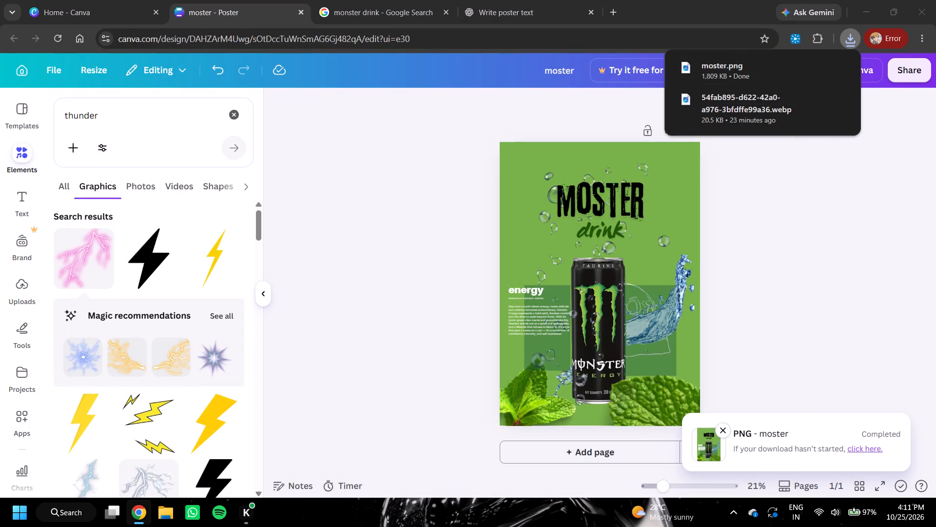
# Return to the Canva home page and open the existing PIZZA poster design.
pyautogui.doubleClick(20, 65)
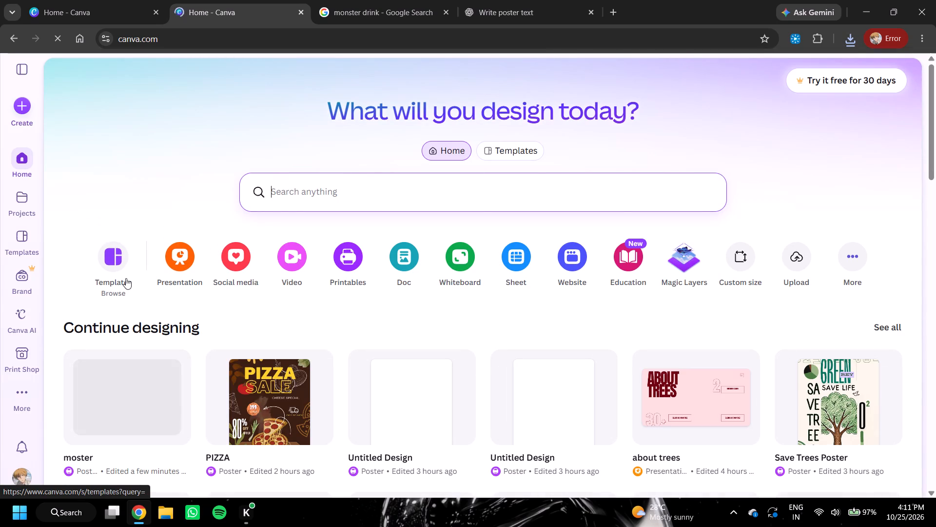
pyautogui.scroll(-1, 266, 381)
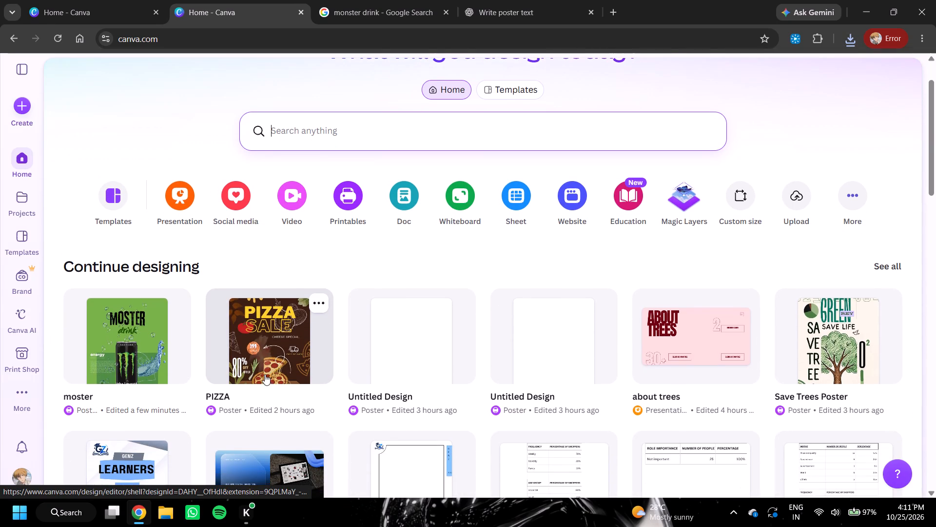
pyautogui.click(264, 371)
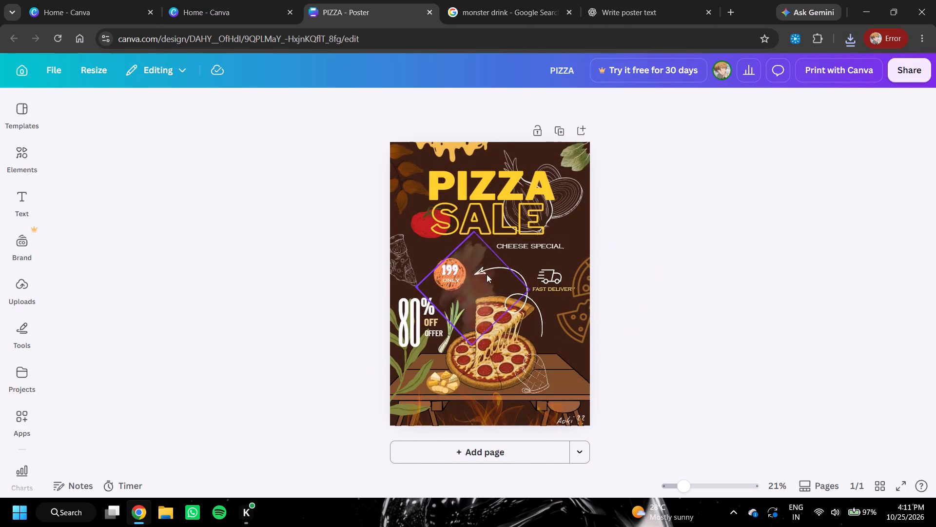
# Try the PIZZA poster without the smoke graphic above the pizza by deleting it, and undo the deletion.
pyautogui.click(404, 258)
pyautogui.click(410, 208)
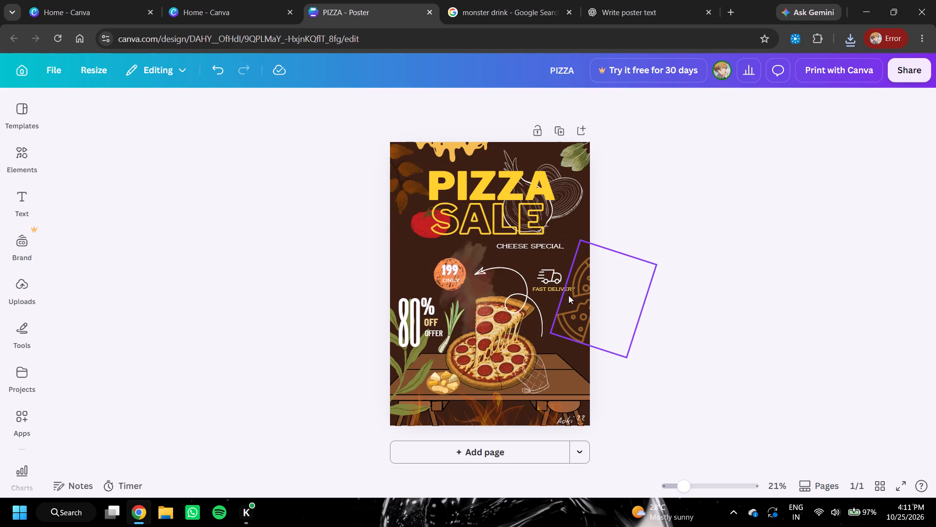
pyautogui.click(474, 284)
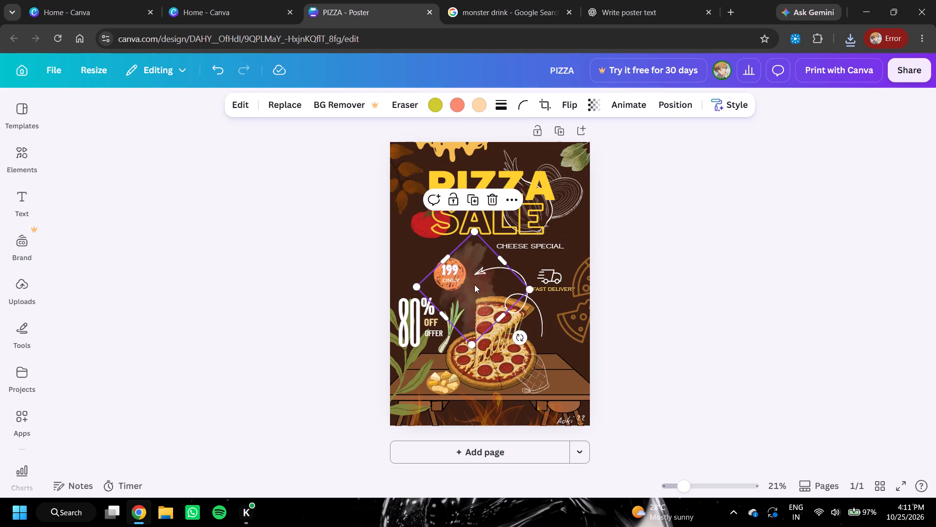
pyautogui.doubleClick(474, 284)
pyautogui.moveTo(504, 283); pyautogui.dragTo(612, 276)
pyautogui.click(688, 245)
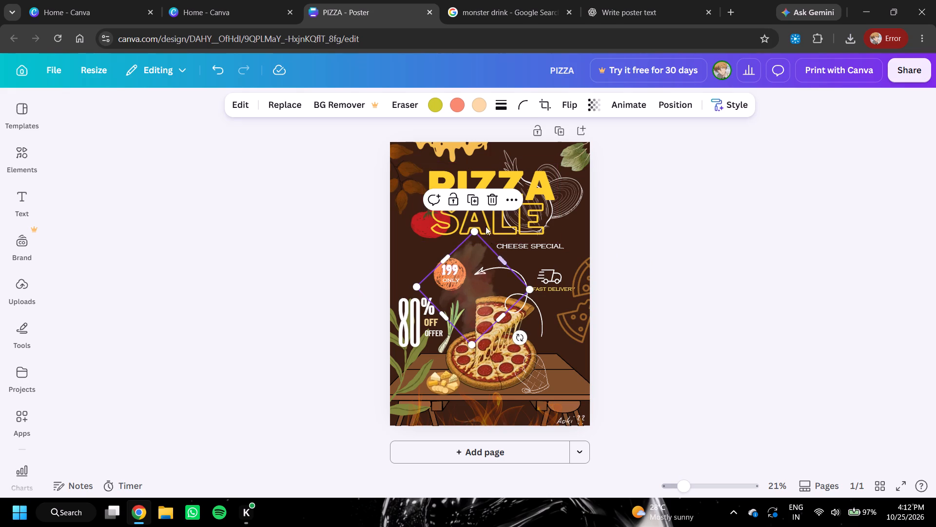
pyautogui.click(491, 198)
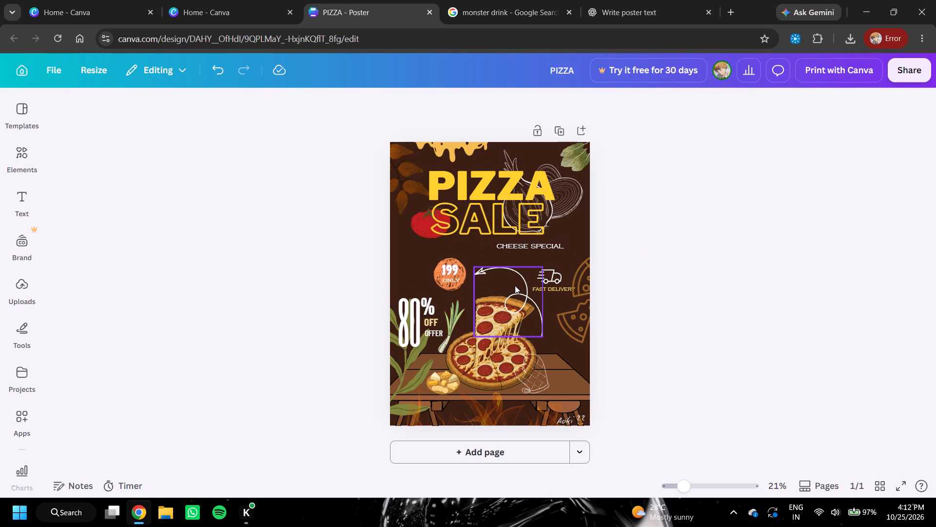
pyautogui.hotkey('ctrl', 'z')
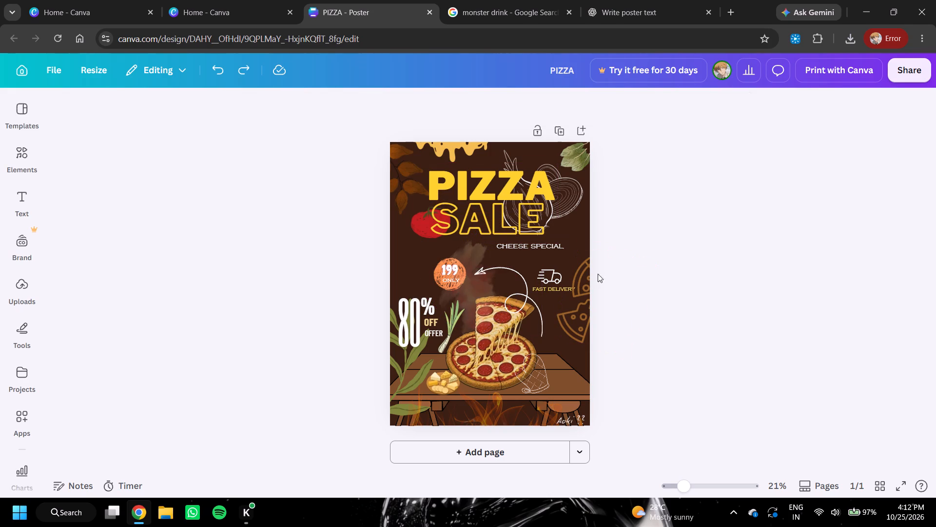
# Delete the brown pizza-slice outline graphic at the PIZZA poster's right edge.
pyautogui.click(578, 302)
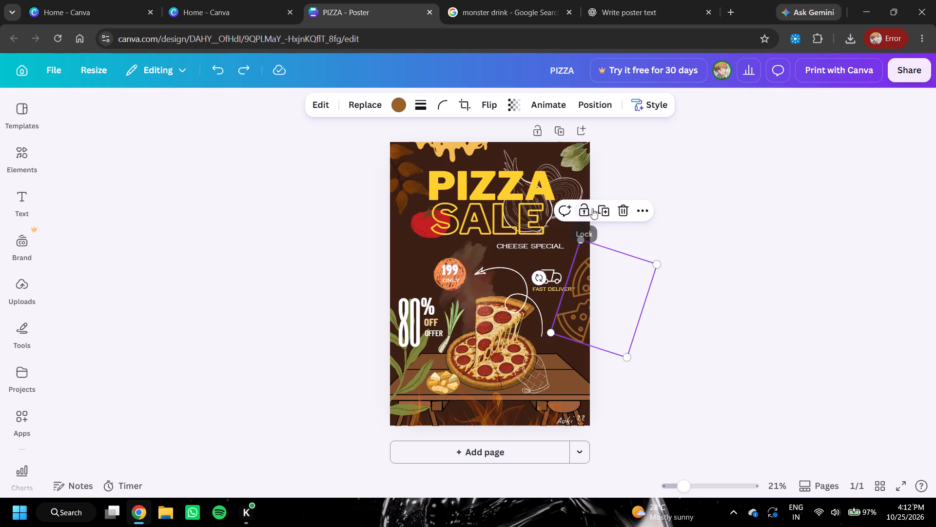
pyautogui.click(618, 212)
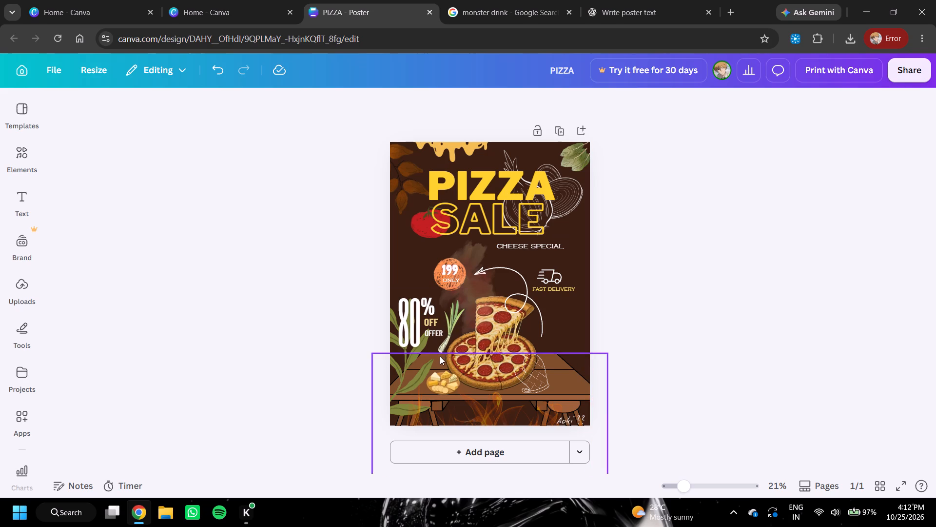
# Move the pizza image slightly right and down on the wooden table.
pyautogui.moveTo(459, 358); pyautogui.dragTo(475, 364)
pyautogui.click(475, 364)
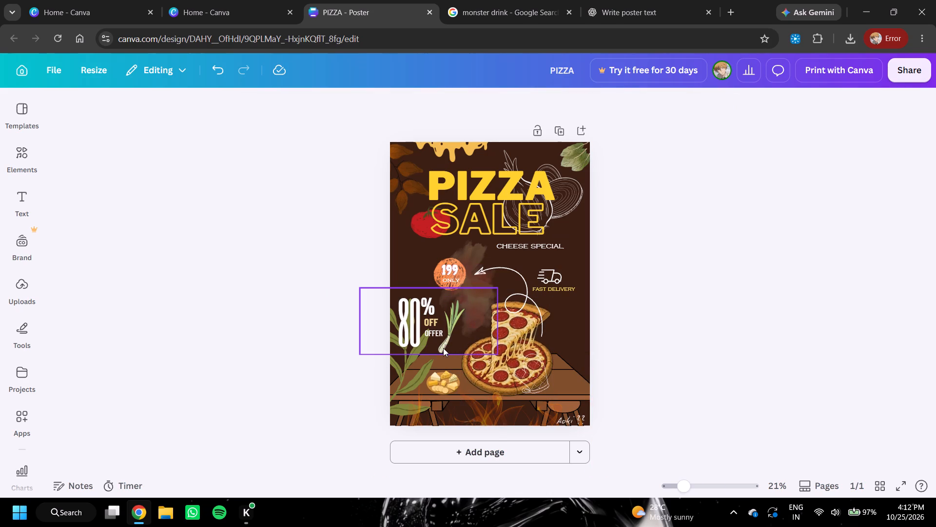
# Move the 80% OFF OFFER text left, clear of the spring onion graphic, and delete that graphic.
pyautogui.moveTo(443, 348); pyautogui.dragTo(432, 342)
pyautogui.click(439, 352)
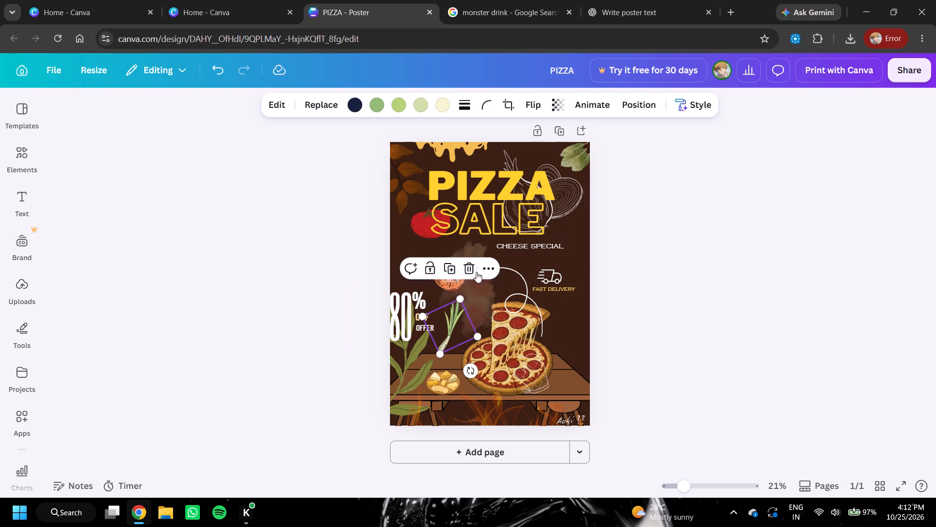
pyautogui.click(470, 268)
# Bring the 80% OFF OFFER text back in from the poster's left edge and shift the pizza image left and slightly up on the table.
pyautogui.moveTo(408, 318); pyautogui.dragTo(421, 320)
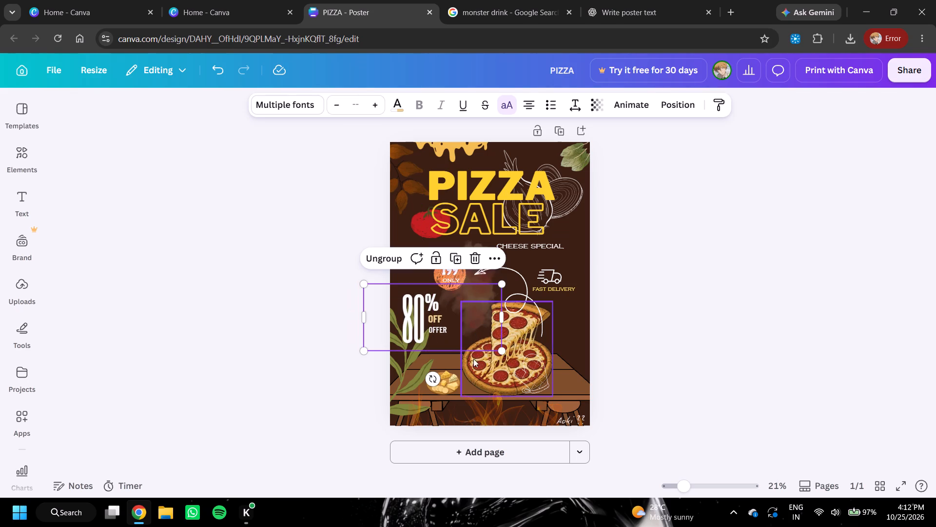
pyautogui.moveTo(496, 368); pyautogui.dragTo(480, 363)
pyautogui.click(603, 344)
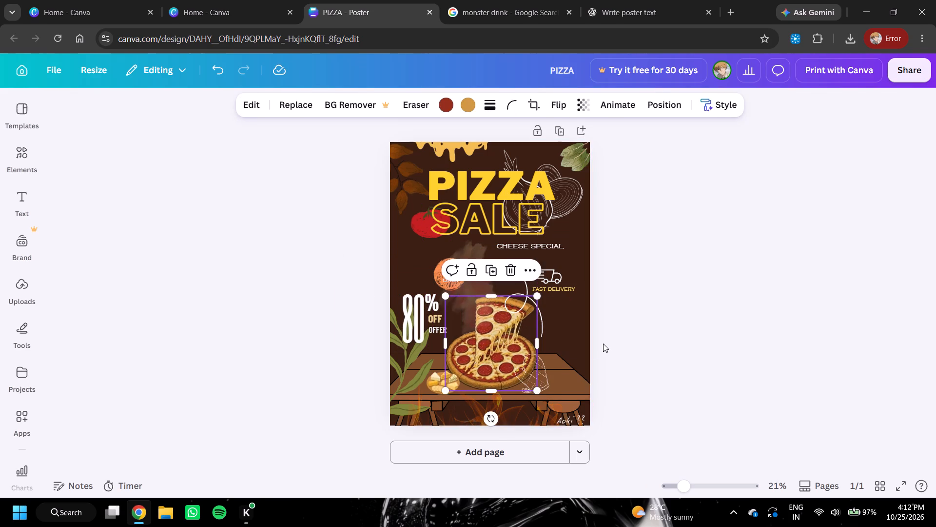
# Delete the flame graphic under the wooden table and the white line sketch overlapping the pizza's lower-right edge.
pyautogui.click(538, 374)
pyautogui.click(507, 346)
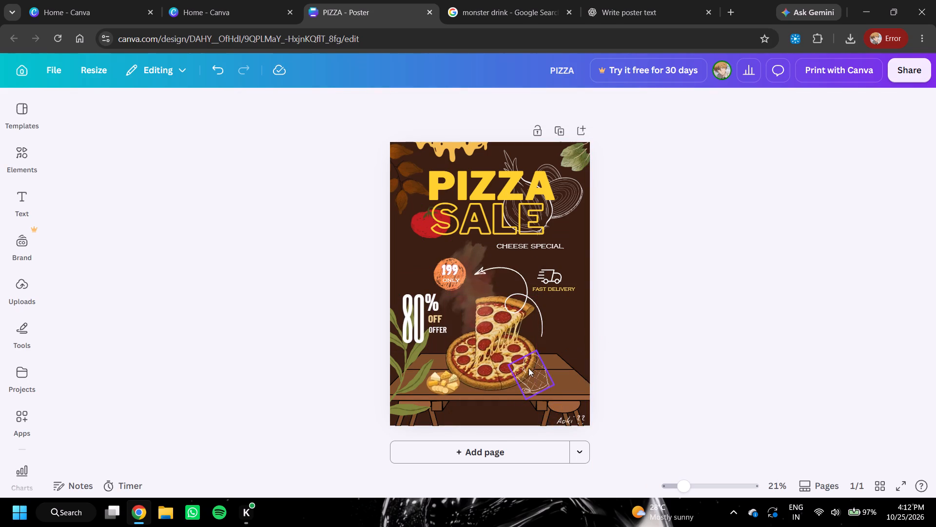
pyautogui.click(528, 368)
pyautogui.click(551, 320)
pyautogui.click(667, 307)
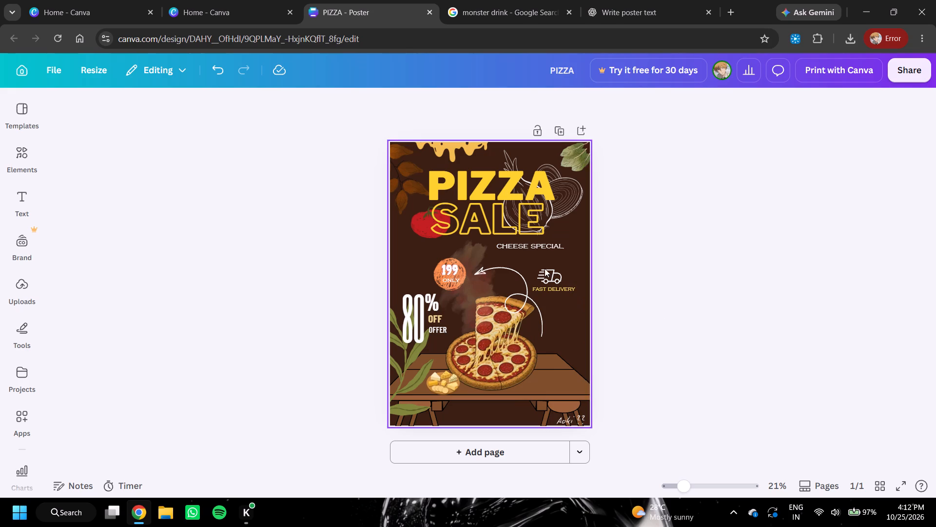
# Delete the delivery truck icon above the FAST DELIVERY text.
pyautogui.moveTo(546, 274); pyautogui.dragTo(550, 275)
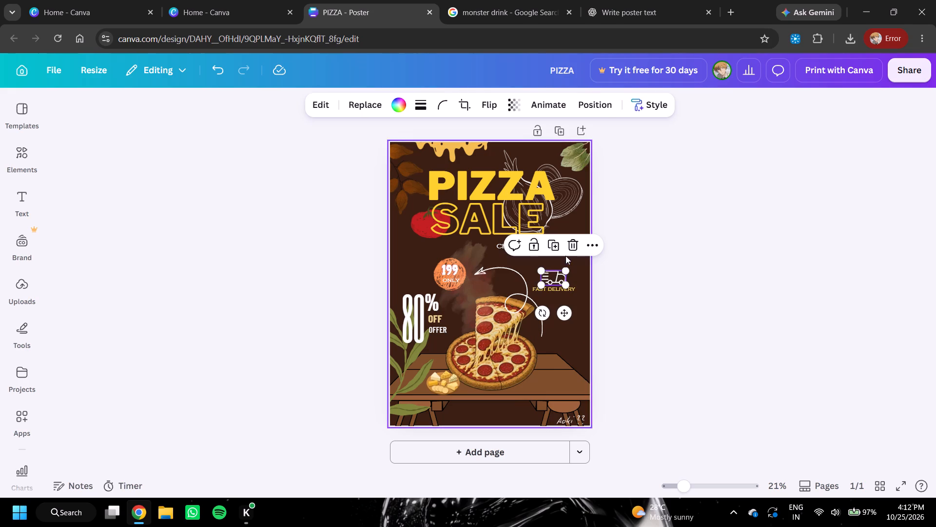
pyautogui.click(571, 246)
# Search the elements for "delivery icon" and add the black scooter rider graphic to the poster.
pyautogui.click(20, 159)
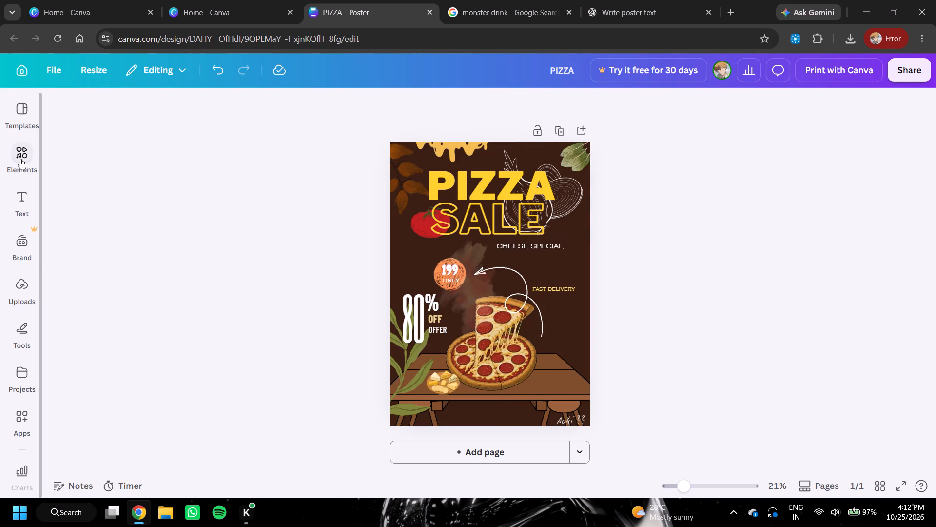
pyautogui.click(116, 109)
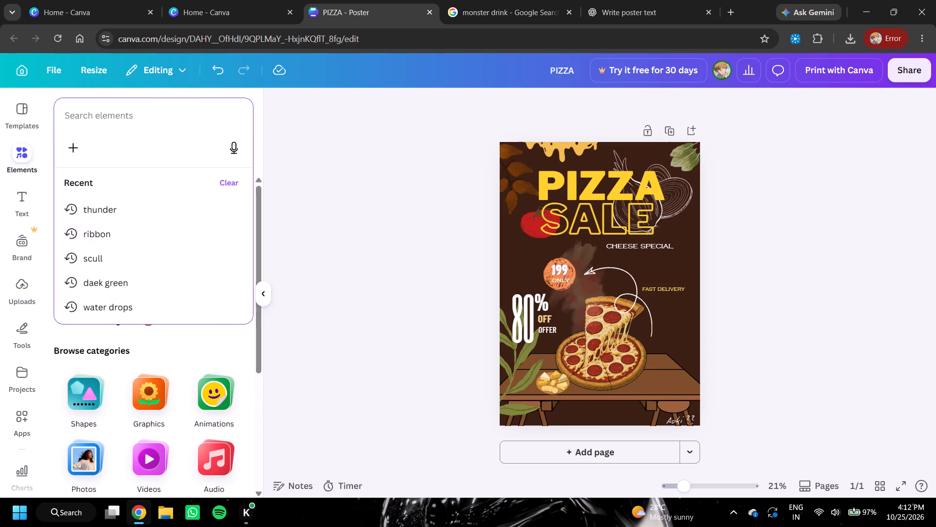
pyautogui.write('delivery')
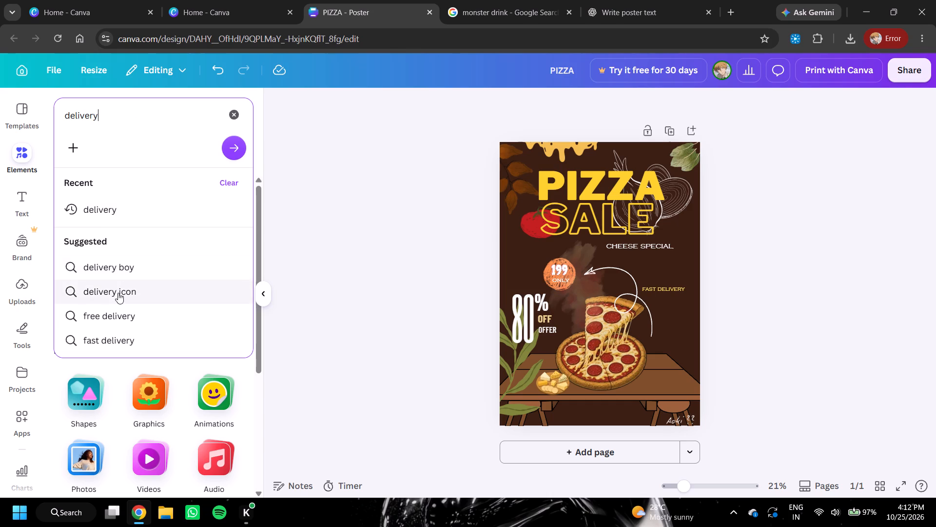
pyautogui.click(118, 293)
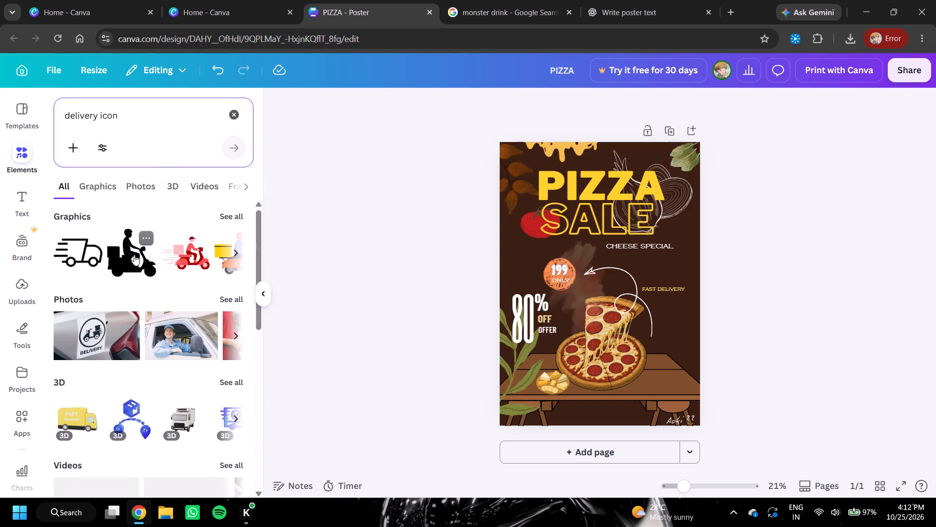
pyautogui.click(127, 257)
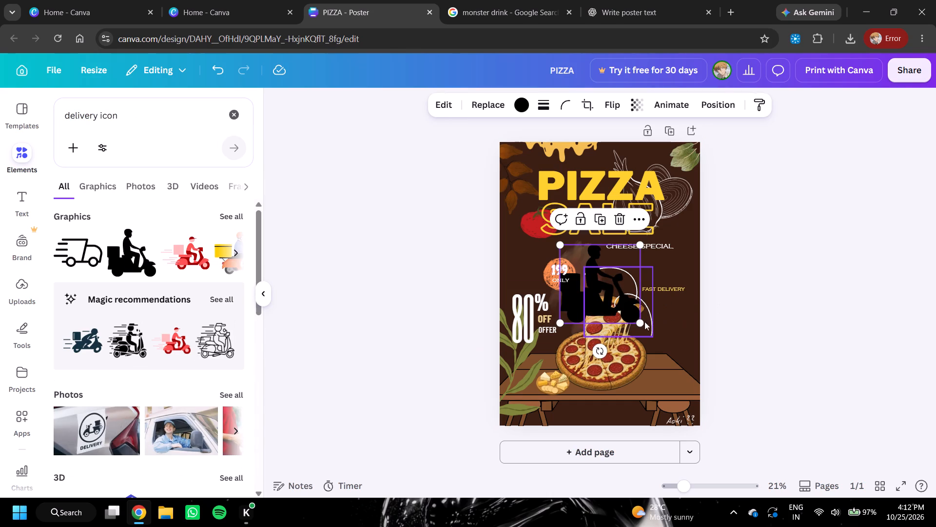
# Shrink the scooter rider graphic to about 8 cm wide and place it above the FAST DELIVERY text.
pyautogui.moveTo(642, 323); pyautogui.dragTo(618, 302)
pyautogui.moveTo(598, 271); pyautogui.dragTo(619, 271)
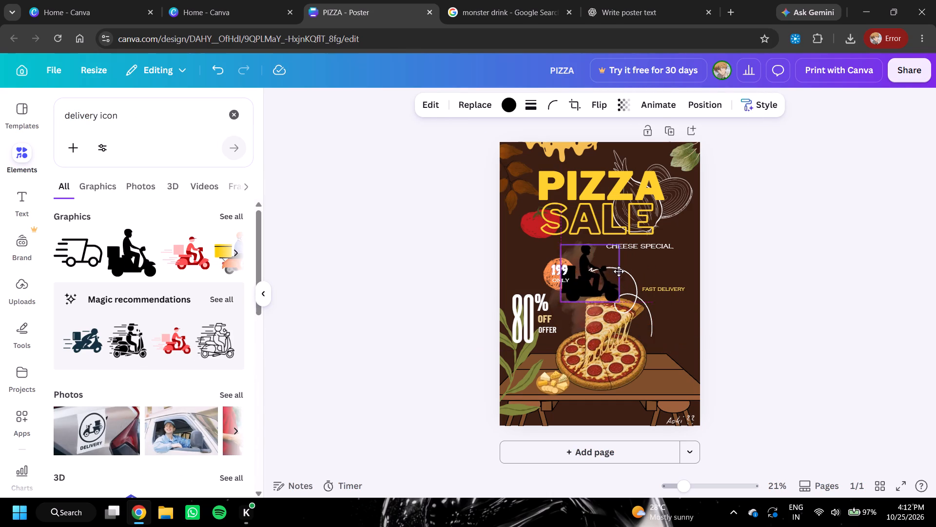
pyautogui.moveTo(619, 271); pyautogui.dragTo(666, 270)
pyautogui.moveTo(687, 300); pyautogui.dragTo(662, 283)
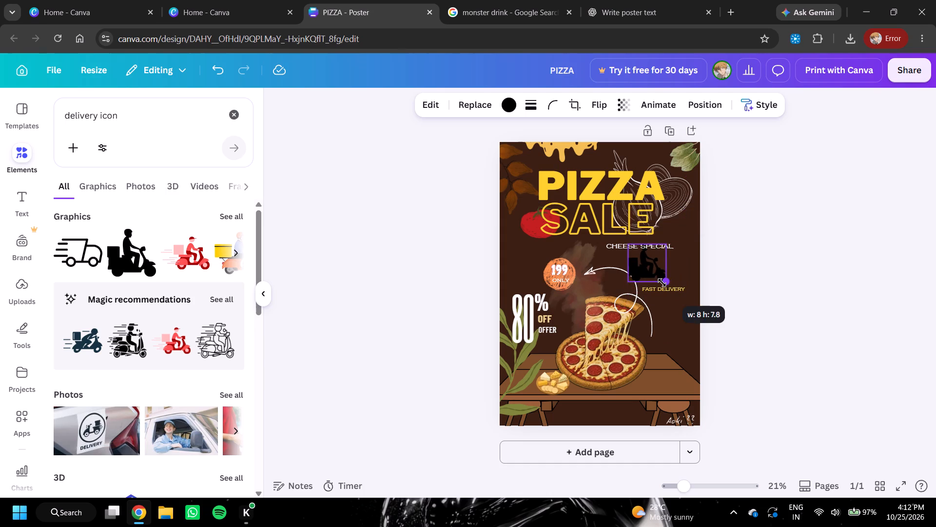
pyautogui.moveTo(662, 283); pyautogui.dragTo(661, 282)
pyautogui.moveTo(645, 262); pyautogui.dragTo(666, 268)
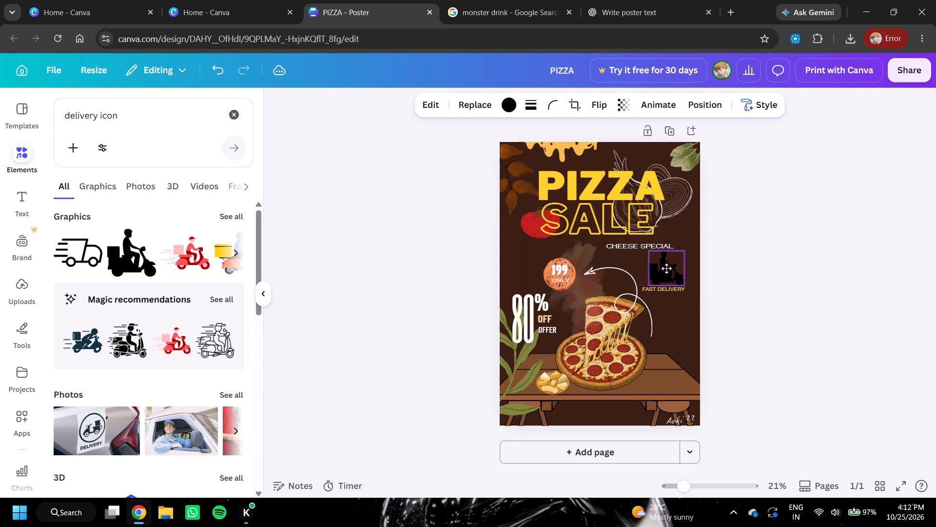
pyautogui.moveTo(666, 268); pyautogui.dragTo(661, 267)
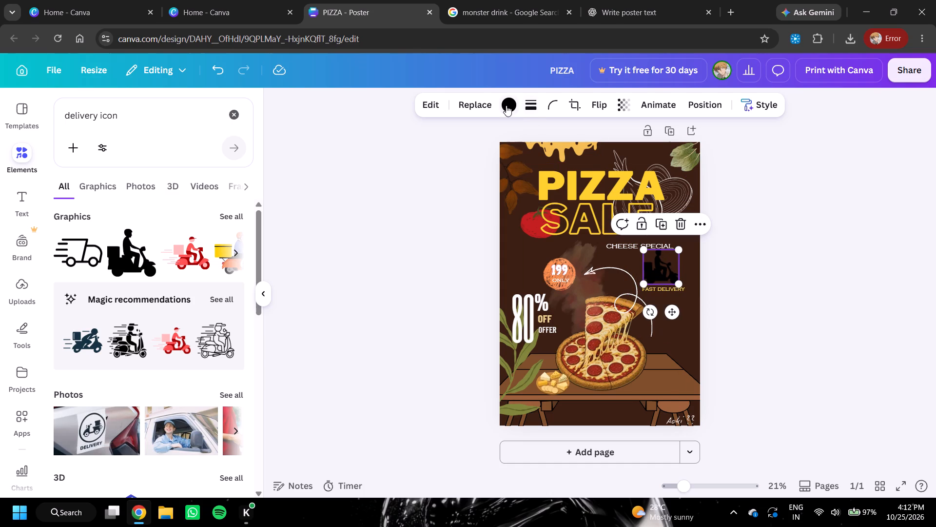
# Recolour the scooter rider graphic white, shrink it further and set it just above the FAST DELIVERY text.
pyautogui.click(505, 105)
pyautogui.click(120, 221)
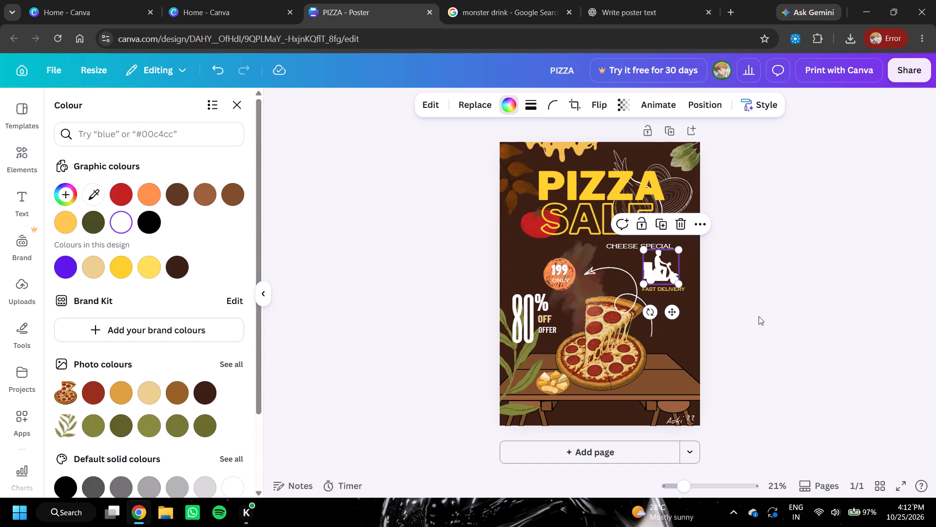
pyautogui.moveTo(679, 284); pyautogui.dragTo(665, 275)
pyautogui.moveTo(653, 263); pyautogui.dragTo(658, 274)
pyautogui.click(674, 284)
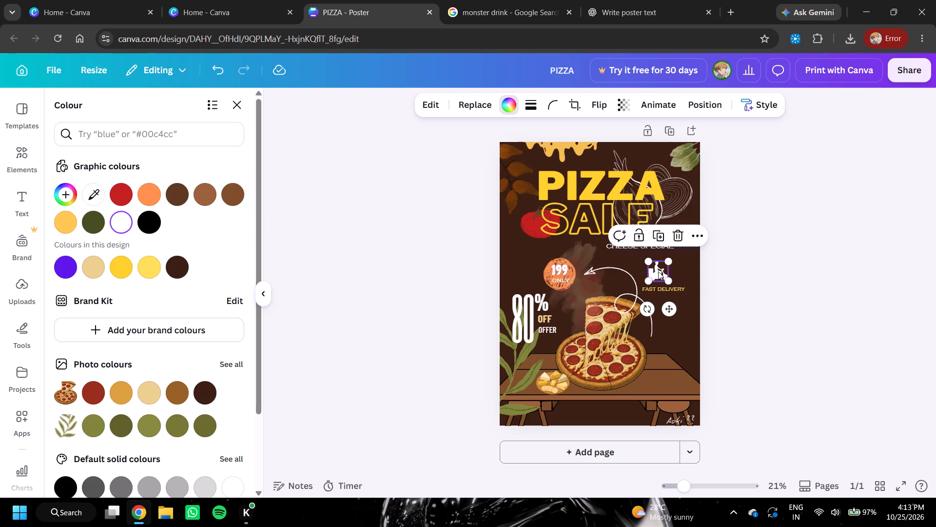
pyautogui.click(657, 269)
pyautogui.click(741, 275)
pyautogui.click(741, 276)
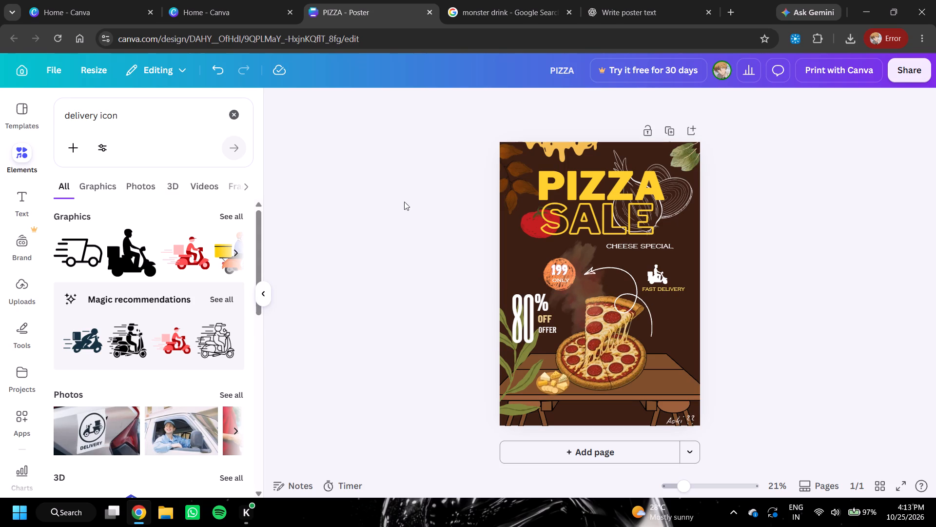
# Download the PIZZA poster as a high-quality PNG, look over the exported PIZZA.png and close its preview.
pyautogui.click(58, 75)
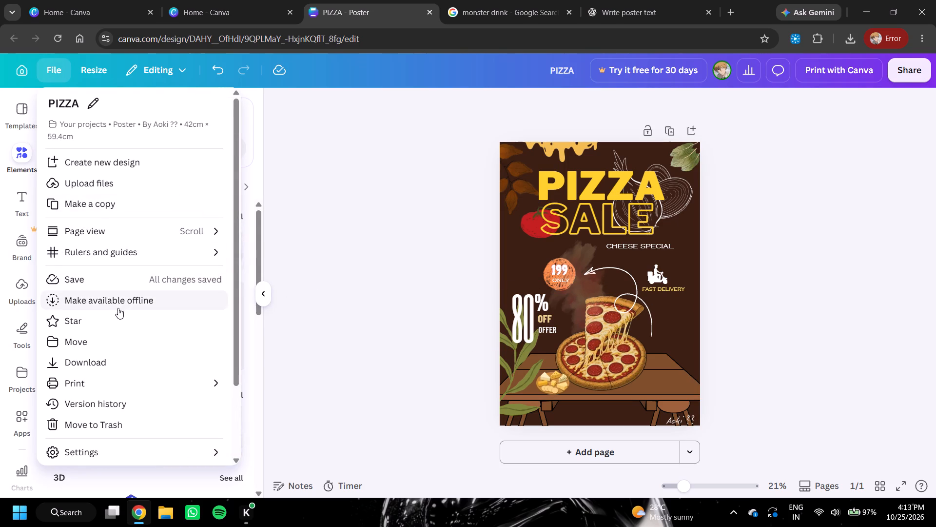
pyautogui.click(127, 356)
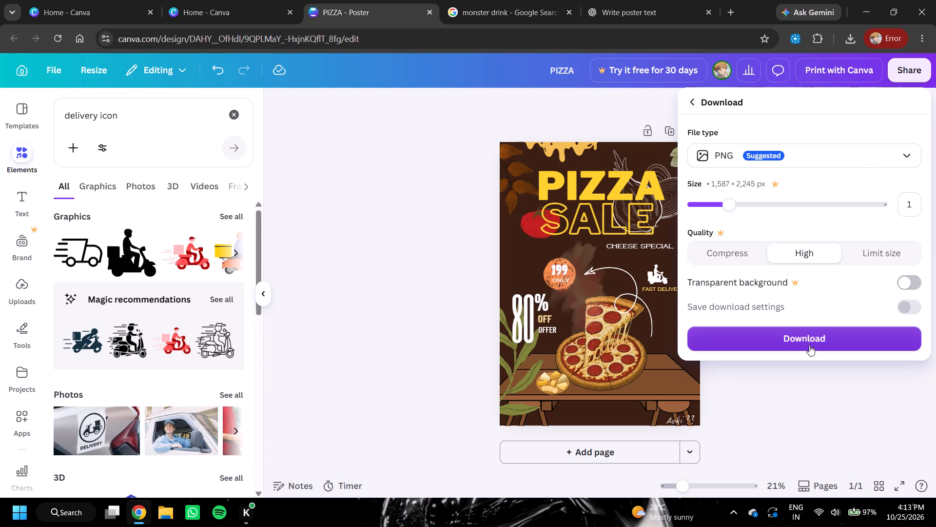
pyautogui.click(809, 345)
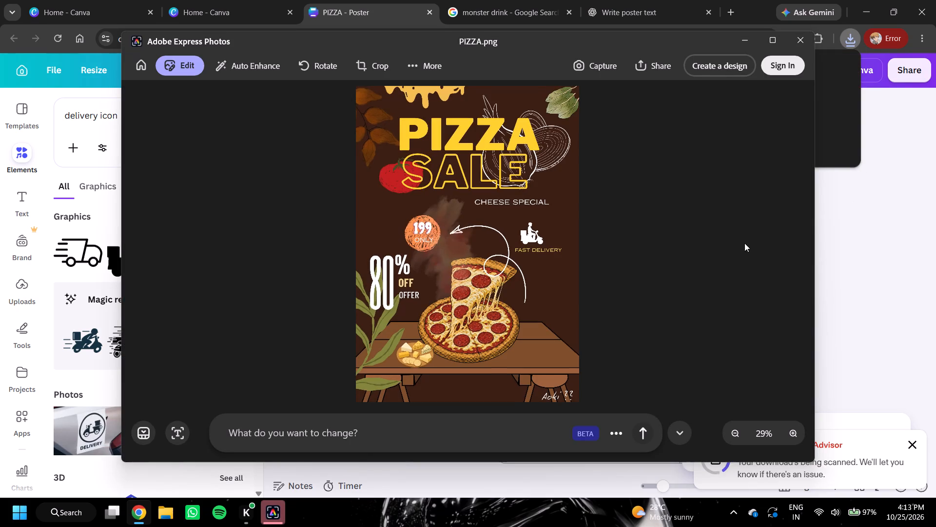
pyautogui.scroll(2, 423, 215)
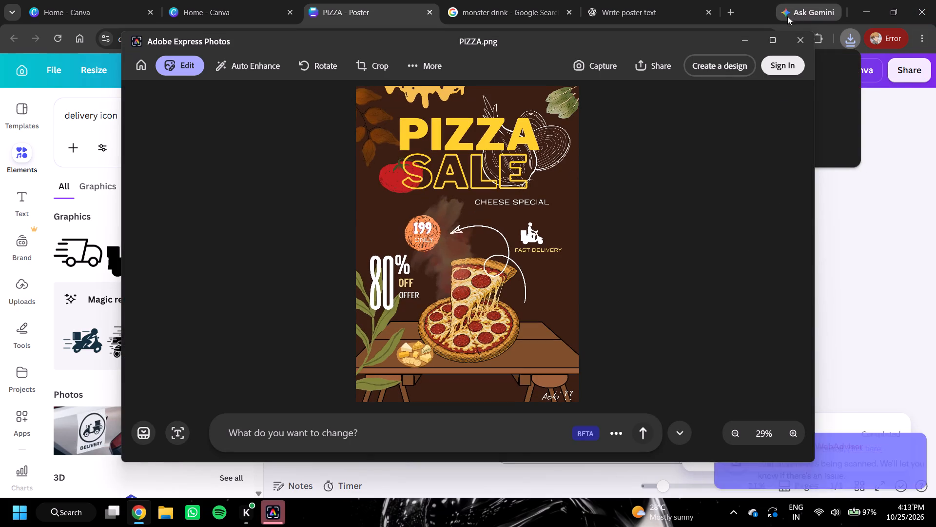
pyautogui.click(807, 41)
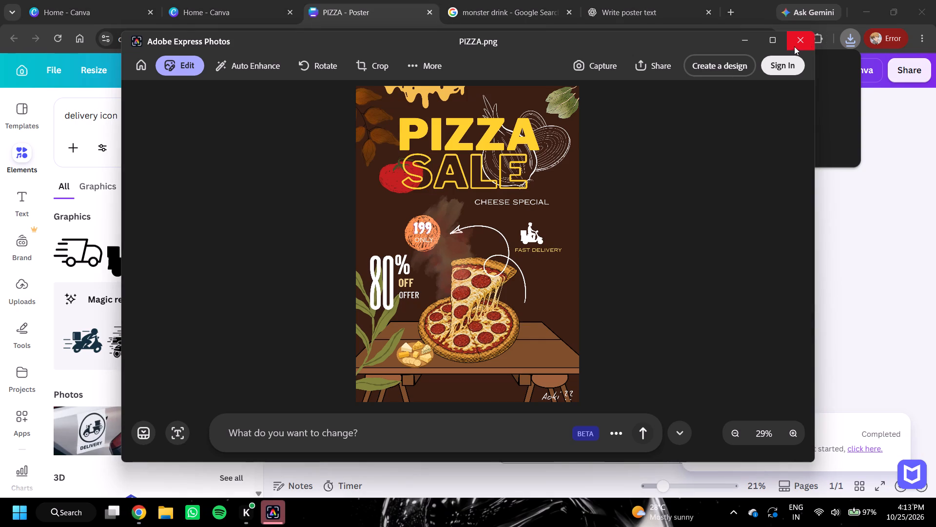
pyautogui.click(742, 309)
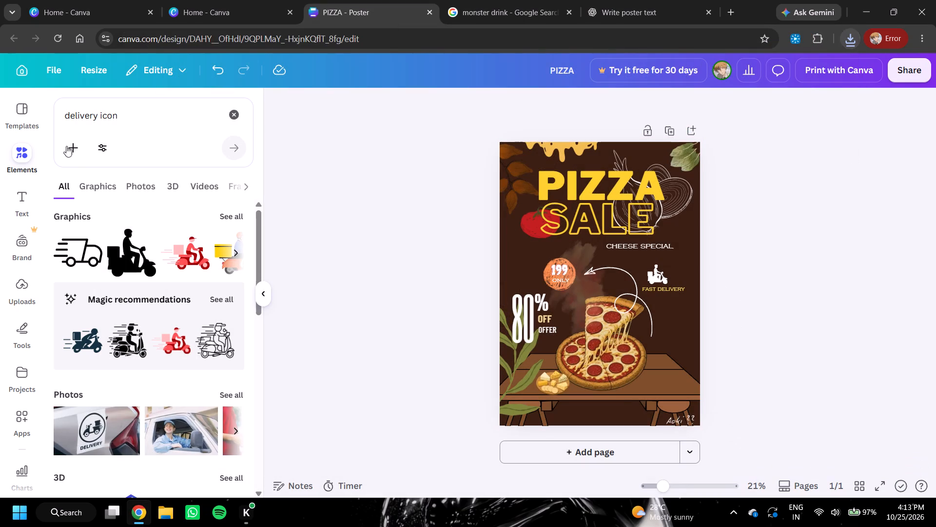
# Return to the Canva home page, search the design types for "posters" and create a blank Poster (A2, Portrait).
pyautogui.click(17, 65)
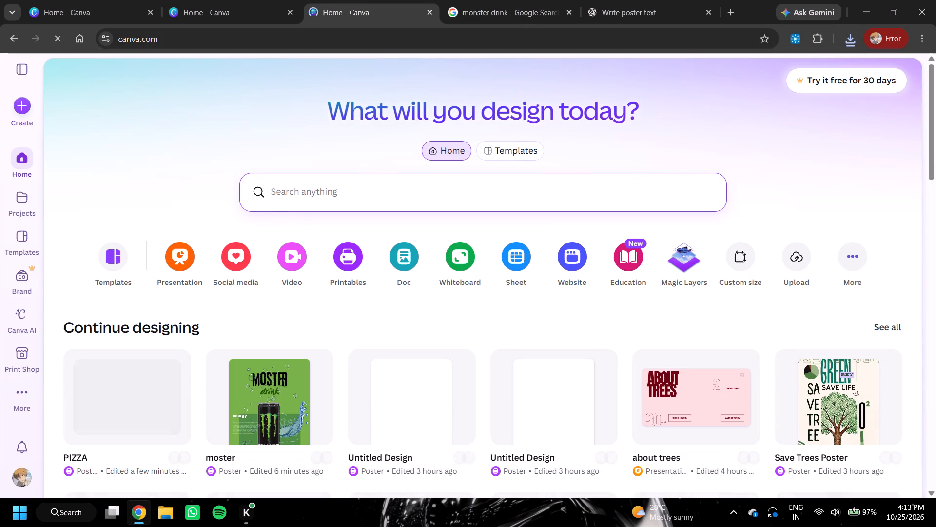
pyautogui.click(26, 112)
pyautogui.click(288, 103)
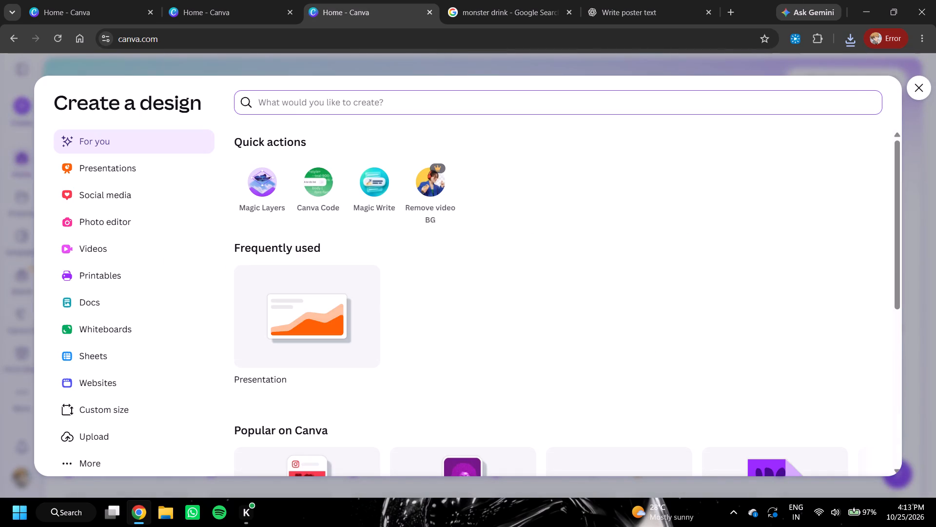
pyautogui.write('posters')
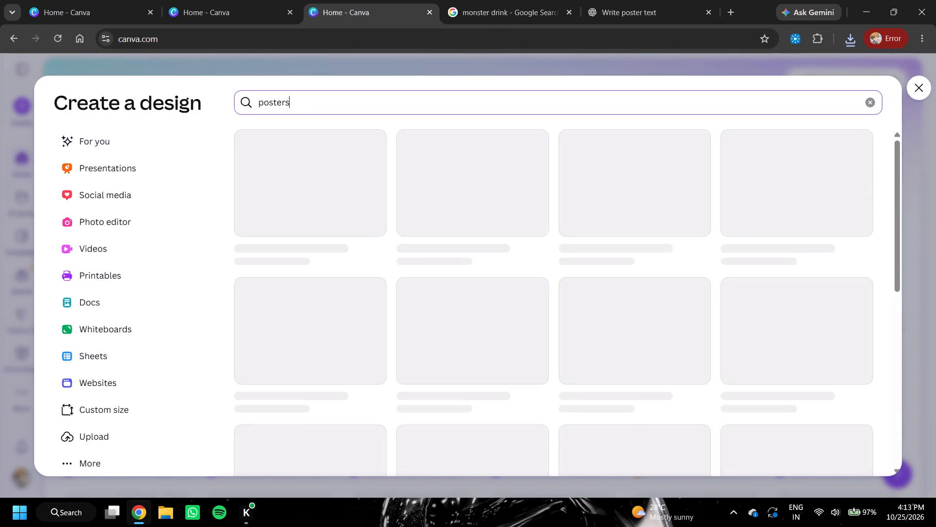
pyautogui.press('Return')
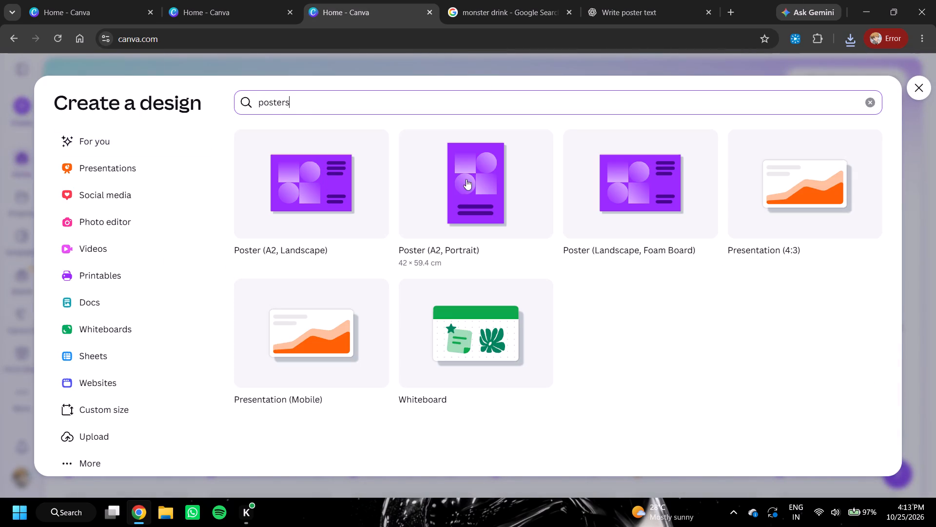
pyautogui.click(460, 192)
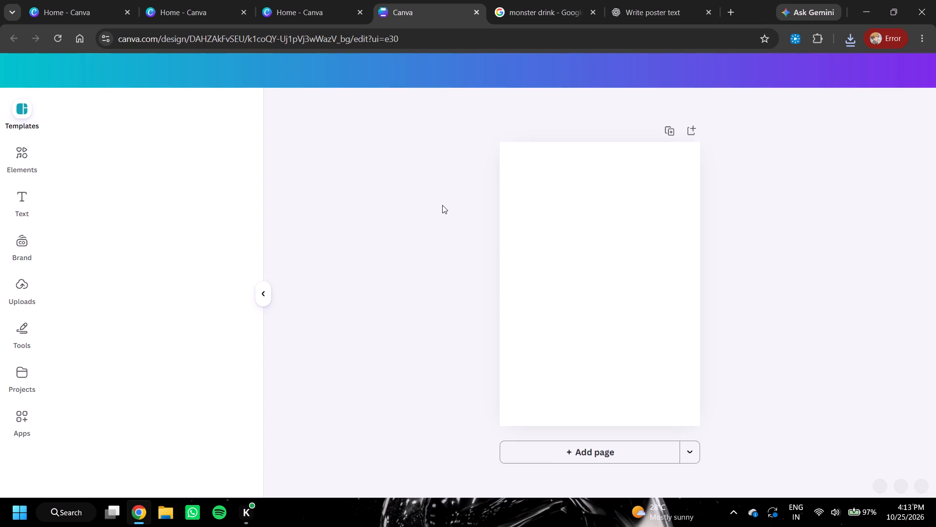
# Switch to the Google Images results and replace the "monster drink" search with "pringles".
pyautogui.click(501, 3)
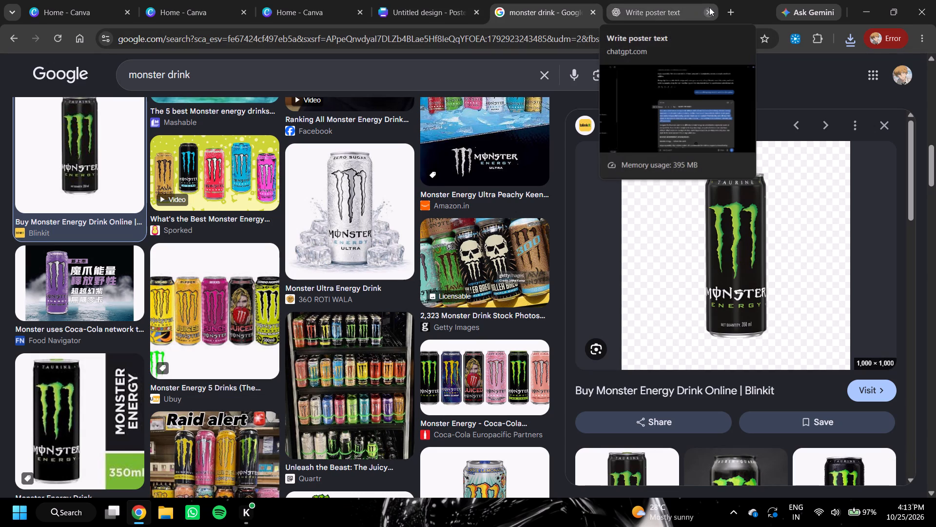
pyautogui.scroll(2, 244, 155)
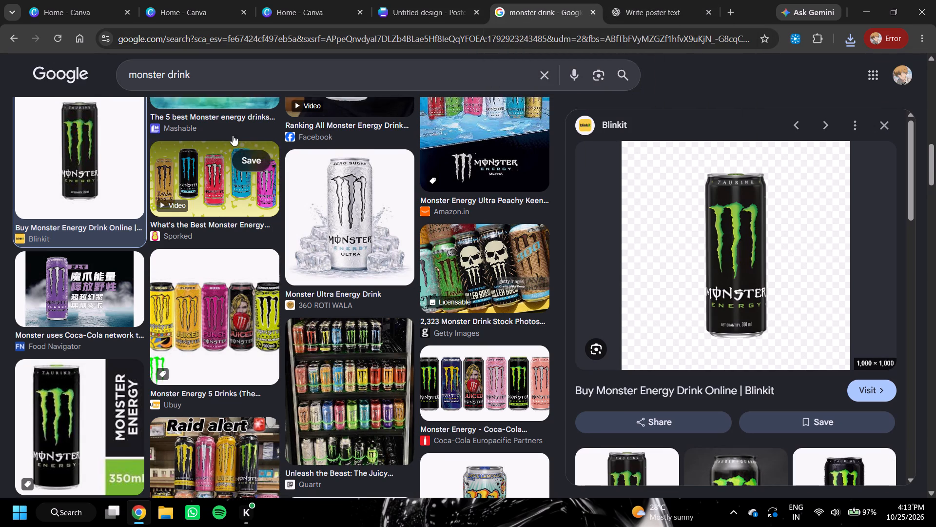
pyautogui.moveTo(219, 70); pyautogui.dragTo(119, 93)
pyautogui.press('BackSpace')
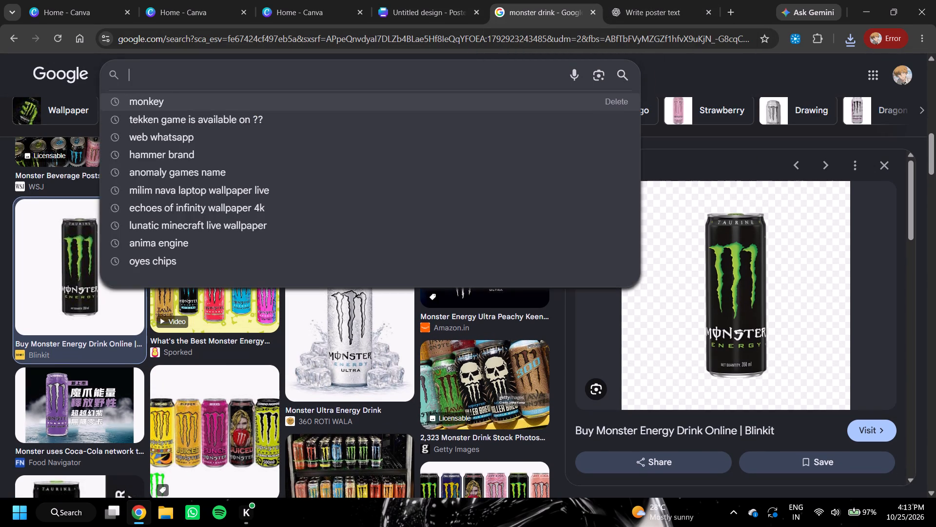
pyautogui.write('pringles')
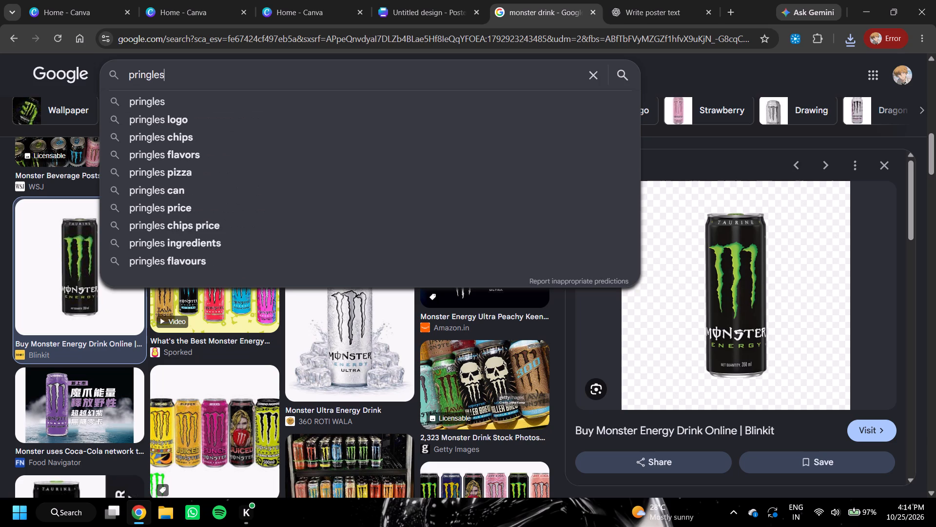
pyautogui.press('Return')
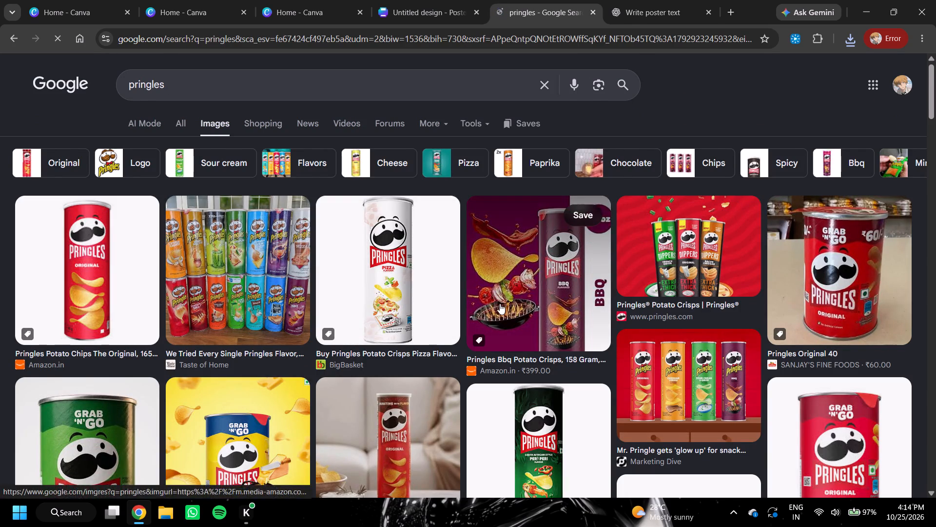
# Look through the Pringles image results for a clean product photo of a can for the poster.
pyautogui.scroll(-2, 499, 304)
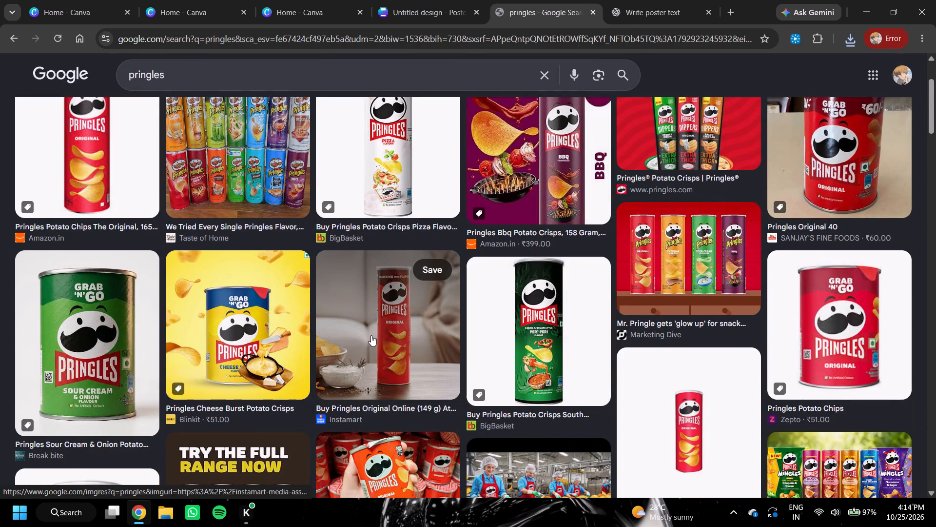
pyautogui.scroll(-1, 372, 341)
pyautogui.scroll(-2, 272, 344)
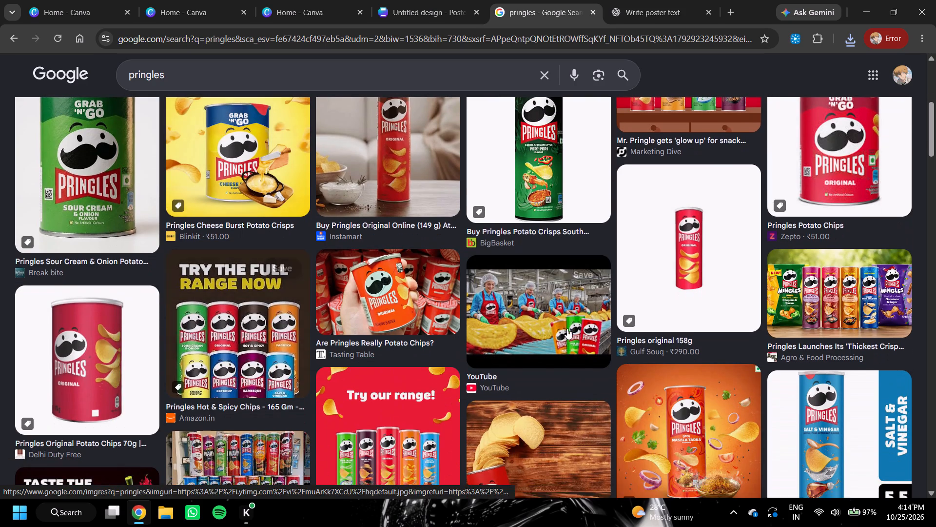
pyautogui.scroll(-3, 569, 283)
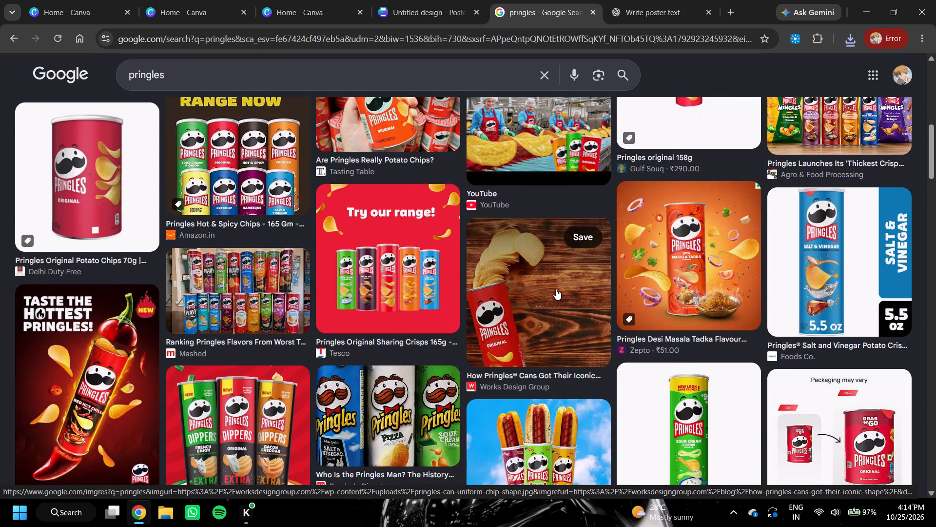
pyautogui.scroll(-2, 593, 323)
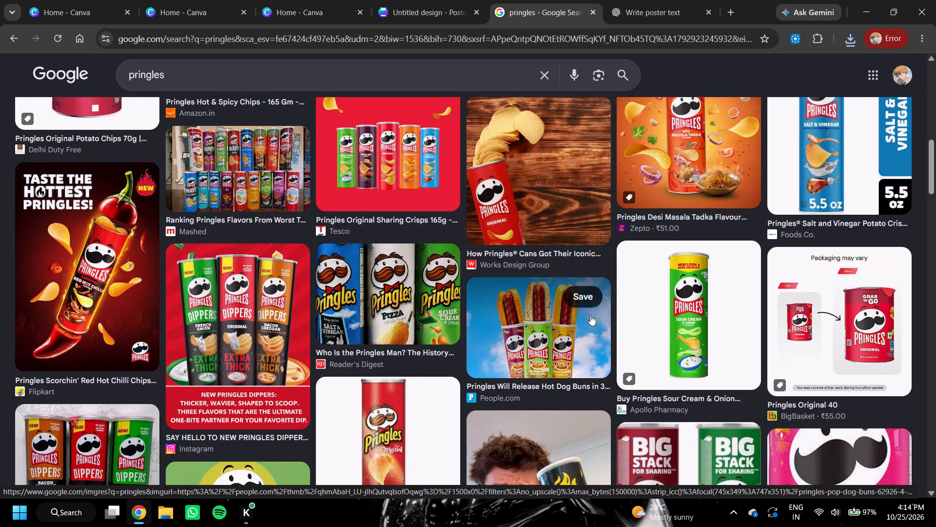
pyautogui.scroll(-3, 591, 314)
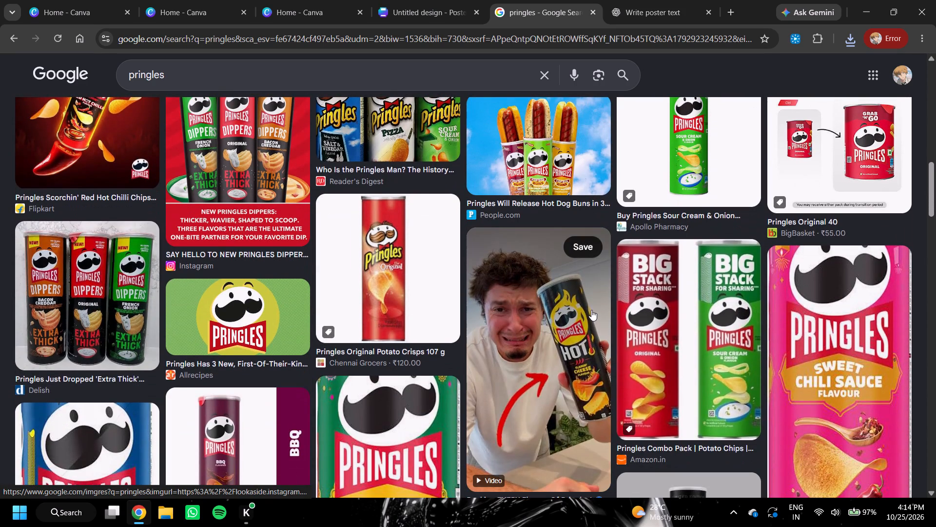
pyautogui.scroll(-2, 551, 305)
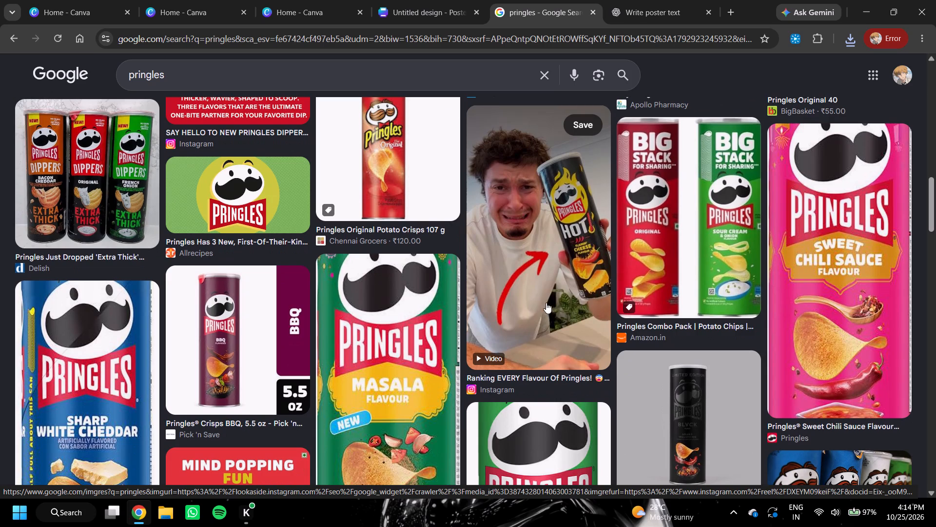
pyautogui.scroll(-3, 393, 318)
pyautogui.scroll(-2, 534, 305)
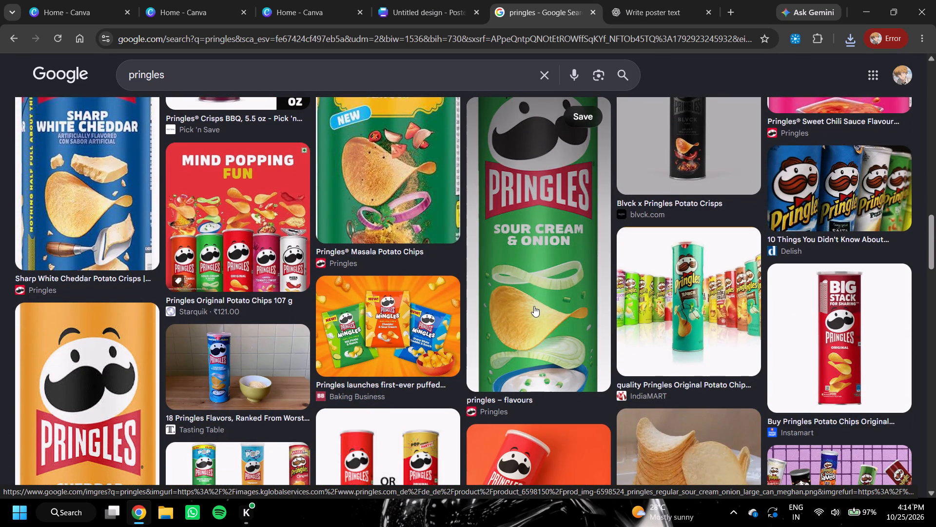
pyautogui.scroll(-2, 537, 302)
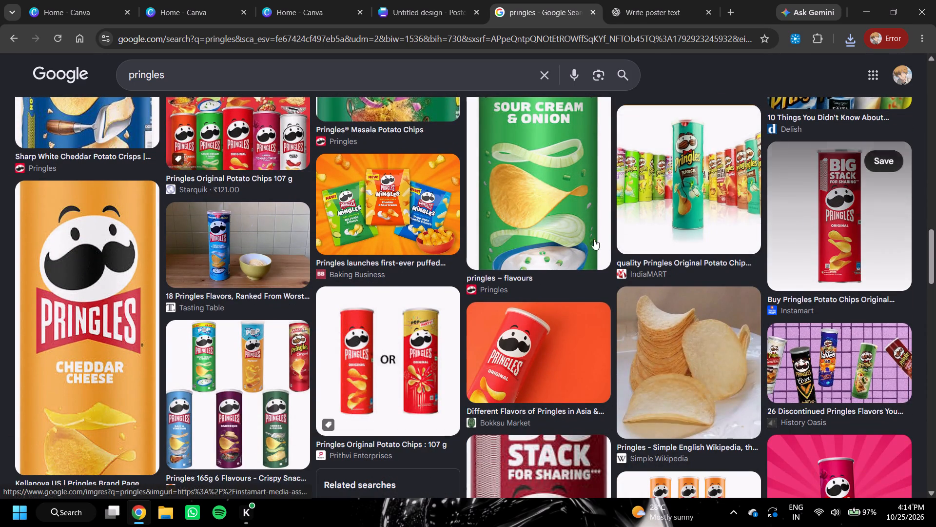
pyautogui.scroll(17, 460, 261)
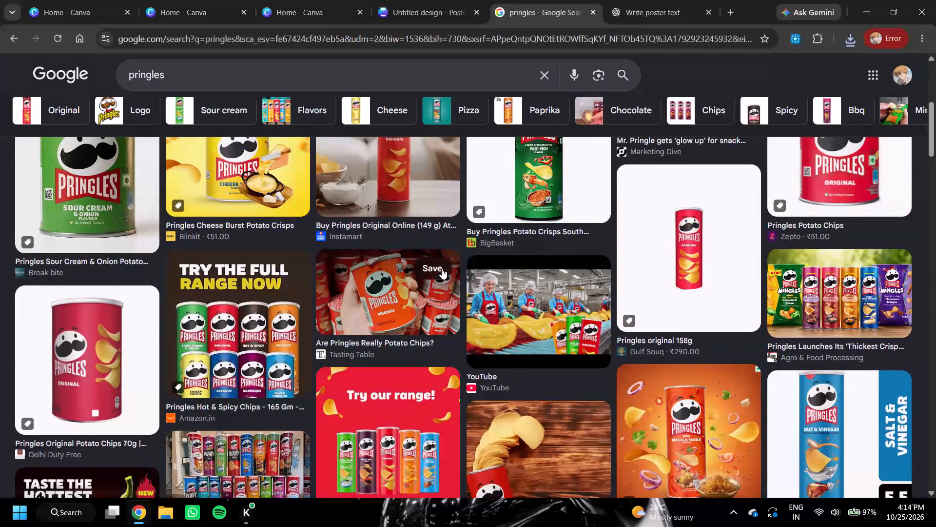
pyautogui.scroll(3, 442, 268)
pyautogui.scroll(-20, 444, 281)
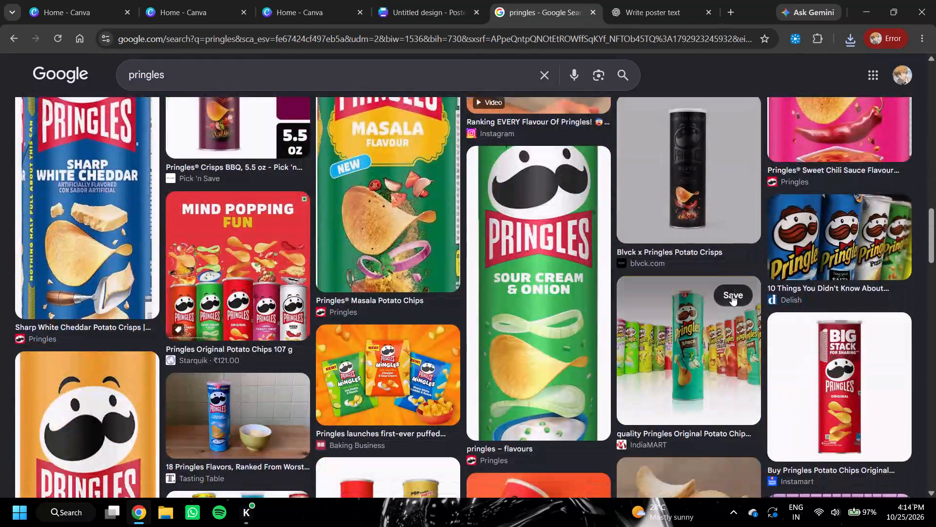
# Open the Instamart result showing the red Big Stack Original can and save its transparent-background image to Downloads.
pyautogui.click(827, 245)
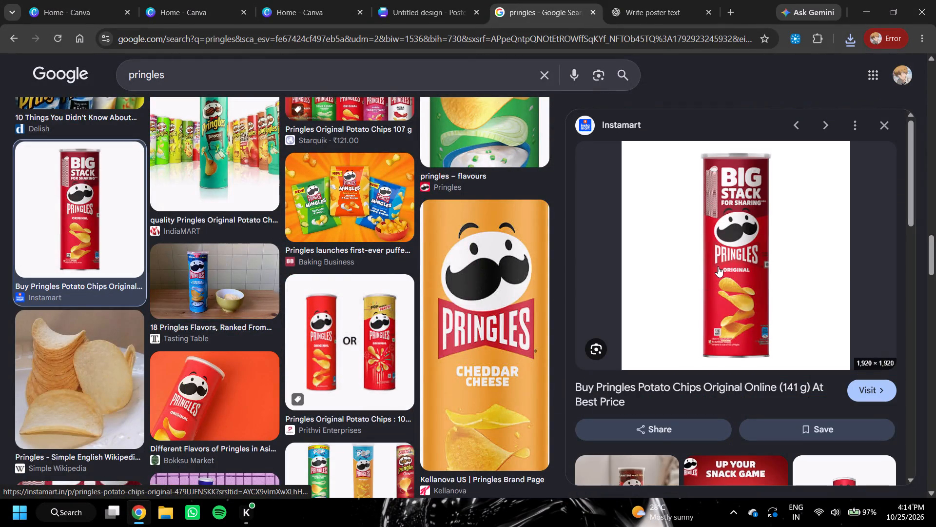
pyautogui.doubleClick(718, 266)
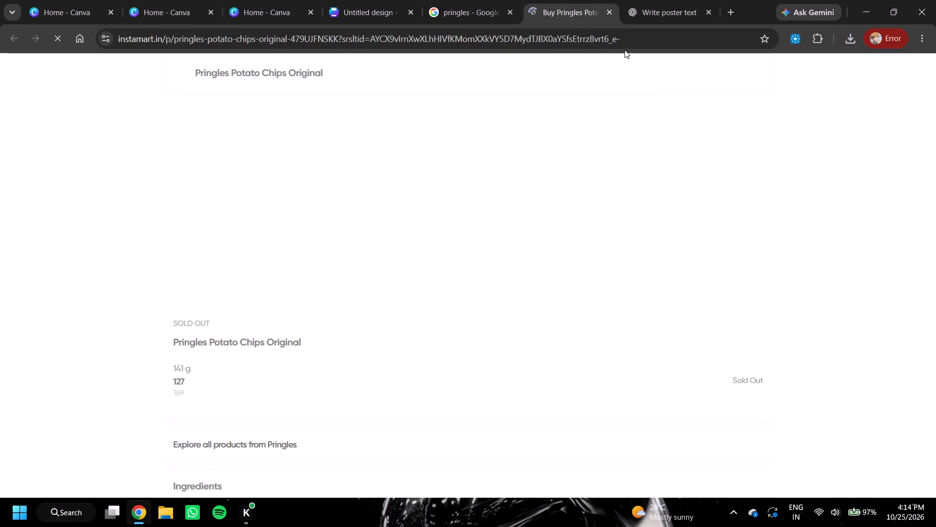
pyautogui.click(607, 12)
pyautogui.rightClick(724, 182)
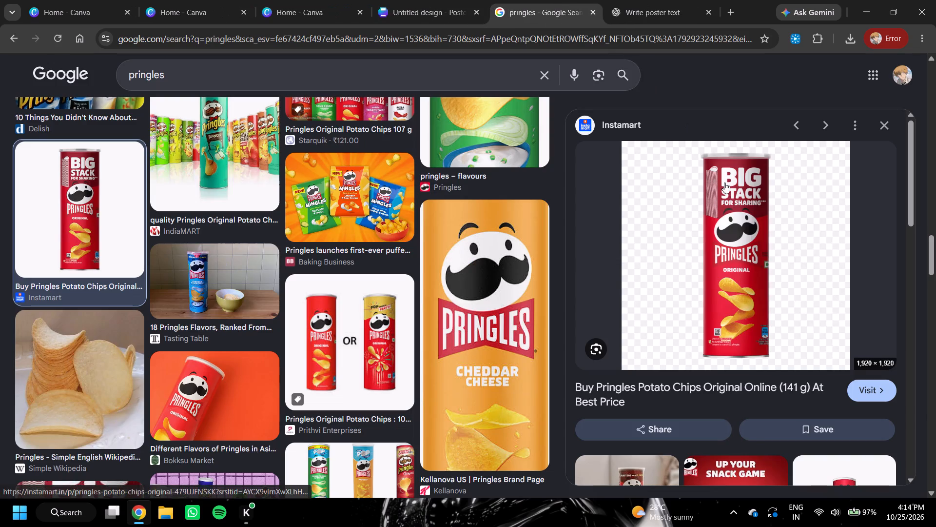
pyautogui.click(788, 358)
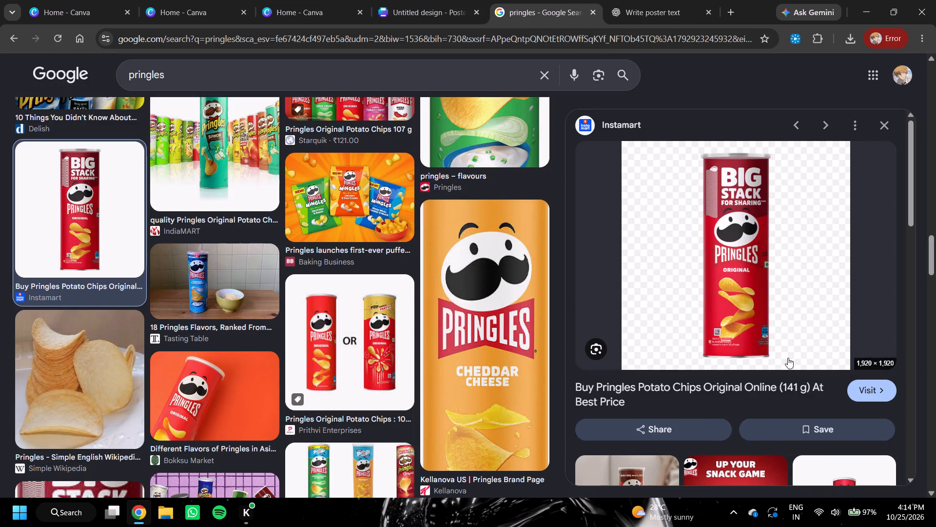
pyautogui.click(381, 267)
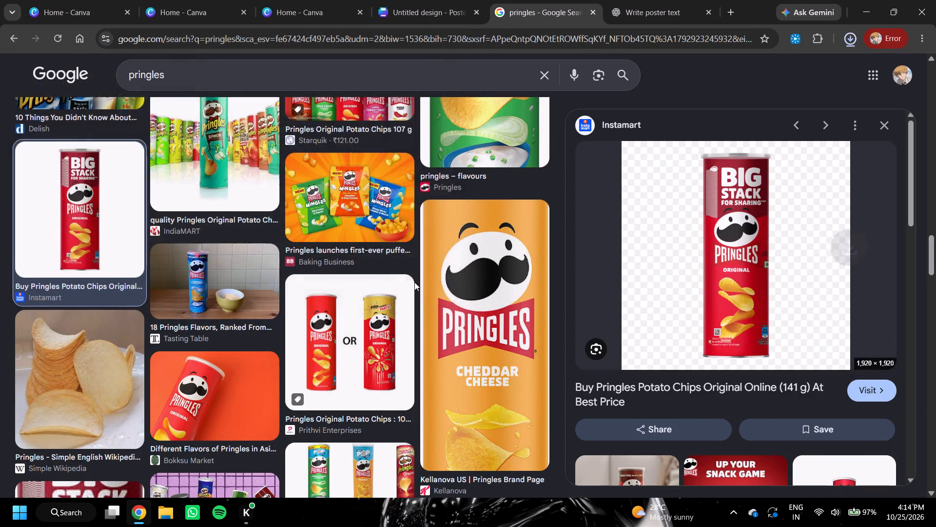
# Look through more of the Pringles image results for further poster material, closing the enlarged Instamart preview.
pyautogui.scroll(-4, 416, 286)
pyautogui.scroll(1, 422, 283)
pyautogui.scroll(-4, 422, 283)
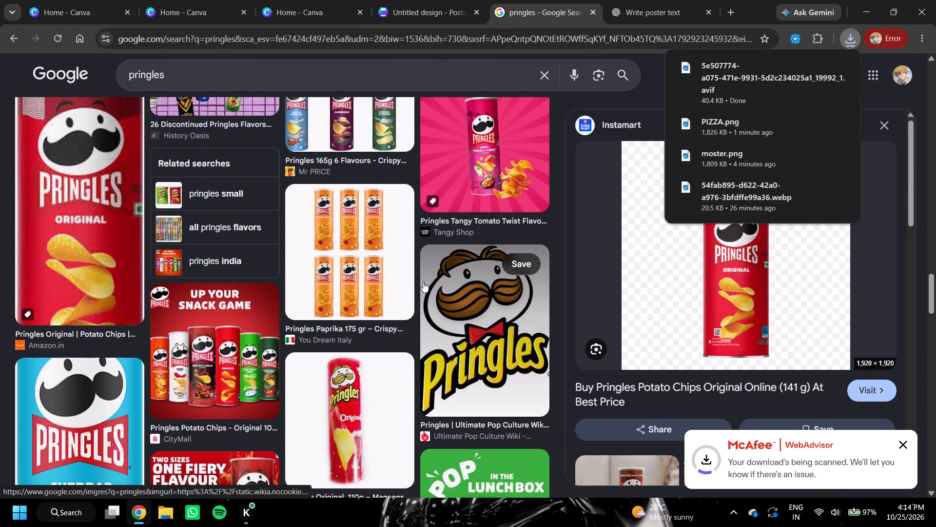
pyautogui.scroll(-6, 424, 280)
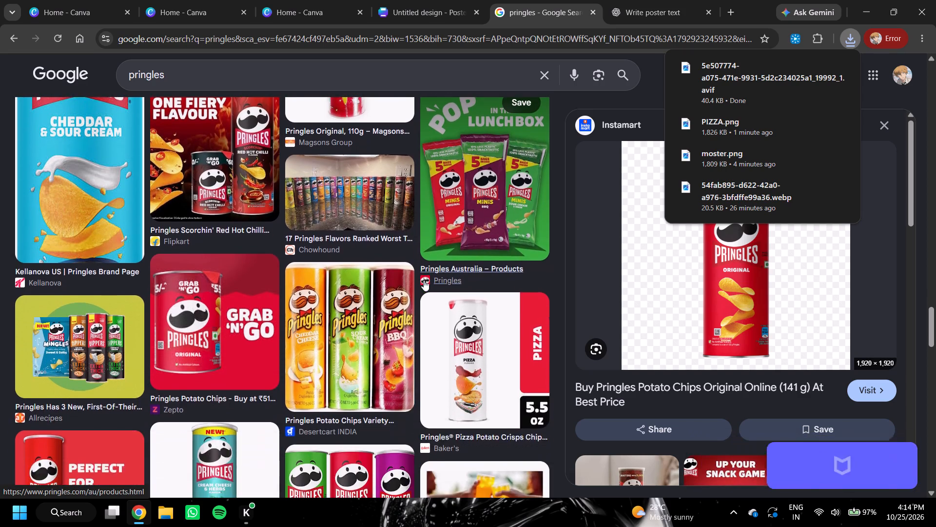
pyautogui.scroll(8, 424, 280)
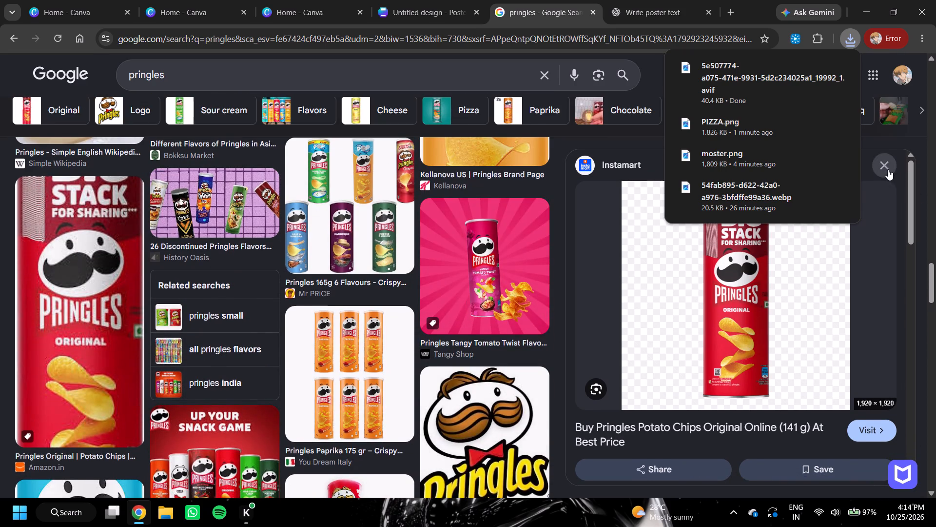
pyautogui.doubleClick(888, 169)
pyautogui.scroll(11, 599, 232)
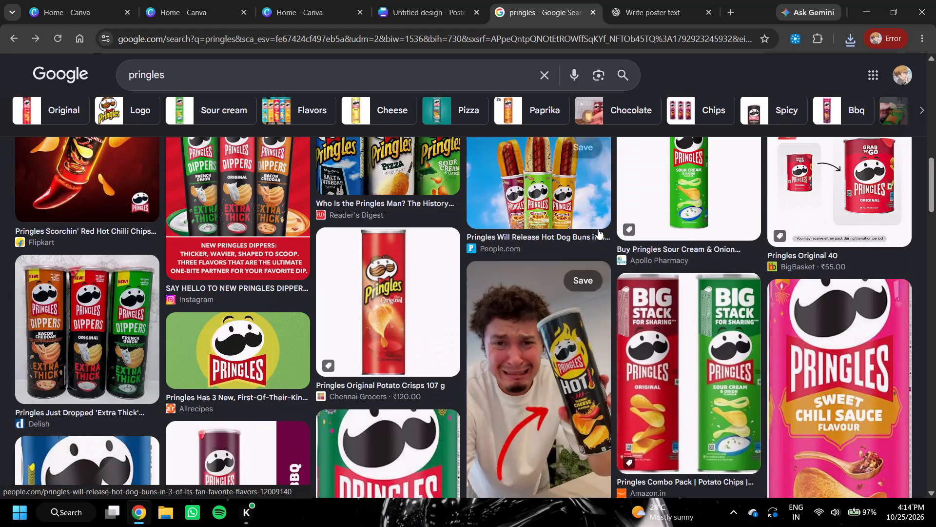
pyautogui.scroll(15, 598, 229)
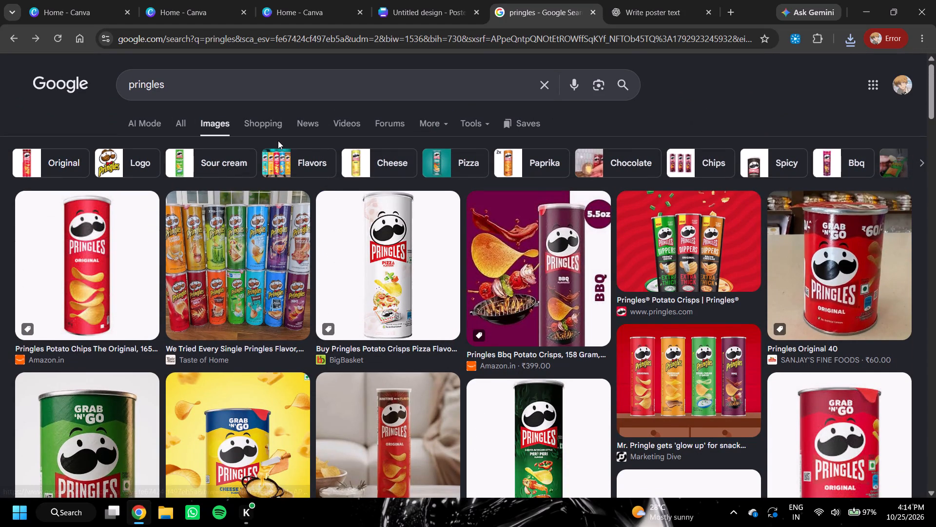
# Return to the blank poster design and upload the newly downloaded Pringles can image from Downloads.
pyautogui.click(432, 3)
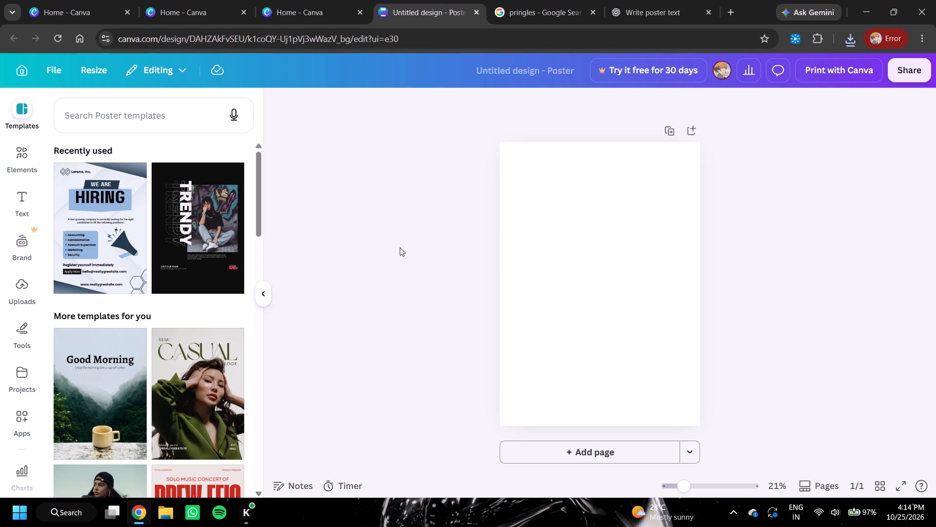
pyautogui.click(25, 153)
pyautogui.click(17, 180)
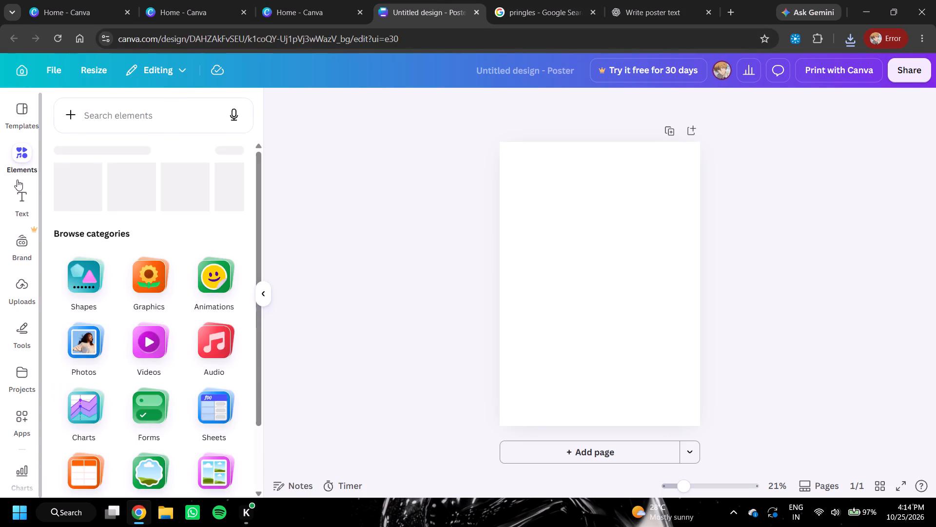
pyautogui.click(19, 194)
pyautogui.click(20, 115)
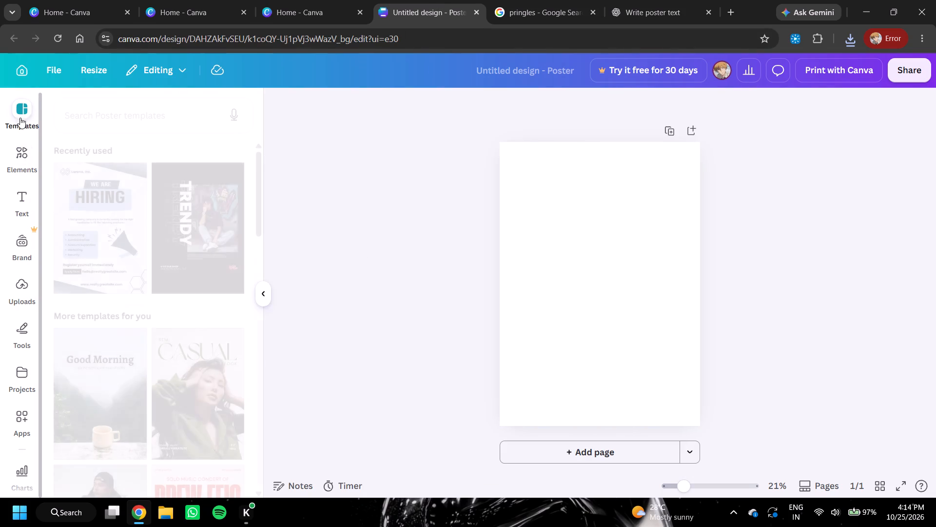
pyautogui.click(21, 150)
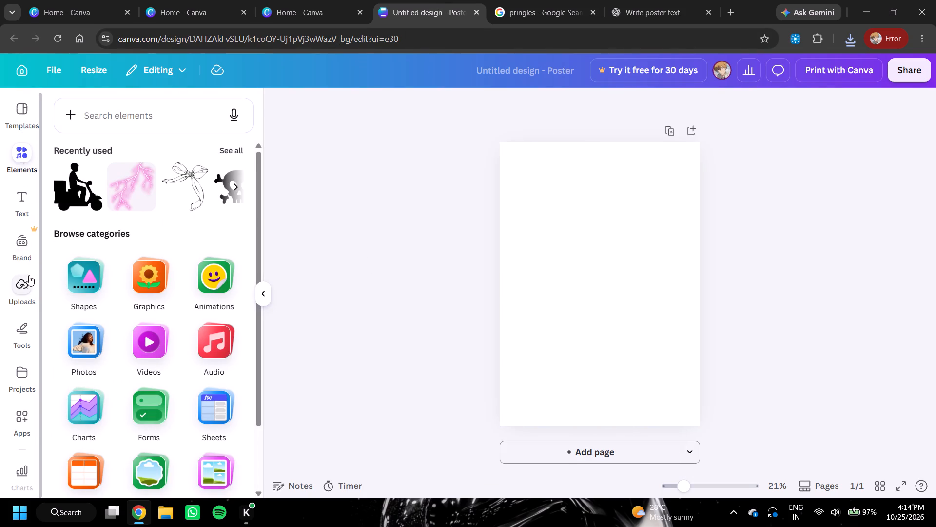
pyautogui.click(21, 285)
pyautogui.click(122, 149)
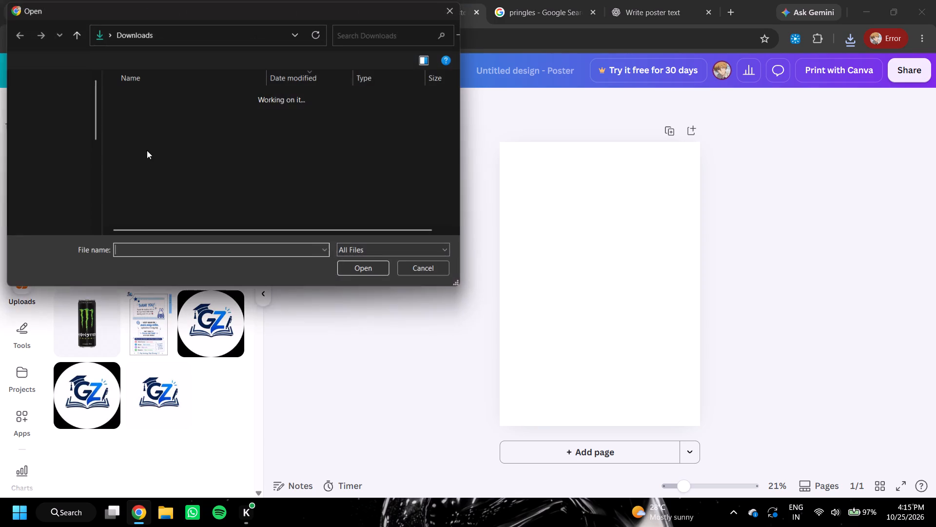
pyautogui.click(163, 108)
pyautogui.click(373, 273)
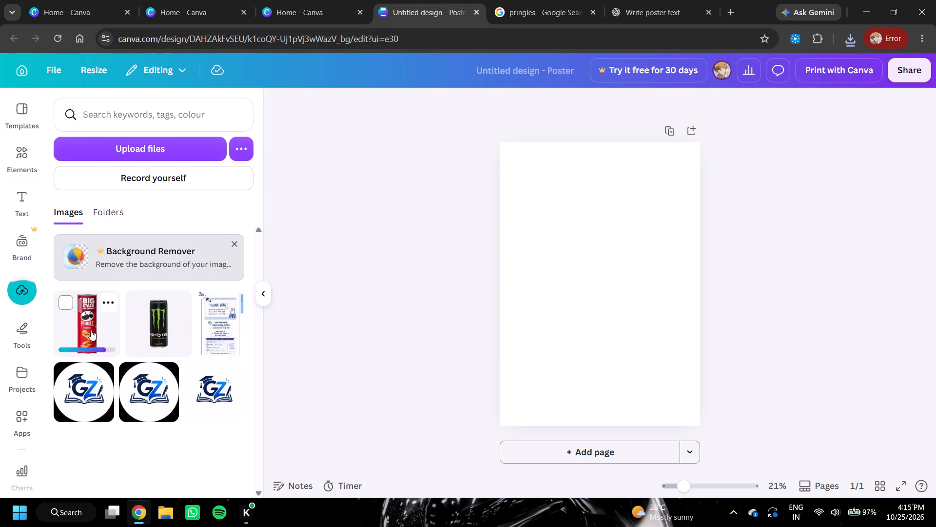
# Place the uploaded Pringles can on the poster, enlarge it slightly and keep it near the page centre.
pyautogui.click(89, 322)
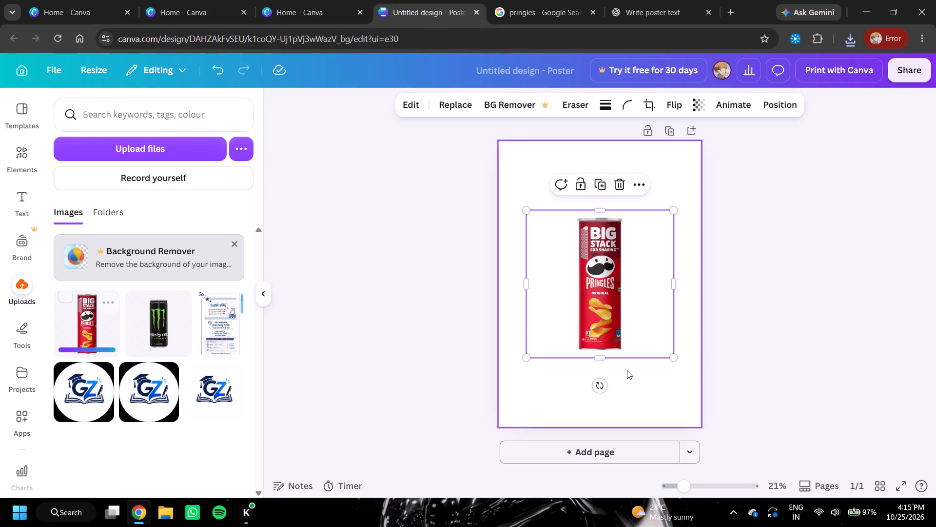
pyautogui.moveTo(670, 357); pyautogui.dragTo(687, 384)
pyautogui.moveTo(626, 325); pyautogui.dragTo(610, 325)
# Tilt the Pringles can clockwise so its lid leans to the right, and move it slightly down the page.
pyautogui.moveTo(587, 412); pyautogui.dragTo(551, 422)
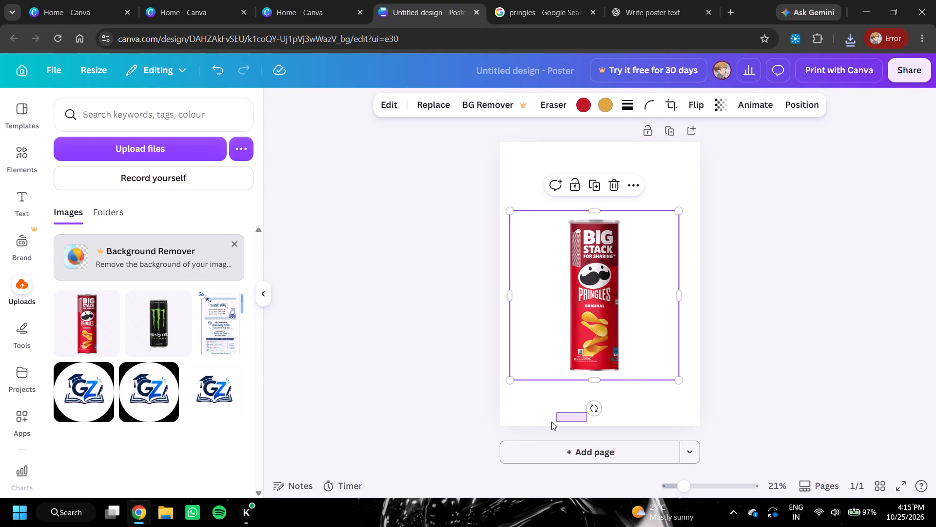
pyautogui.moveTo(551, 422); pyautogui.dragTo(540, 420)
pyautogui.click(599, 332)
pyautogui.moveTo(598, 410); pyautogui.dragTo(571, 415)
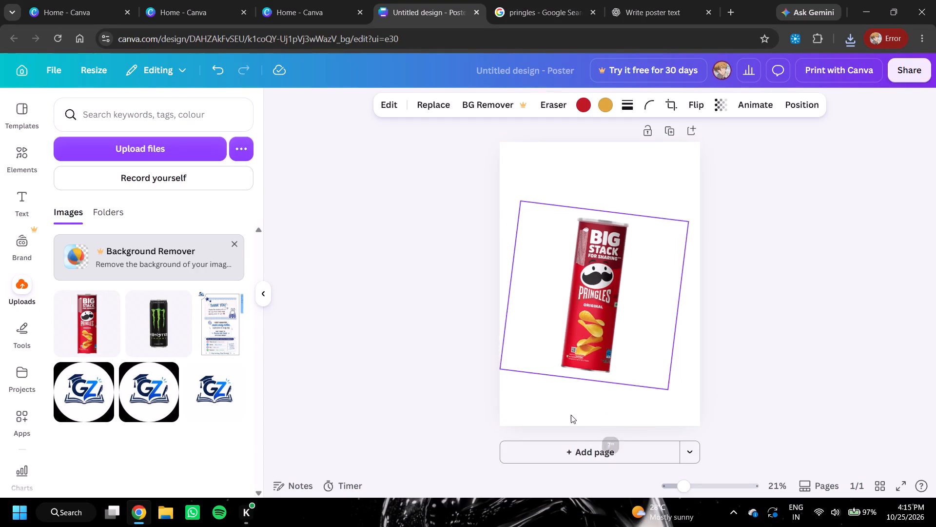
pyautogui.moveTo(571, 415); pyautogui.dragTo(563, 415)
pyautogui.moveTo(597, 309); pyautogui.dragTo(595, 323)
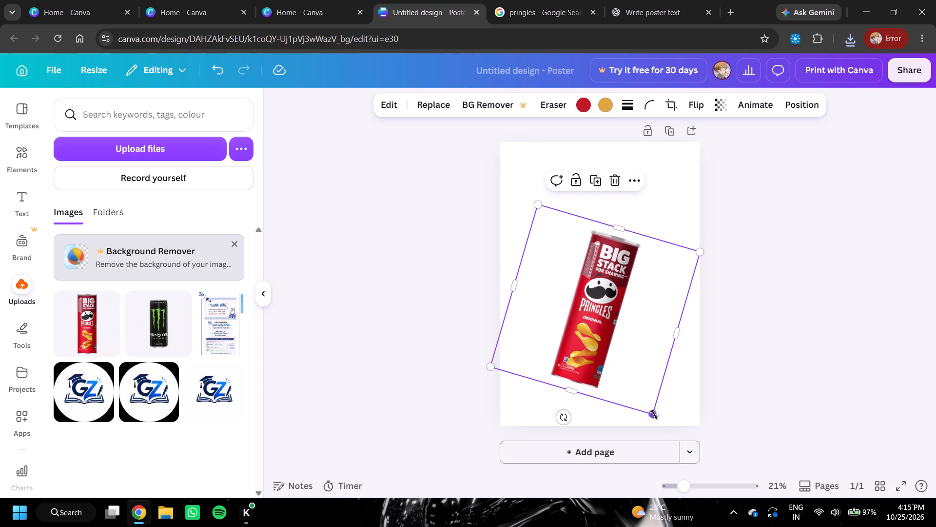
# Enlarge the tilted Pringles can slightly and move it up the page, keeping it near the horizontal centre.
pyautogui.moveTo(654, 416); pyautogui.dragTo(654, 423)
pyautogui.moveTo(593, 331); pyautogui.dragTo(598, 309)
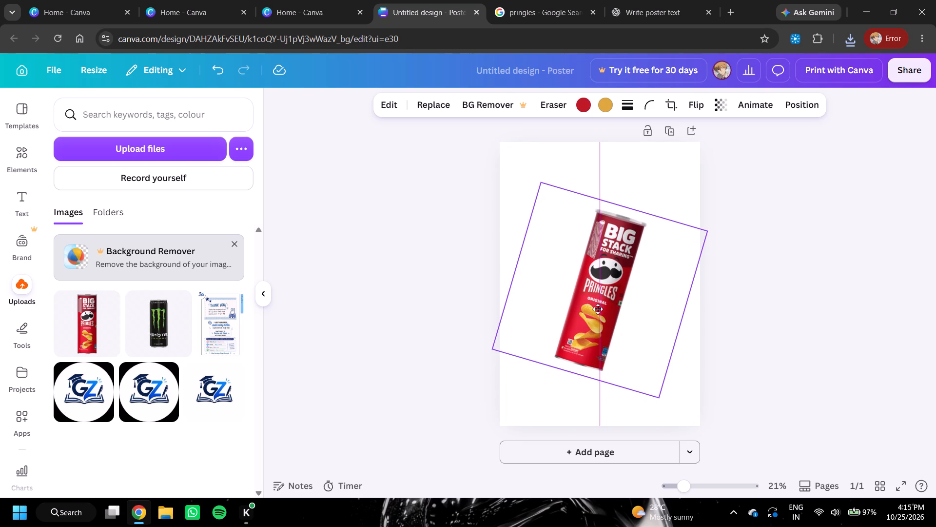
pyautogui.moveTo(598, 309); pyautogui.dragTo(598, 308)
pyautogui.click(660, 399)
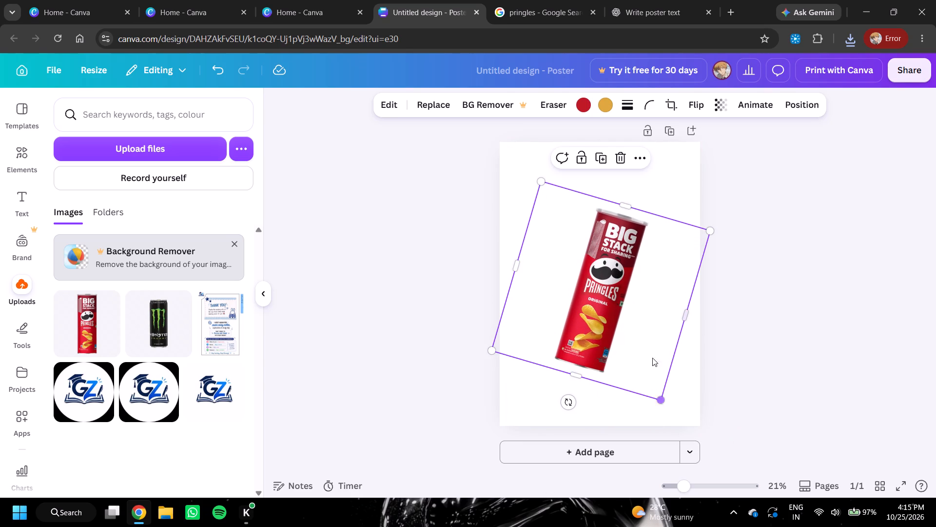
pyautogui.click(608, 316)
pyautogui.click(798, 292)
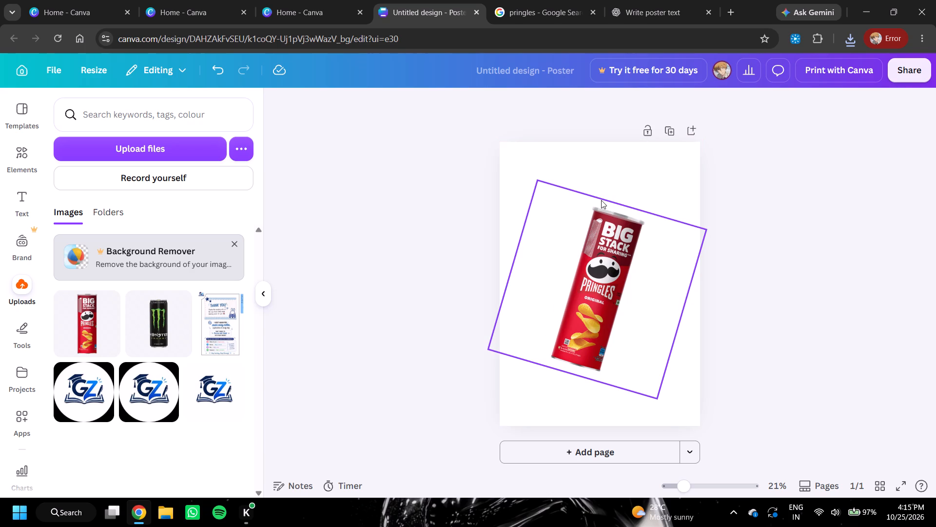
# Set the page background to dark maroon #5C1B20, darkening the deep red photo colour taken from the can.
pyautogui.click(18, 209)
pyautogui.click(24, 169)
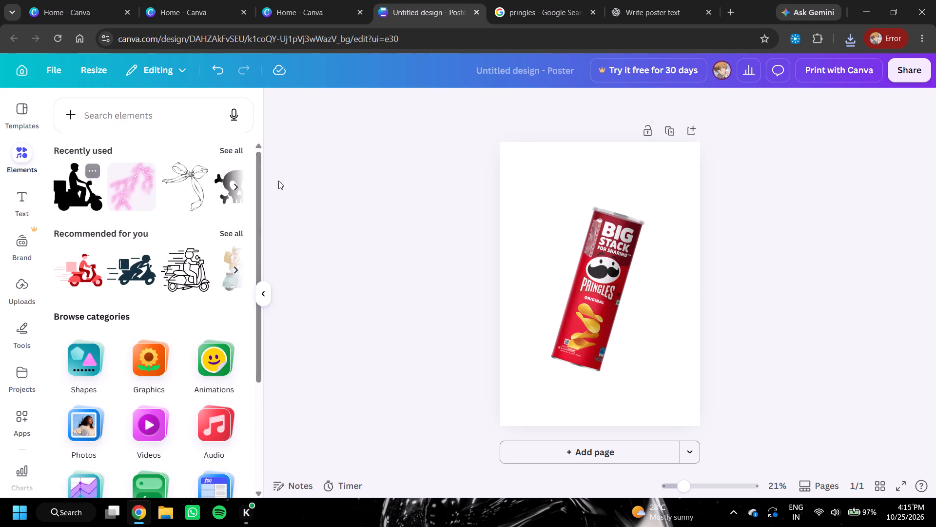
pyautogui.rightClick(544, 161)
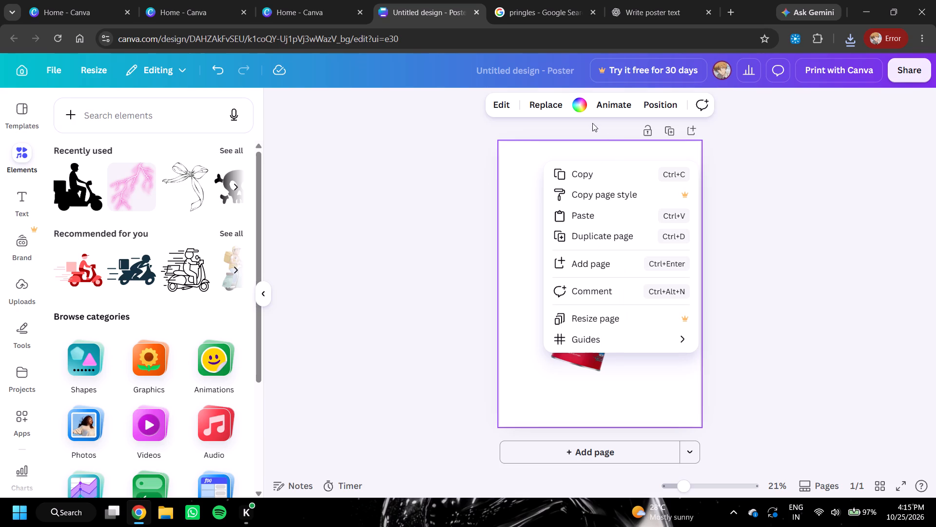
pyautogui.click(579, 105)
pyautogui.click(579, 105)
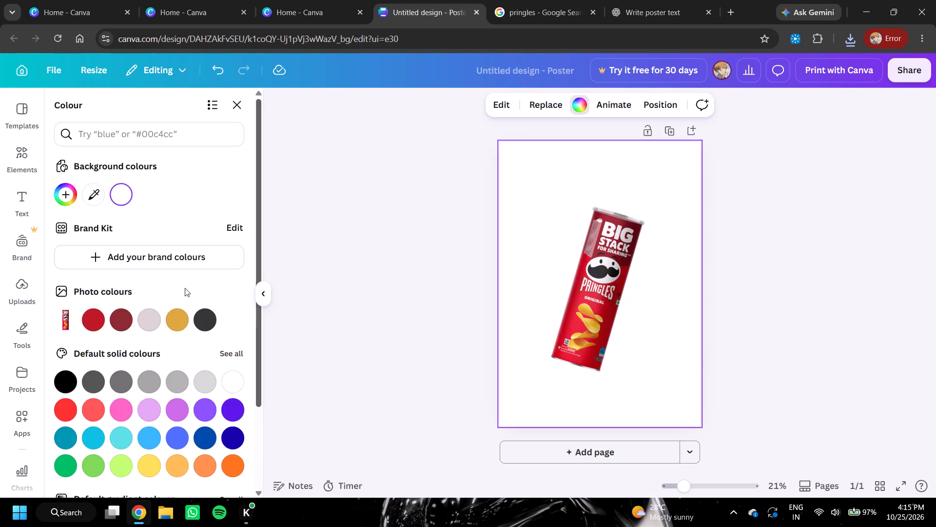
pyautogui.click(93, 317)
pyautogui.click(115, 321)
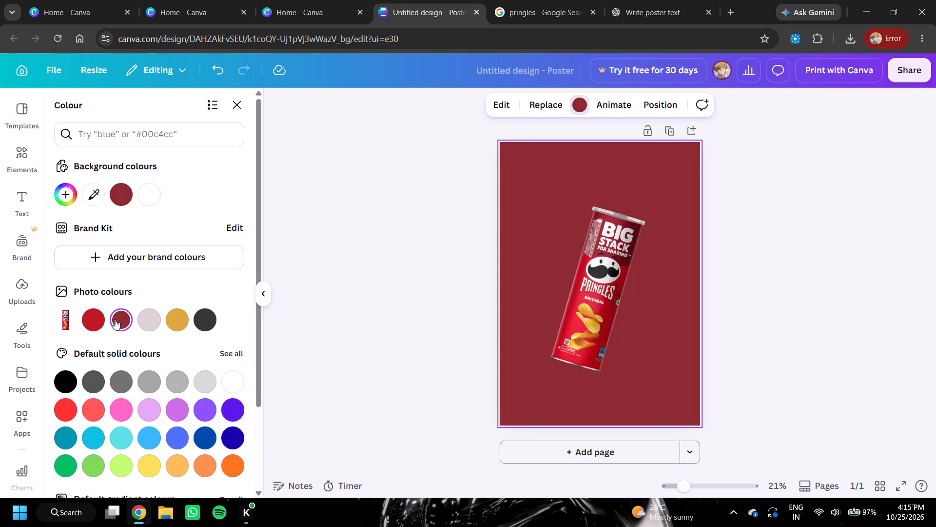
pyautogui.click(69, 198)
pyautogui.moveTo(188, 278); pyautogui.dragTo(192, 286)
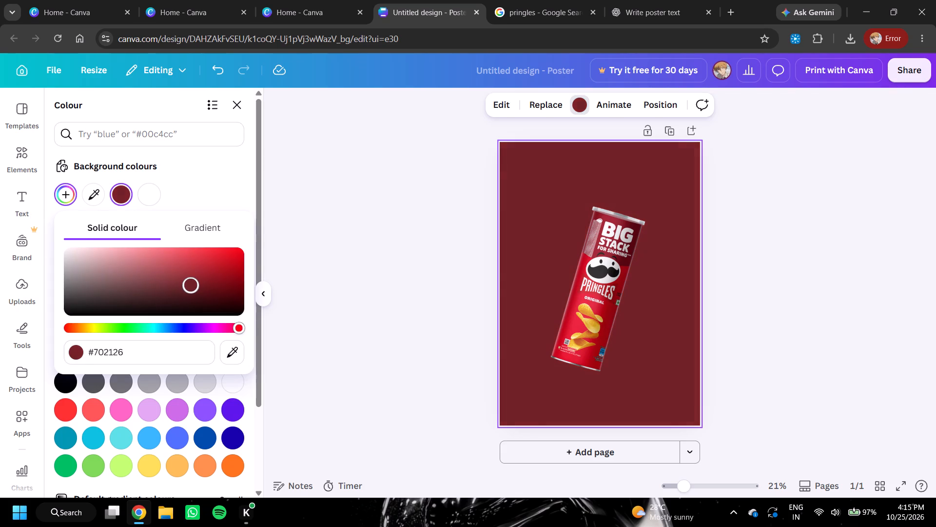
pyautogui.moveTo(192, 286); pyautogui.dragTo(184, 299)
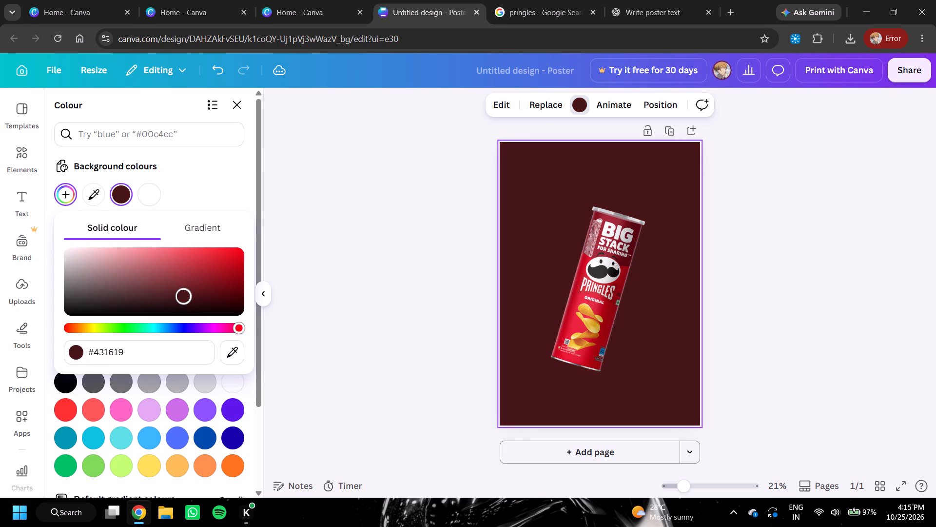
pyautogui.moveTo(184, 299); pyautogui.dragTo(187, 293)
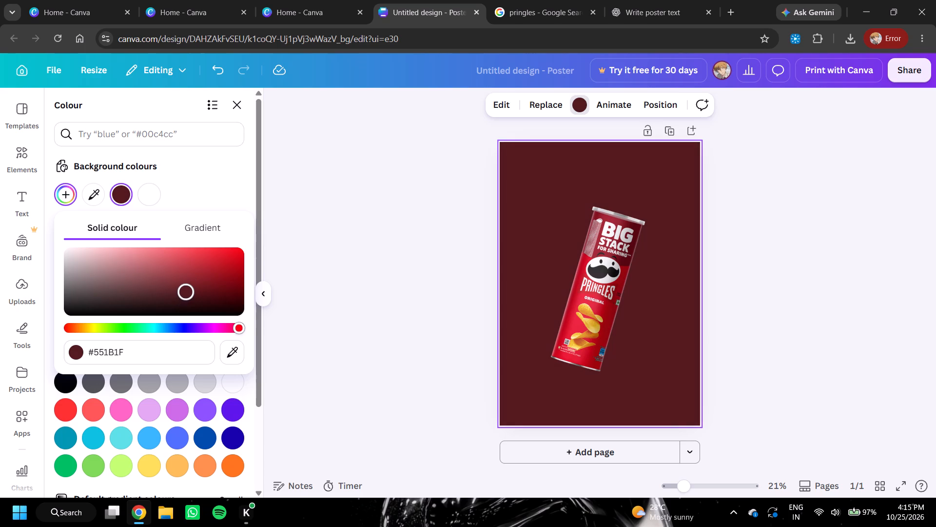
pyautogui.moveTo(187, 293); pyautogui.dragTo(191, 291)
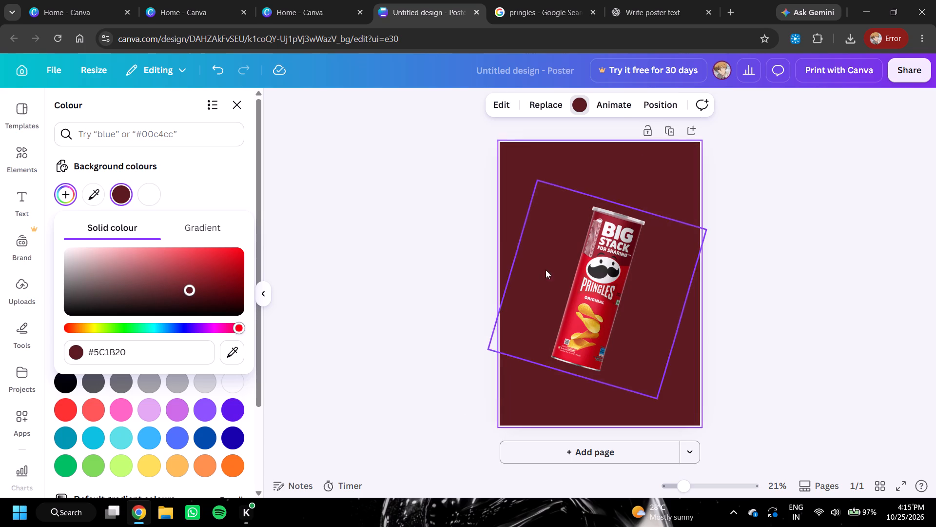
pyautogui.moveTo(374, 288); pyautogui.dragTo(377, 295)
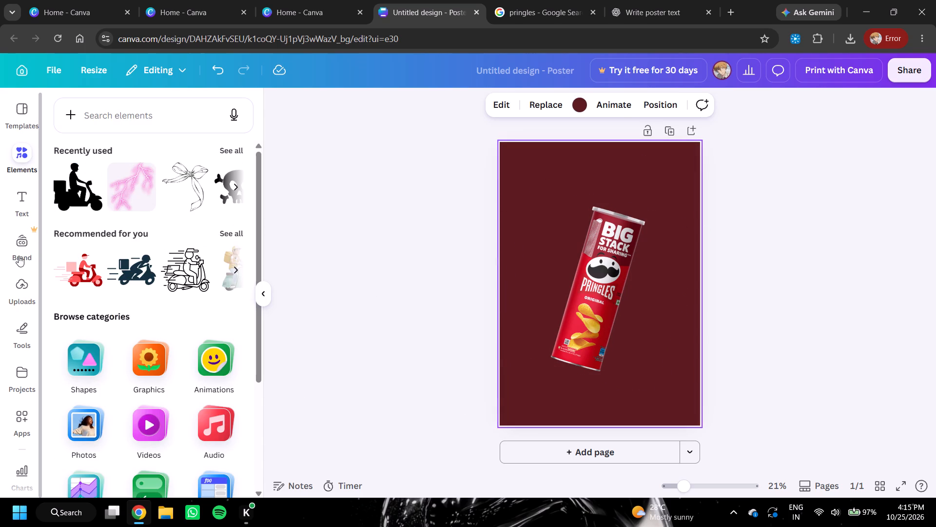
# Search the elements for "white" and add the plain white rectangular graphic to the poster.
pyautogui.doubleClick(117, 123)
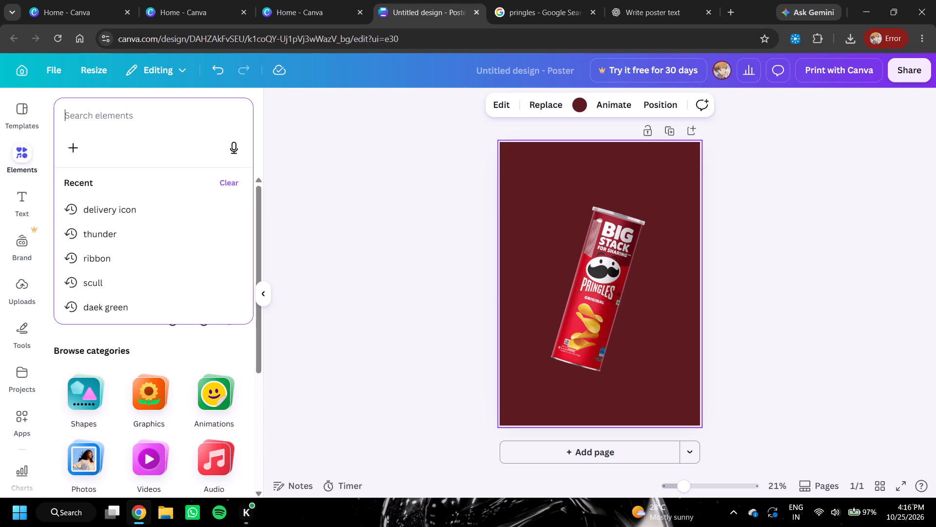
pyautogui.write('white')
pyautogui.press('space')
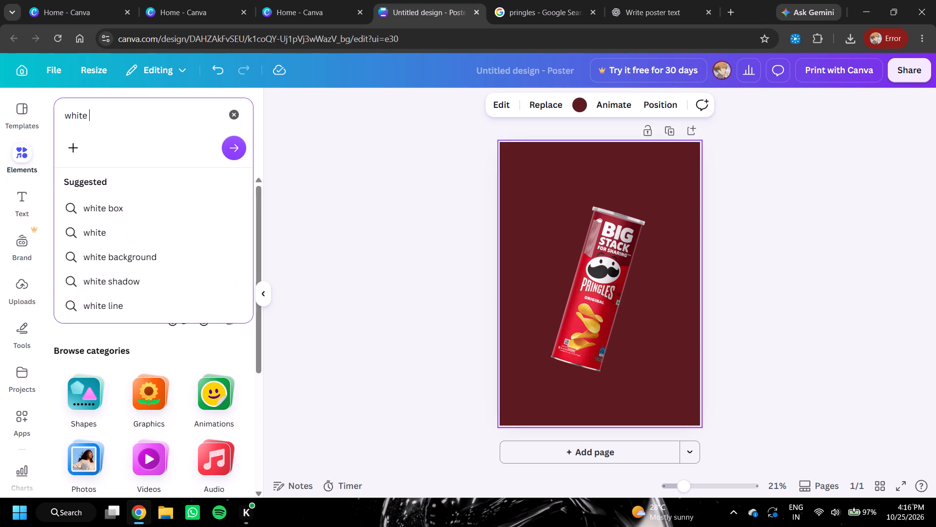
pyautogui.click(235, 151)
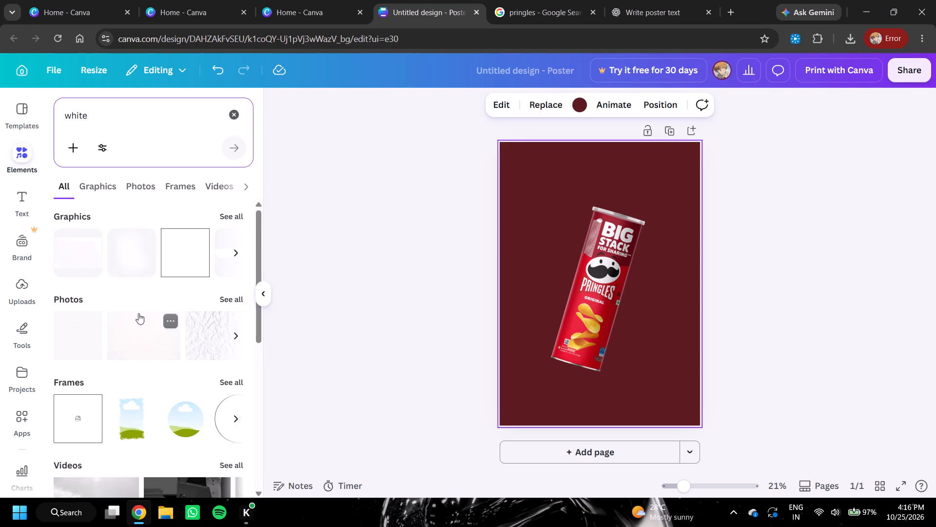
pyautogui.click(75, 254)
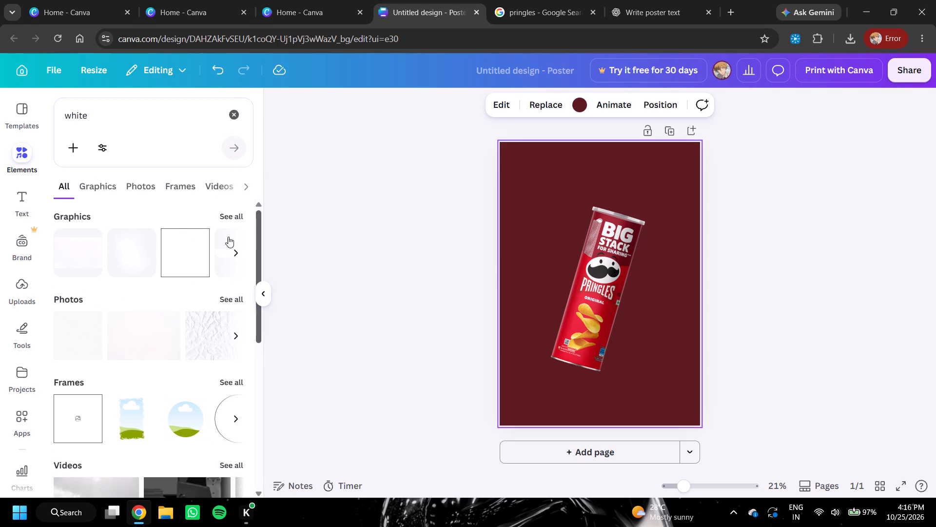
pyautogui.click(73, 251)
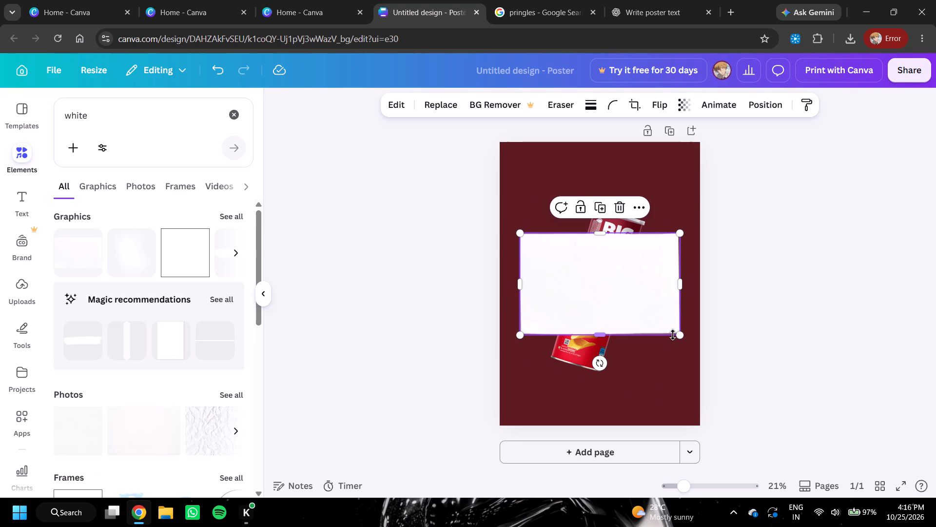
# Rotate the white rectangle upright to match the can's tilt and place it over the can's right side.
pyautogui.moveTo(598, 363); pyautogui.dragTo(626, 349)
pyautogui.click(627, 348)
pyautogui.click(631, 344)
pyautogui.moveTo(635, 340); pyautogui.dragTo(628, 338)
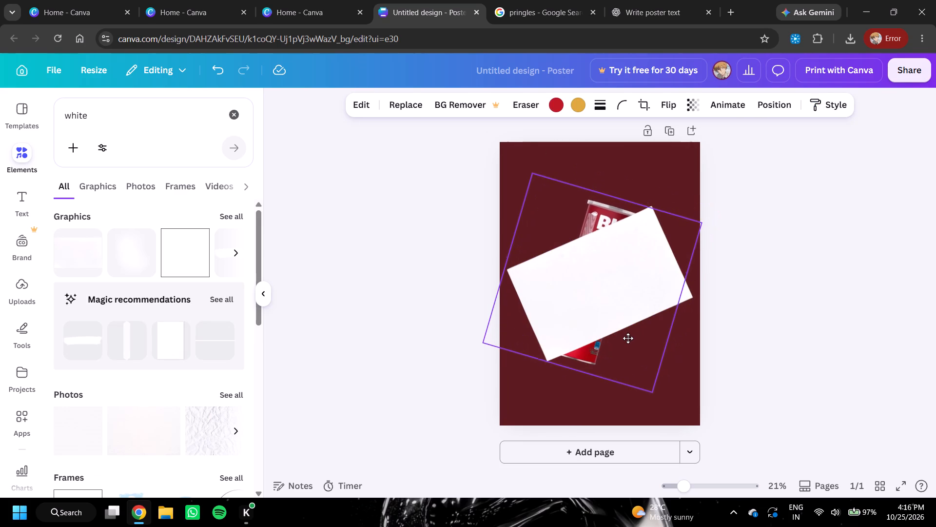
pyautogui.moveTo(628, 338); pyautogui.dragTo(628, 339)
pyautogui.click(617, 299)
pyautogui.moveTo(617, 299); pyautogui.dragTo(634, 316)
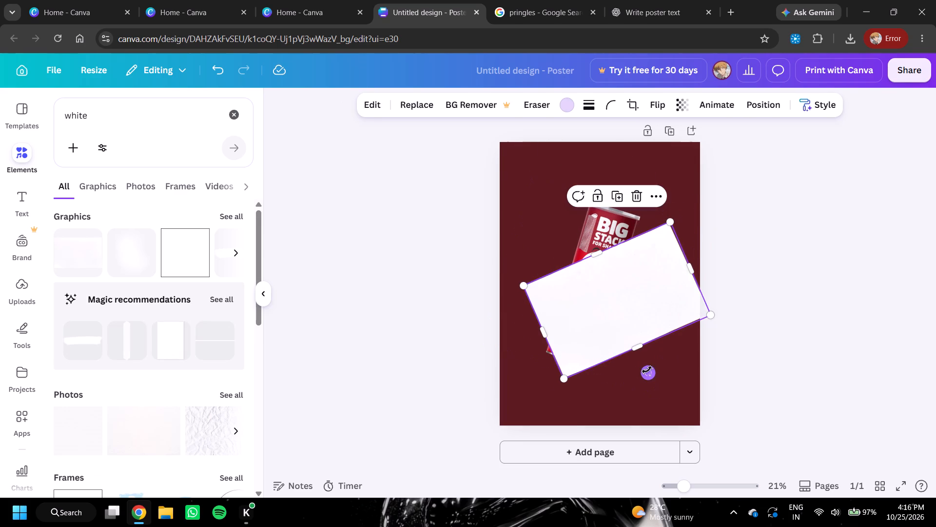
pyautogui.moveTo(647, 370); pyautogui.dragTo(665, 316)
pyautogui.moveTo(639, 306); pyautogui.dragTo(652, 304)
pyautogui.doubleClick(652, 303)
pyautogui.doubleClick(656, 298)
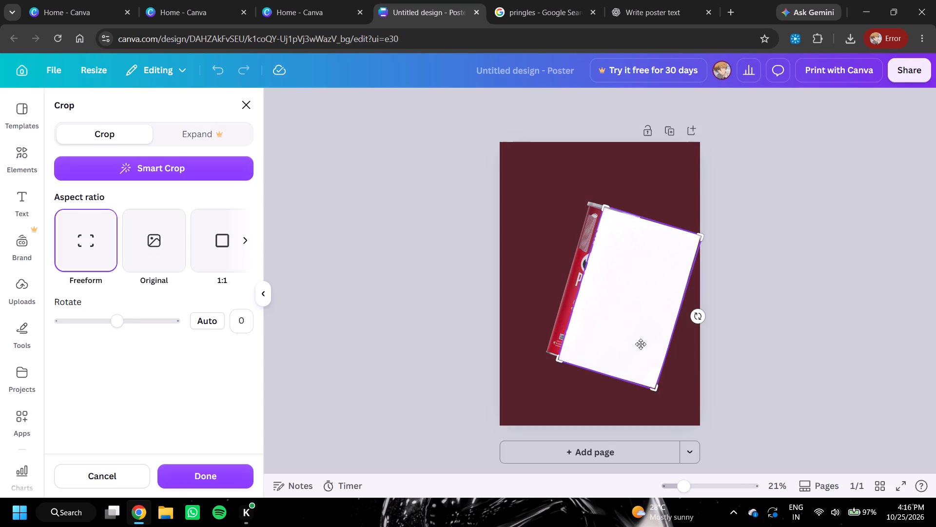
pyautogui.click(746, 351)
# Enlarge the white rectangle past the page edges so it fills the poster's right side with a diagonal edge across the can.
pyautogui.moveTo(655, 386); pyautogui.dragTo(658, 396)
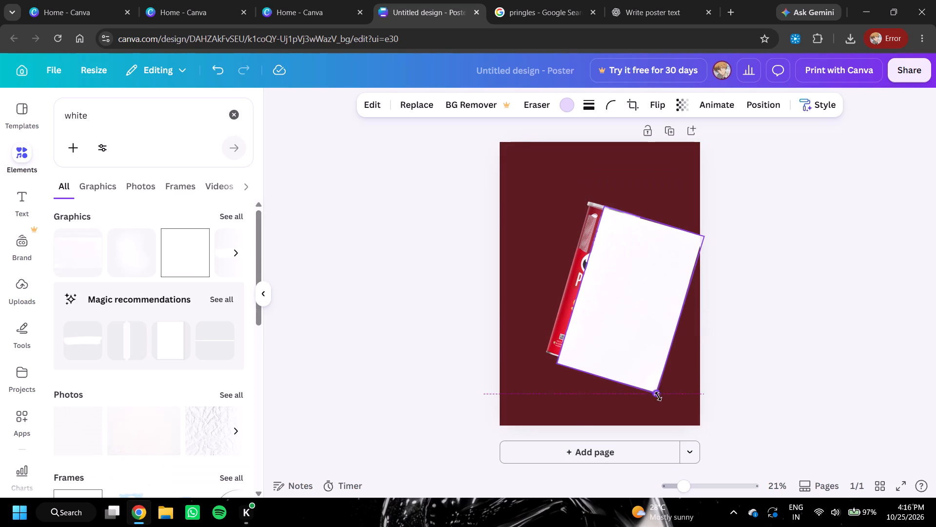
pyautogui.moveTo(658, 396); pyautogui.dragTo(696, 467)
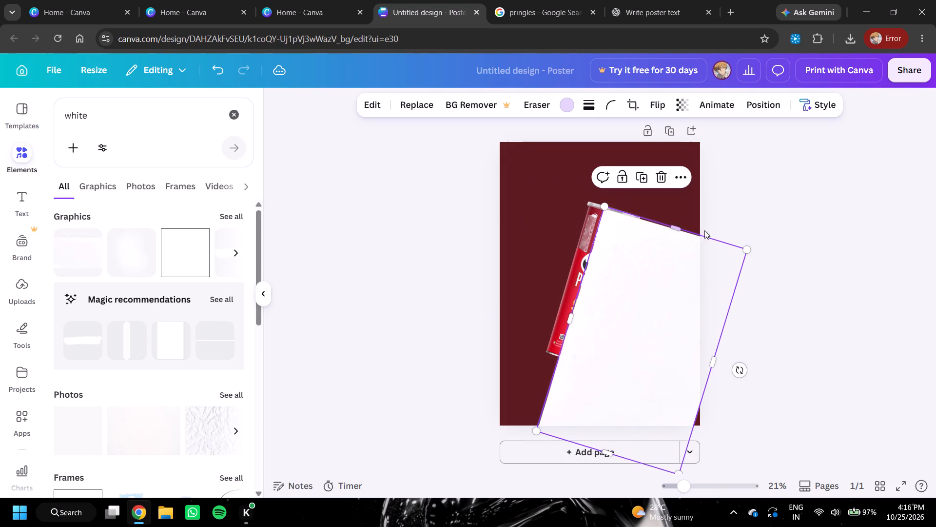
pyautogui.moveTo(747, 249); pyautogui.dragTo(844, 171)
pyautogui.moveTo(665, 325); pyautogui.dragTo(678, 331)
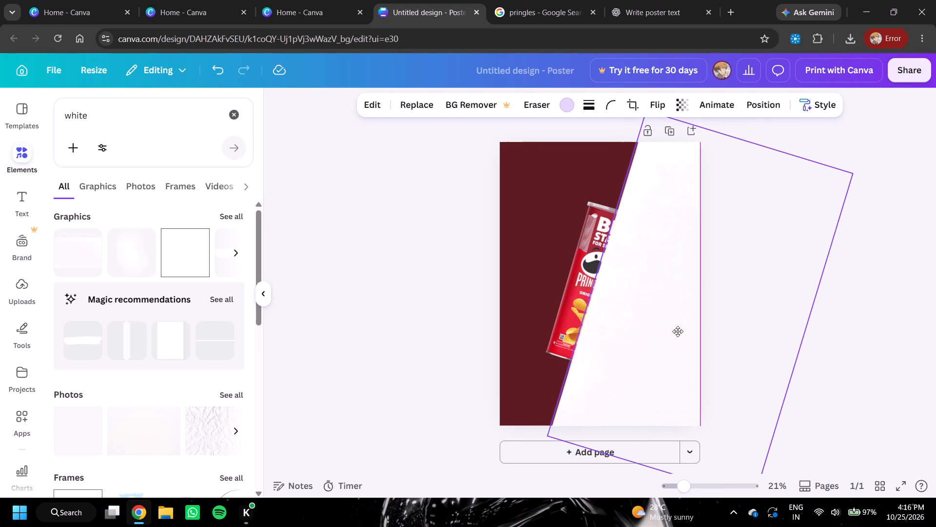
pyautogui.moveTo(678, 331); pyautogui.dragTo(682, 334)
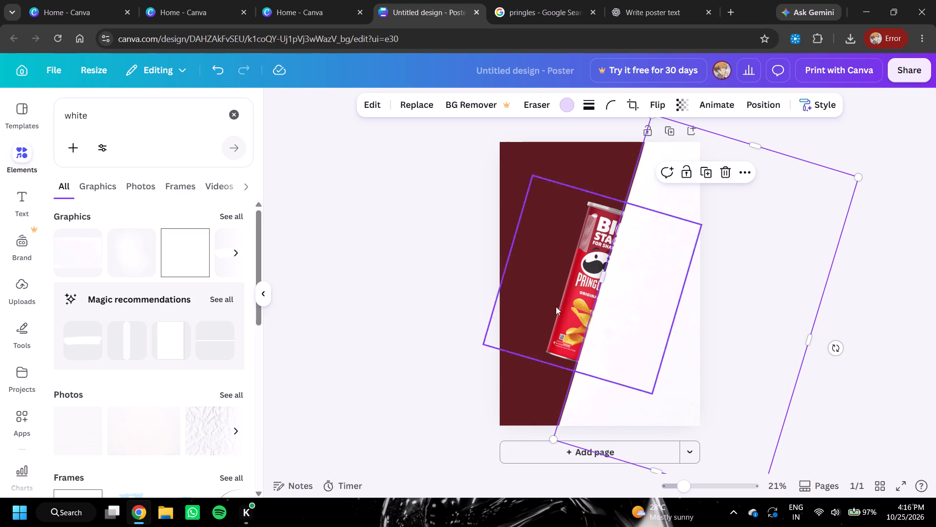
# Crop a narrow strip off the white panel's long left edge, keeping the freeform aspect ratio.
pyautogui.click(687, 298)
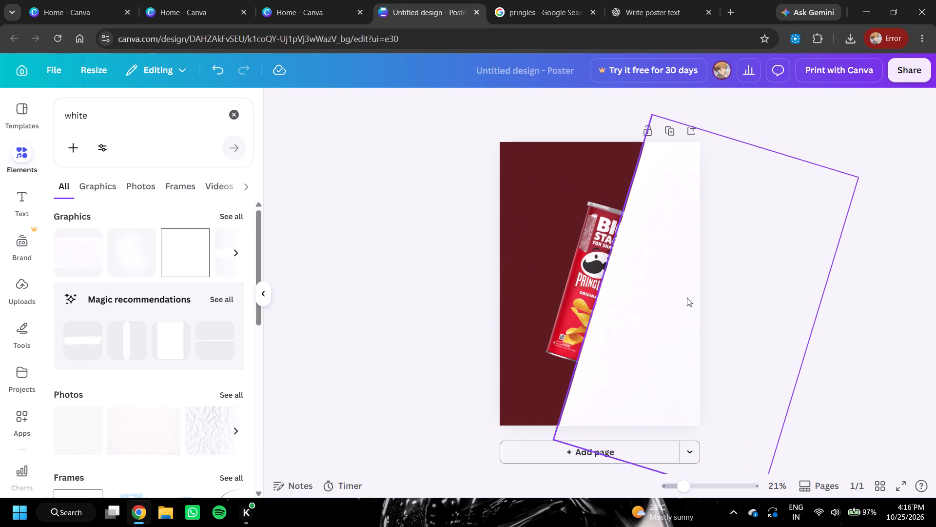
pyautogui.click(687, 298)
pyautogui.click(685, 298)
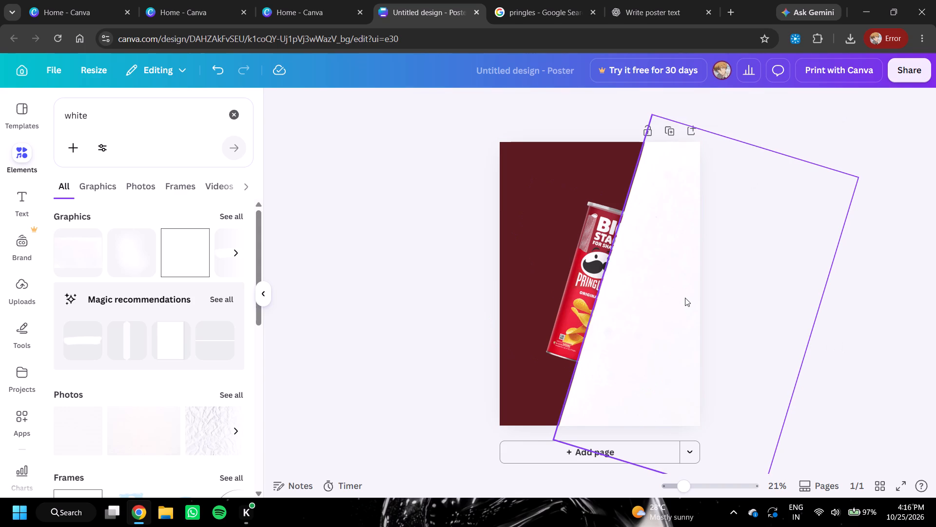
pyautogui.doubleClick(685, 298)
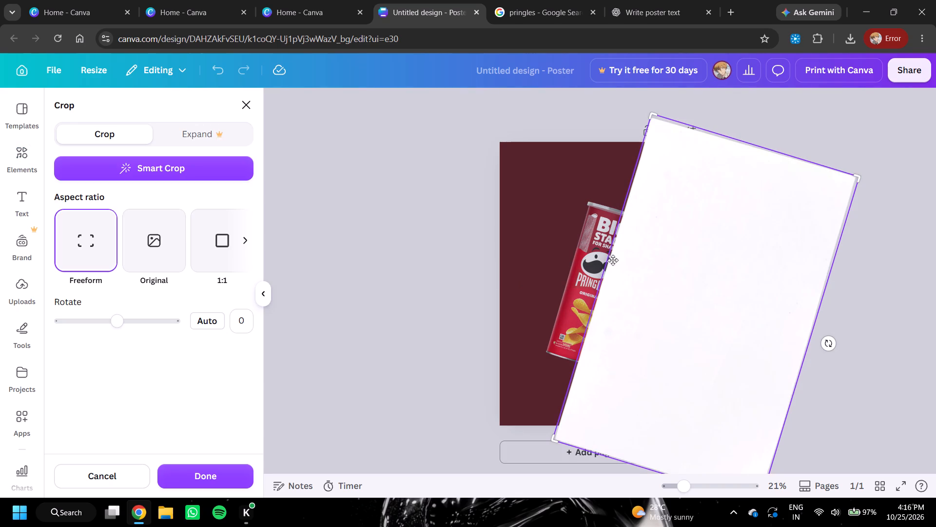
pyautogui.moveTo(651, 115); pyautogui.dragTo(664, 114)
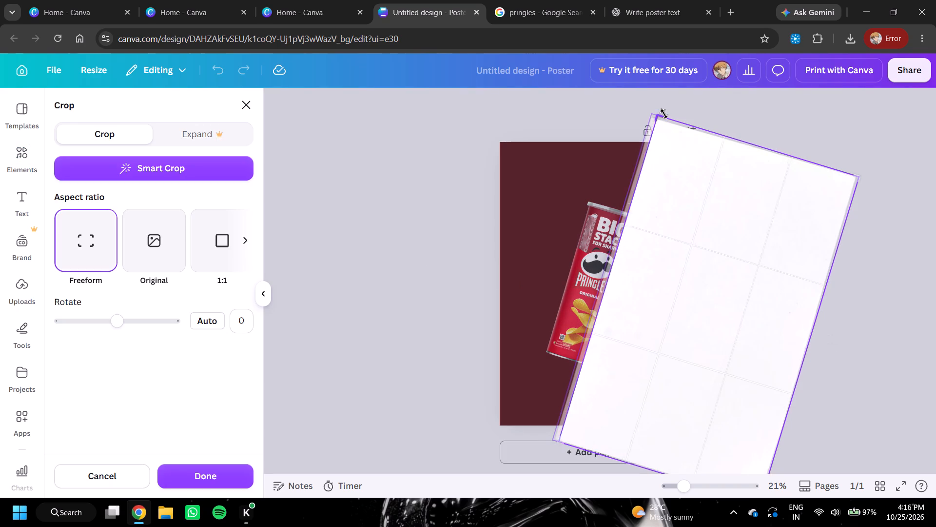
pyautogui.moveTo(664, 114); pyautogui.dragTo(675, 114)
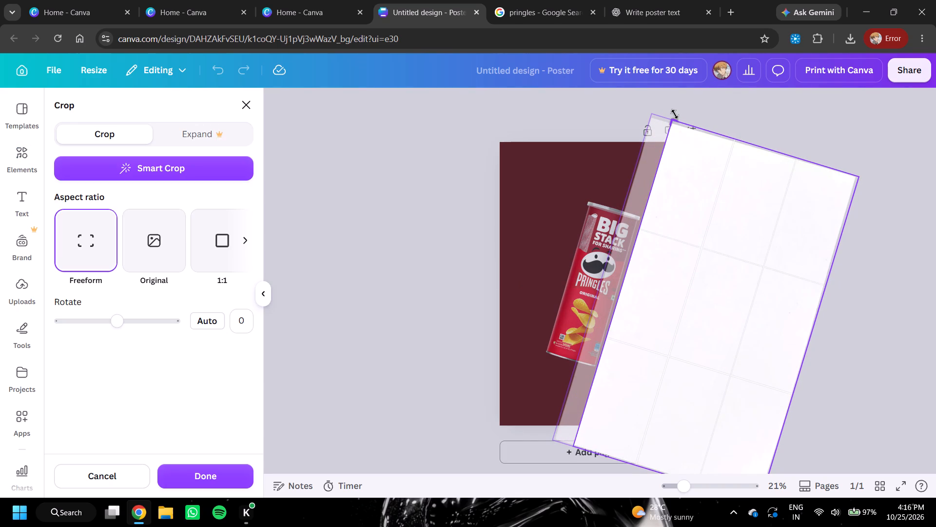
pyautogui.moveTo(675, 114); pyautogui.dragTo(672, 111)
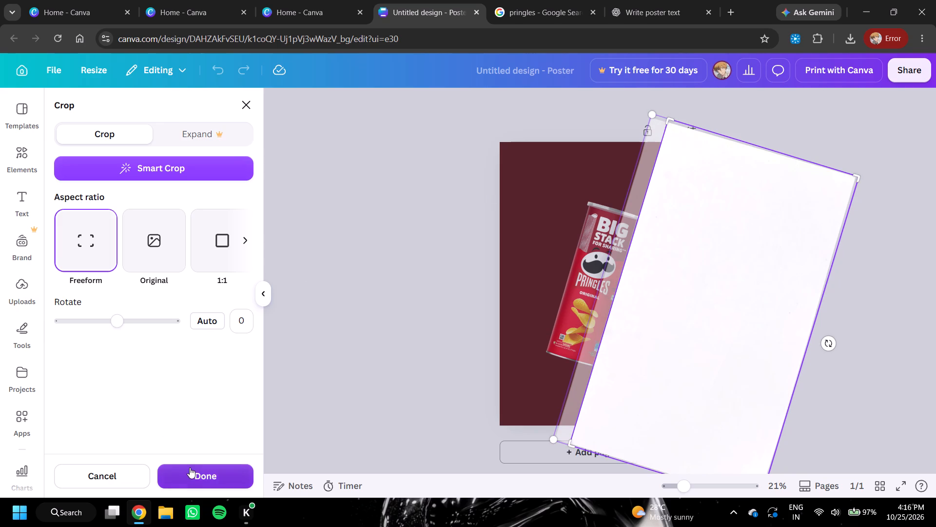
pyautogui.doubleClick(191, 468)
pyautogui.click(374, 309)
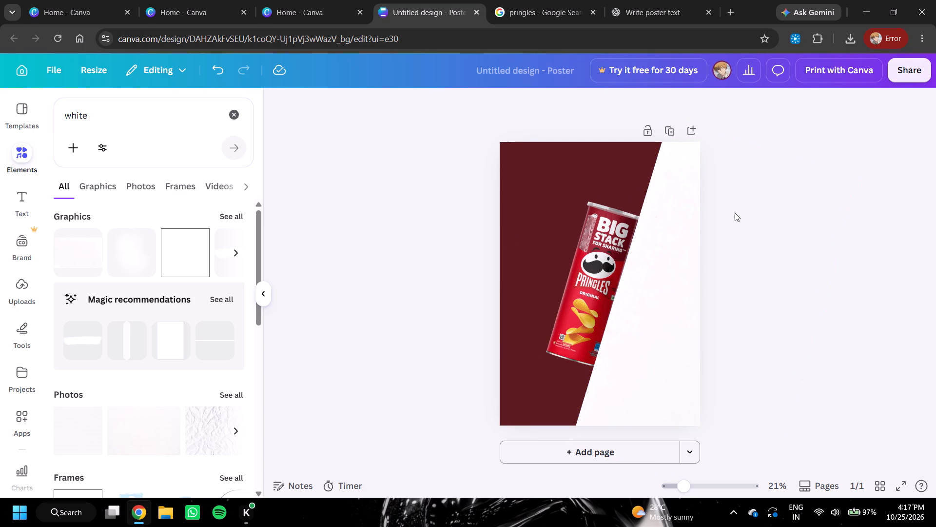
# Rotate the white panel to -74° and reposition it so its diagonal edge lines up with the can's right side.
pyautogui.click(683, 246)
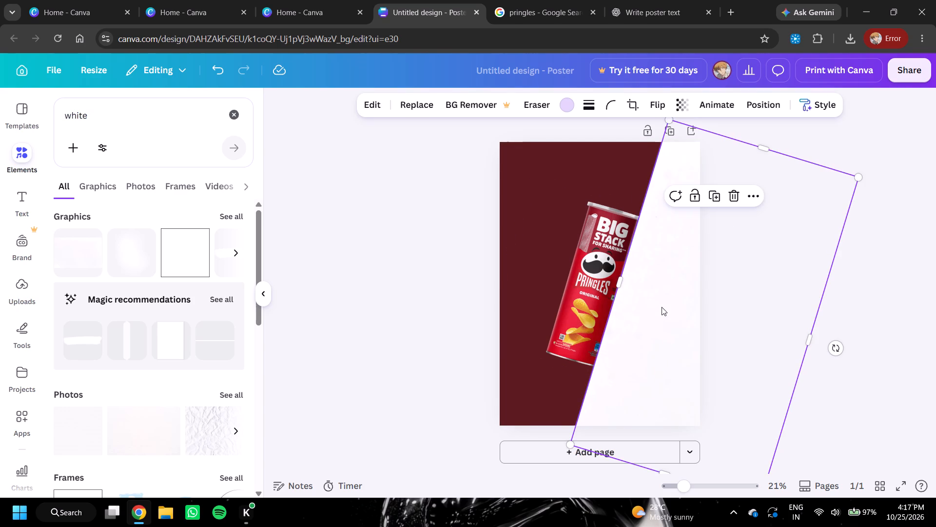
pyautogui.moveTo(678, 337); pyautogui.dragTo(682, 323)
pyautogui.moveTo(682, 323); pyautogui.dragTo(690, 290)
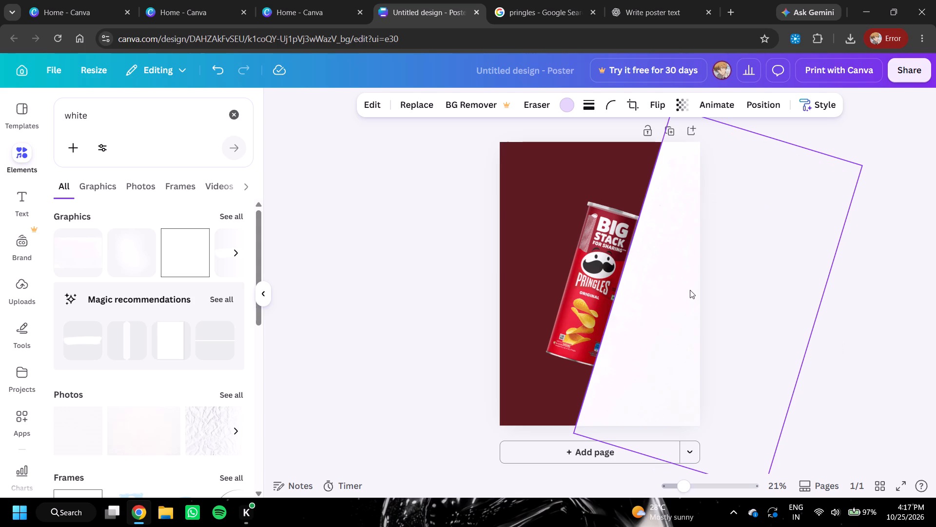
pyautogui.moveTo(690, 290); pyautogui.dragTo(712, 294)
pyautogui.moveTo(671, 302); pyautogui.dragTo(682, 320)
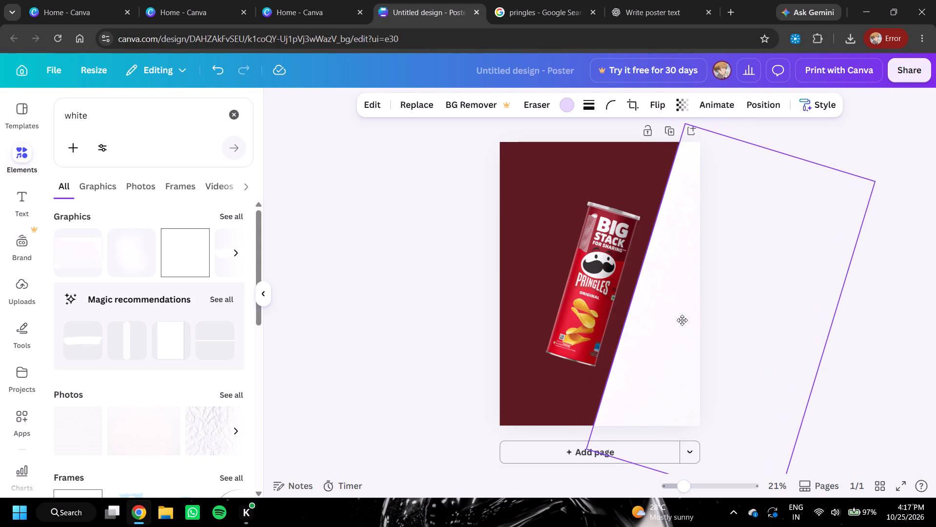
pyautogui.moveTo(682, 320); pyautogui.dragTo(669, 310)
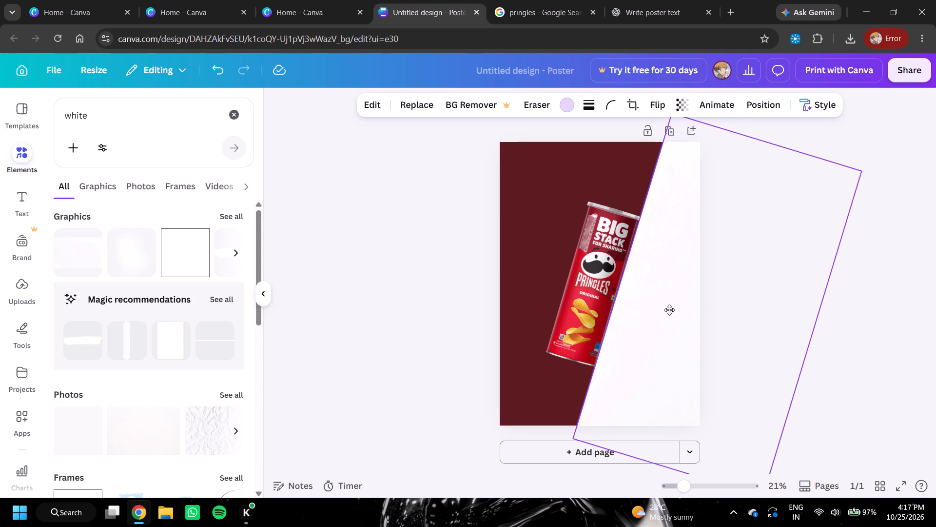
pyautogui.moveTo(669, 310); pyautogui.dragTo(676, 273)
pyautogui.click(664, 315)
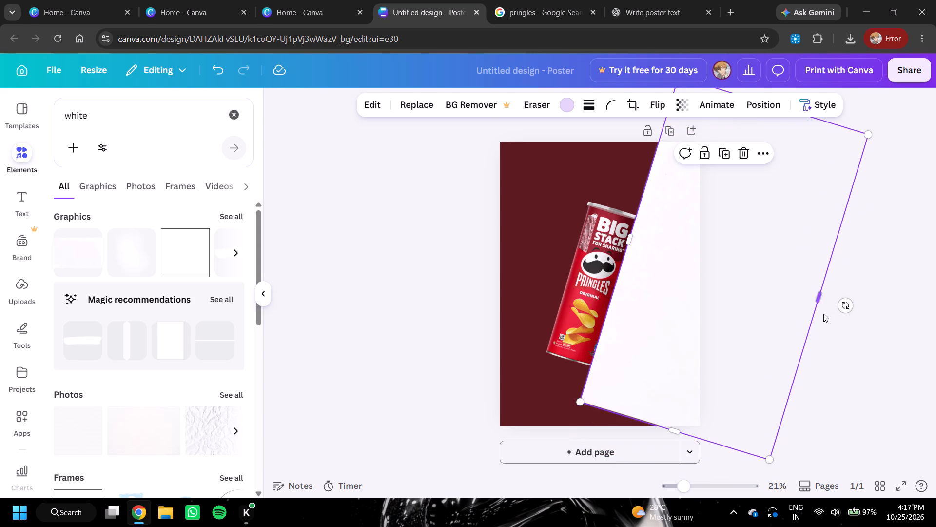
pyautogui.click(840, 308)
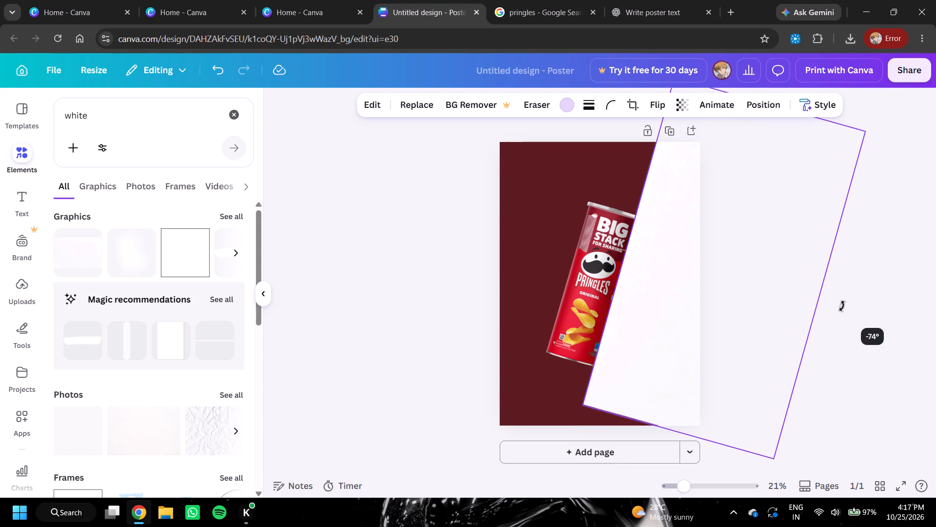
pyautogui.moveTo(756, 298); pyautogui.dragTo(755, 314)
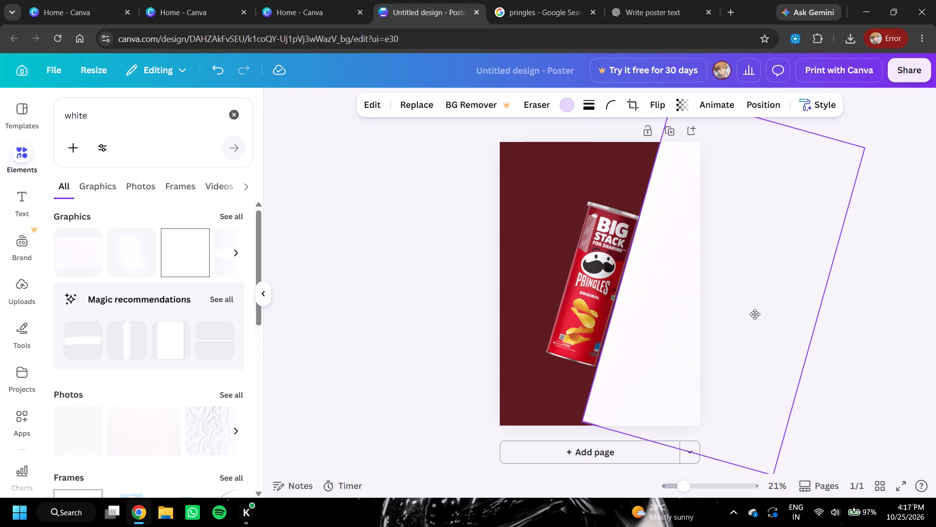
pyautogui.moveTo(755, 314); pyautogui.dragTo(752, 315)
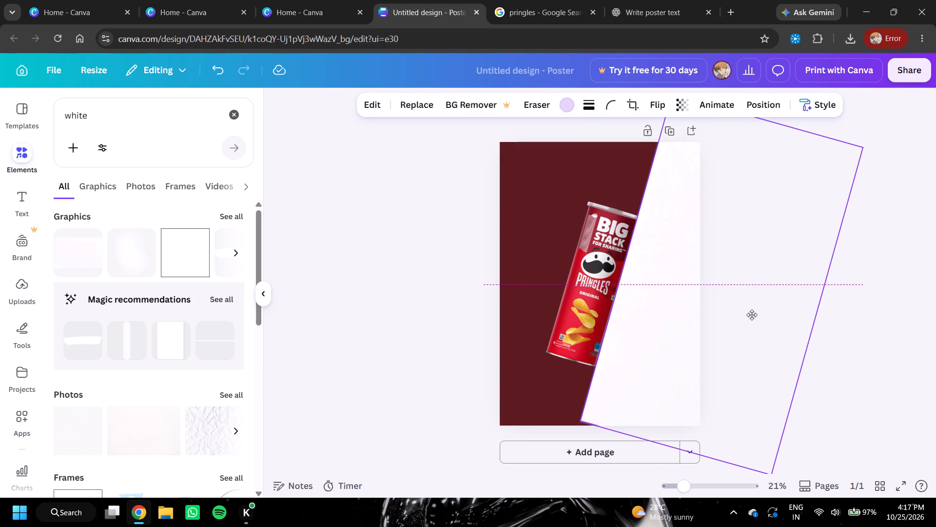
pyautogui.moveTo(752, 315); pyautogui.dragTo(750, 328)
pyautogui.click(417, 354)
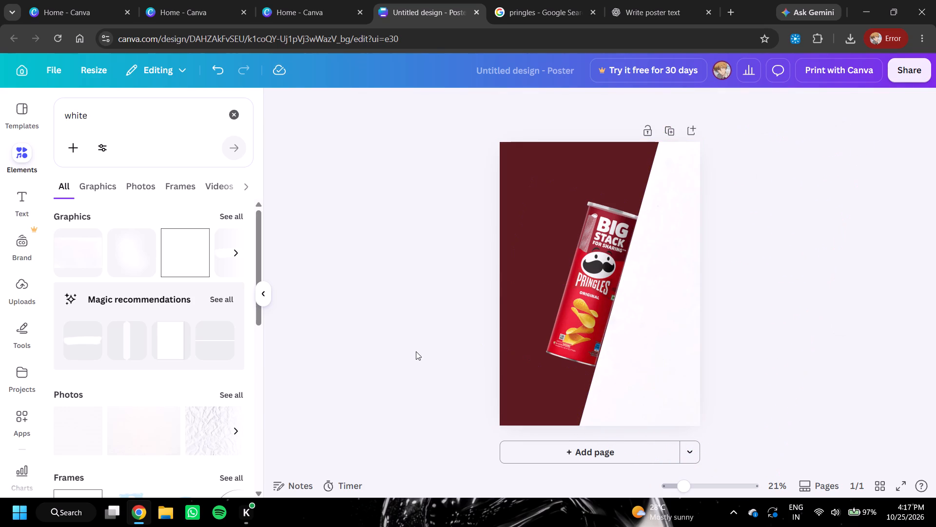
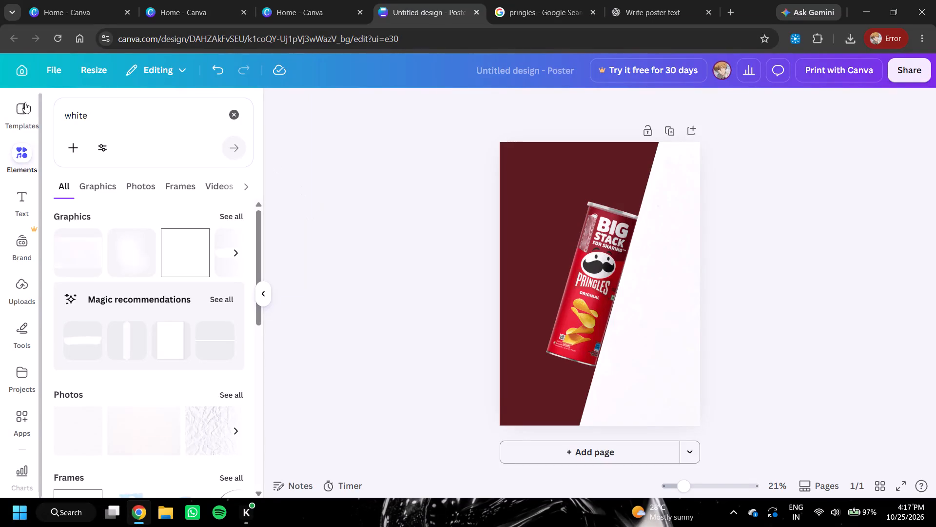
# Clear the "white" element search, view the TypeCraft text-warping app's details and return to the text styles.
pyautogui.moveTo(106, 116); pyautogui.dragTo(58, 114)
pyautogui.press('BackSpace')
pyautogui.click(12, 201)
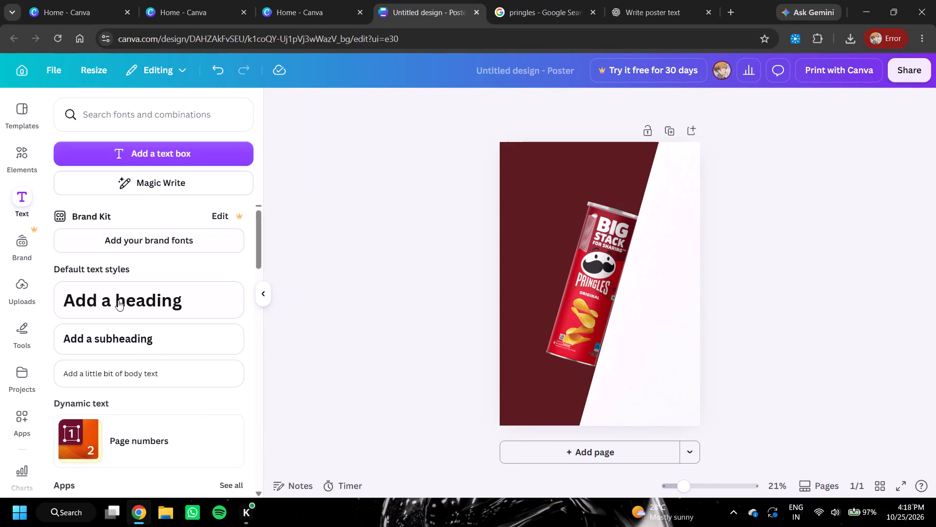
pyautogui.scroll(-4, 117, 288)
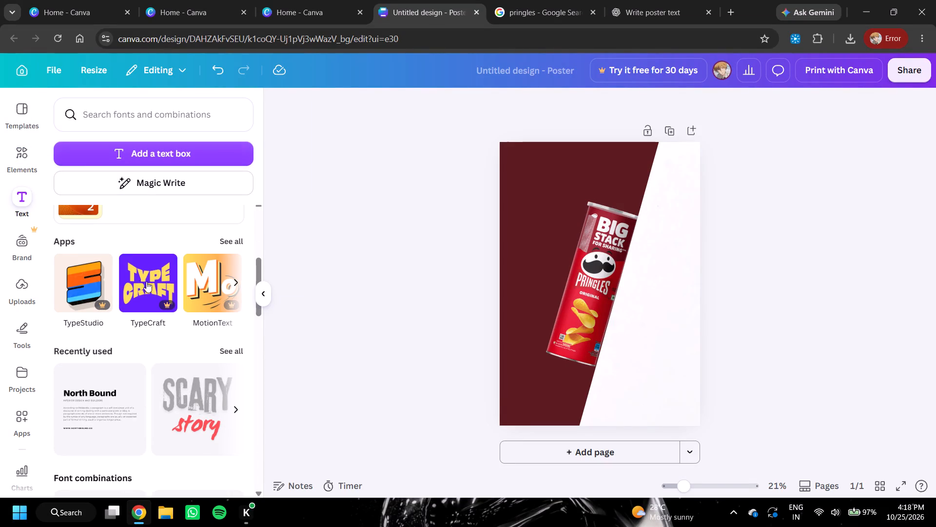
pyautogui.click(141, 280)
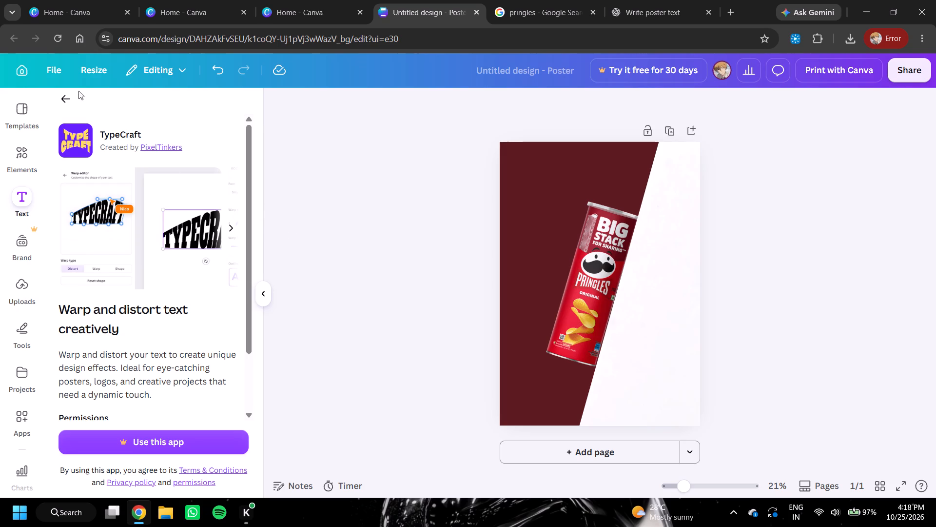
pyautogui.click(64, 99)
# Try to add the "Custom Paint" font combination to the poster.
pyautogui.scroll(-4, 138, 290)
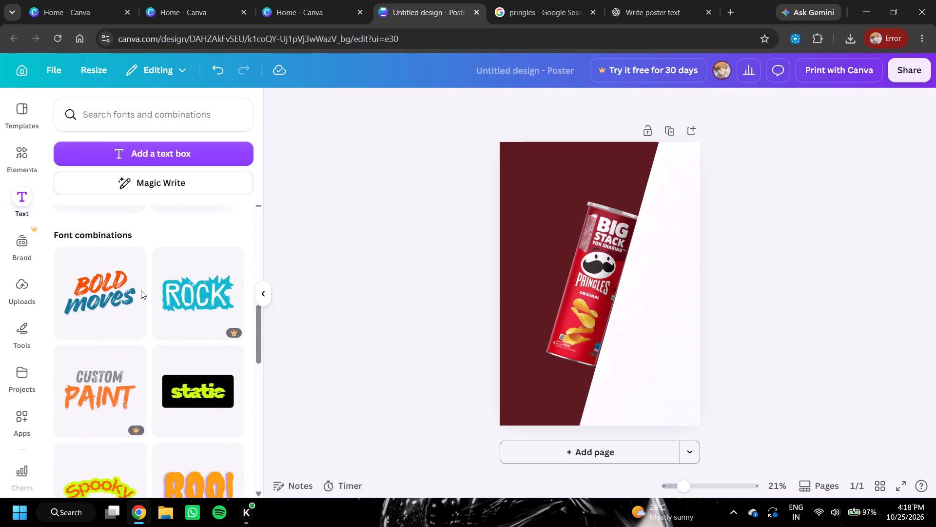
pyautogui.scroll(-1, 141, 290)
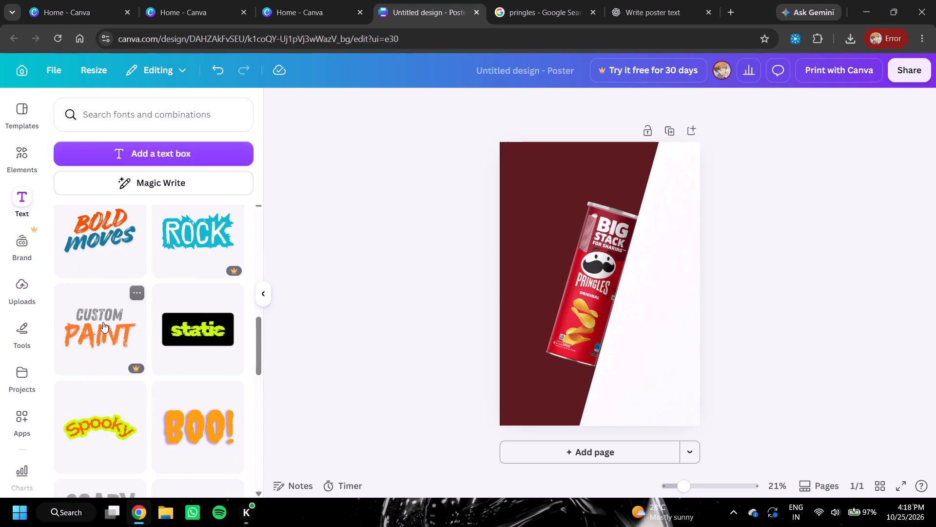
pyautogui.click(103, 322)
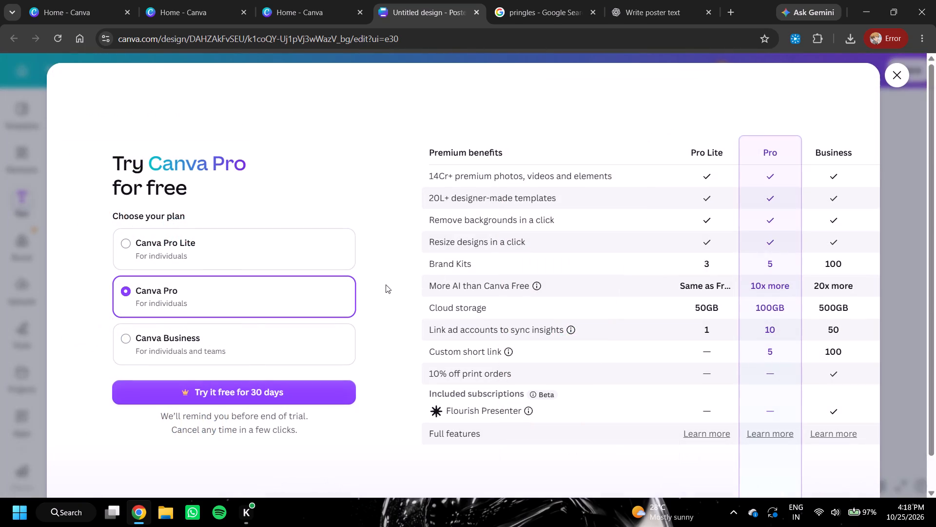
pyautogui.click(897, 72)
# Add the "DAZZLE eau de parfum" font combination and place it on the maroon area above the can.
pyautogui.scroll(-1, 132, 300)
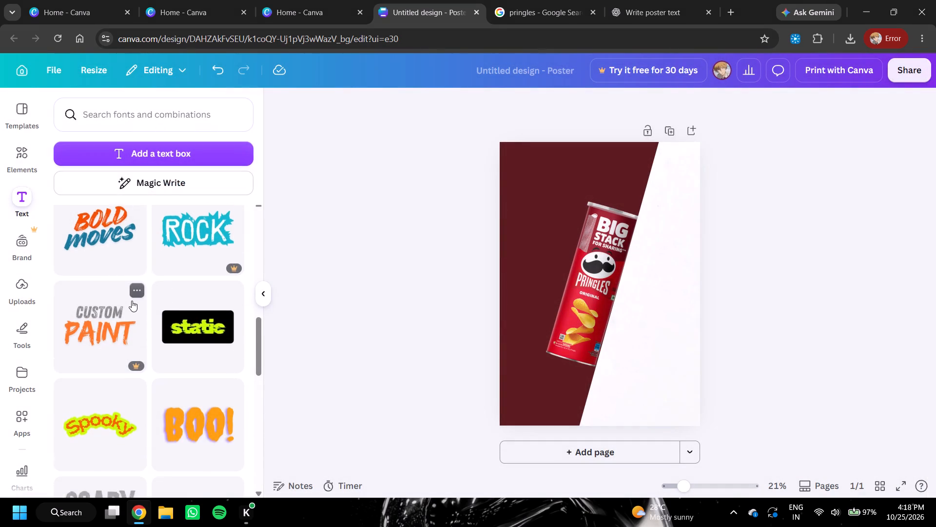
pyautogui.scroll(-3, 132, 302)
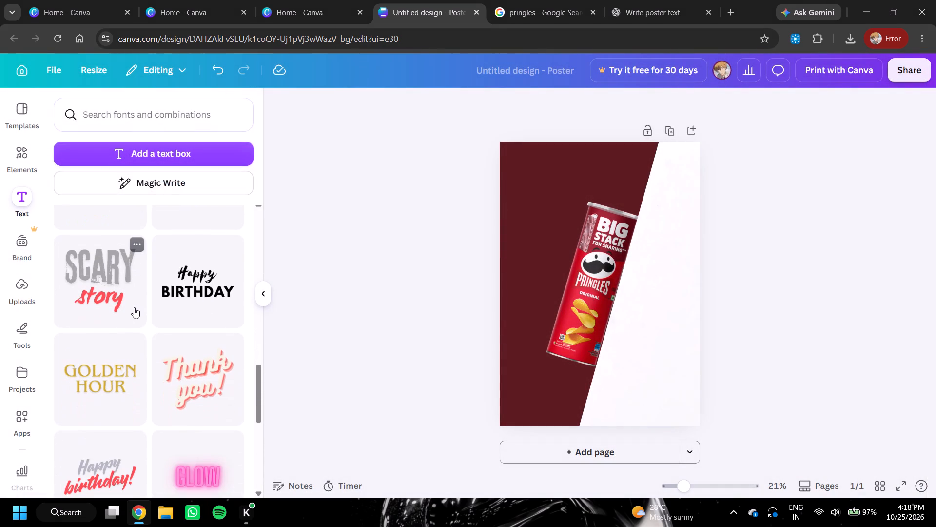
pyautogui.scroll(-4, 134, 307)
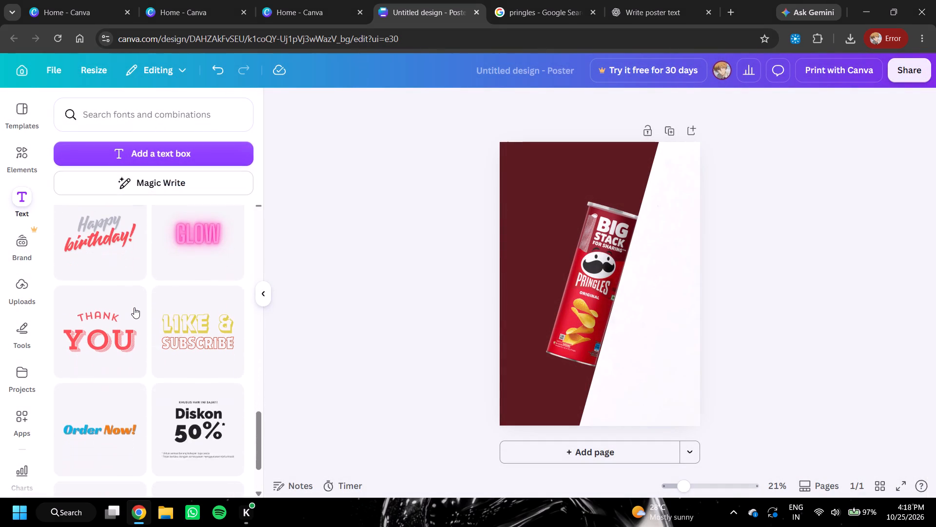
pyautogui.scroll(-6, 135, 307)
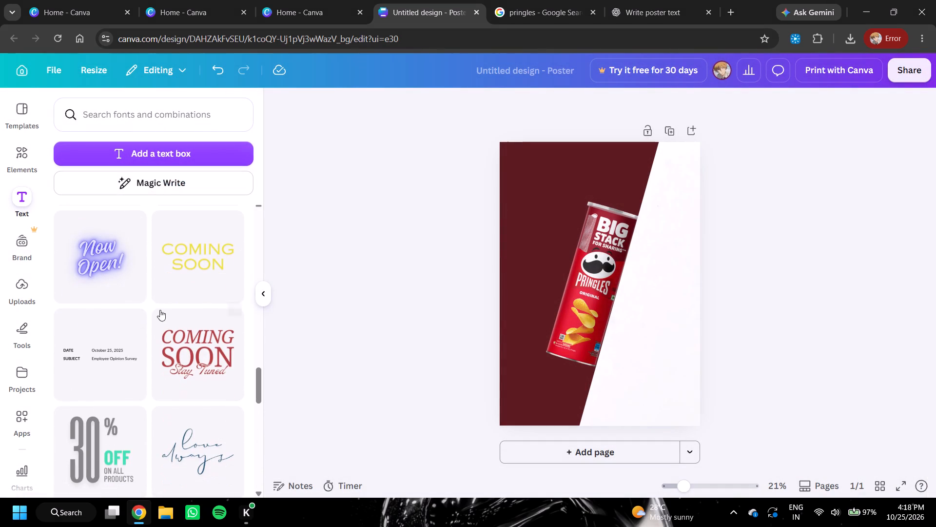
pyautogui.scroll(-2, 164, 311)
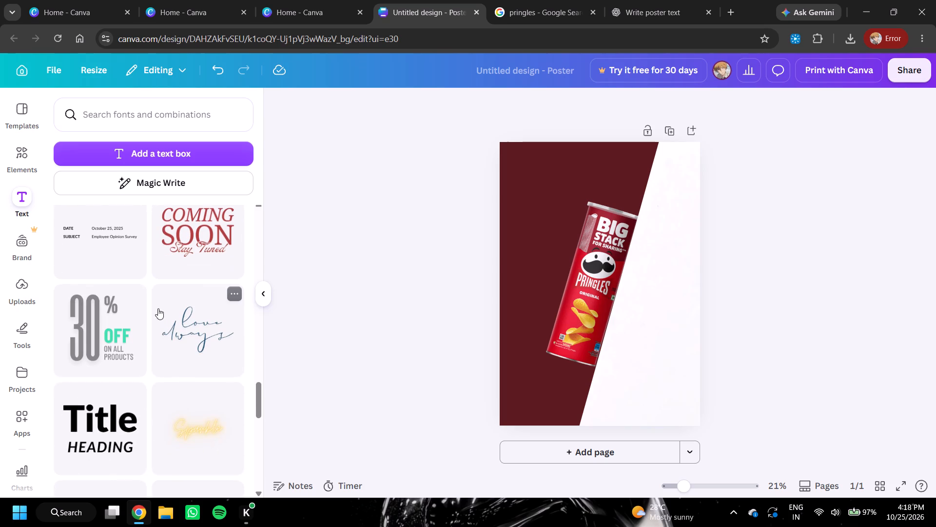
pyautogui.scroll(-3, 158, 308)
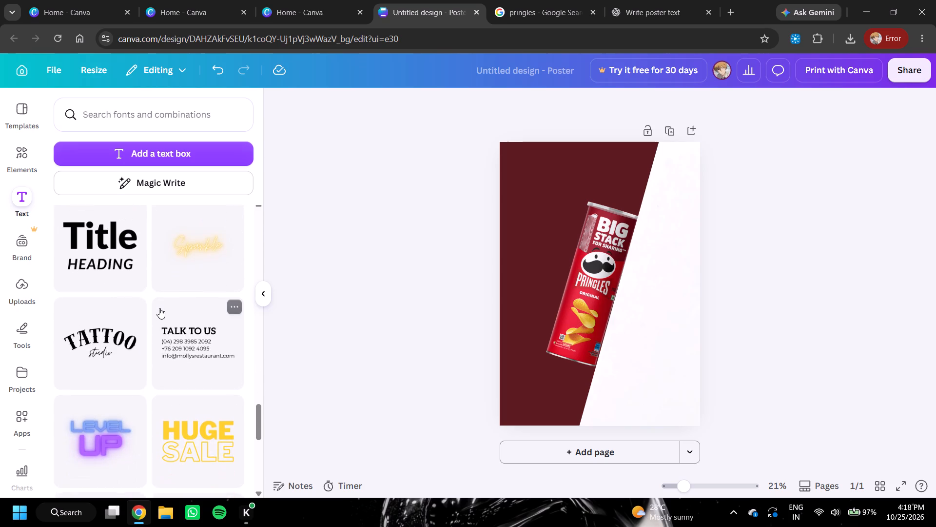
pyautogui.scroll(-4, 156, 315)
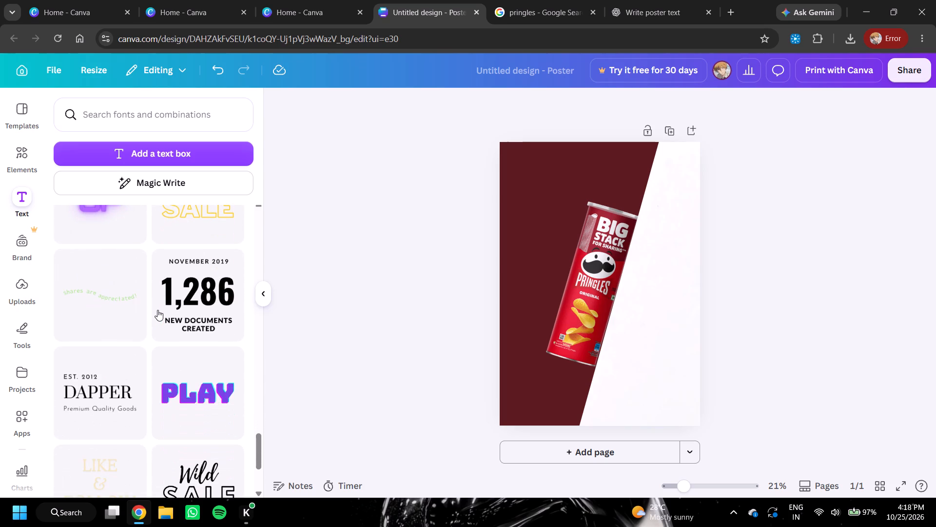
pyautogui.scroll(-3, 156, 309)
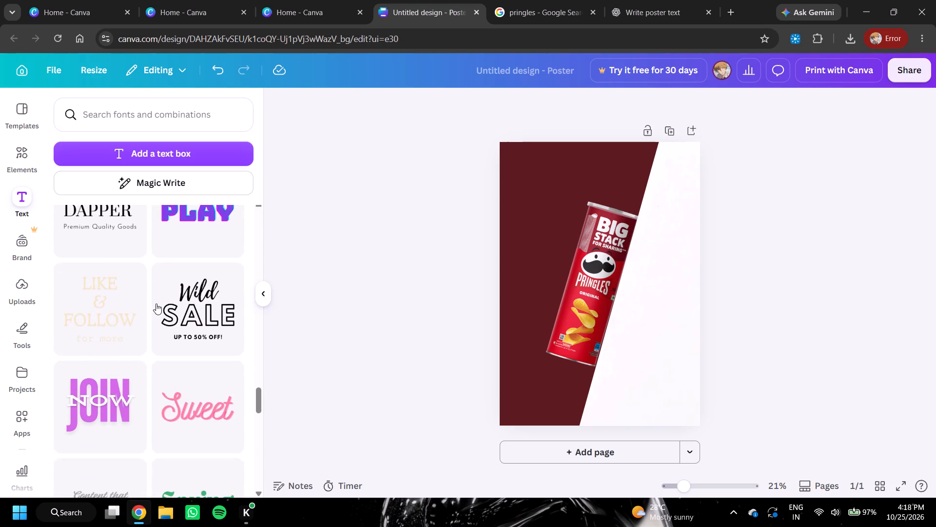
pyautogui.scroll(-3, 156, 304)
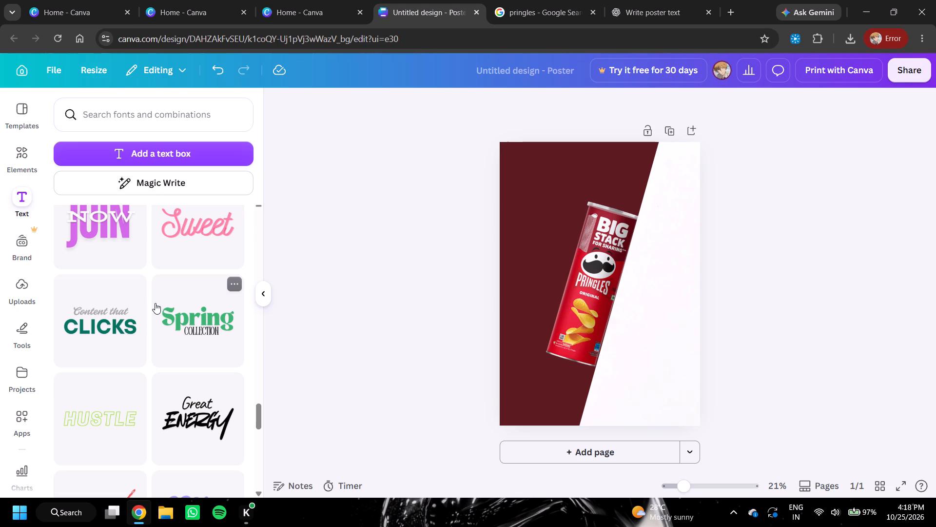
pyautogui.scroll(-3, 156, 307)
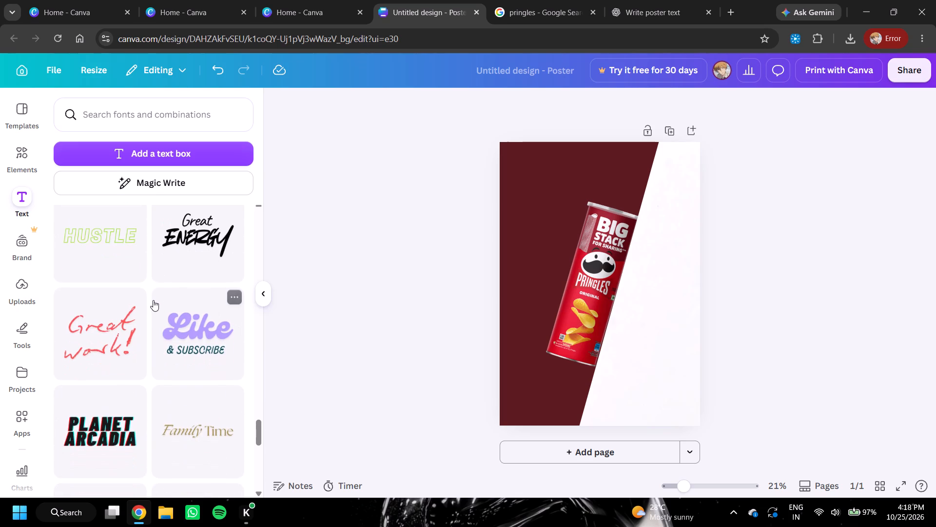
pyautogui.scroll(-4, 153, 300)
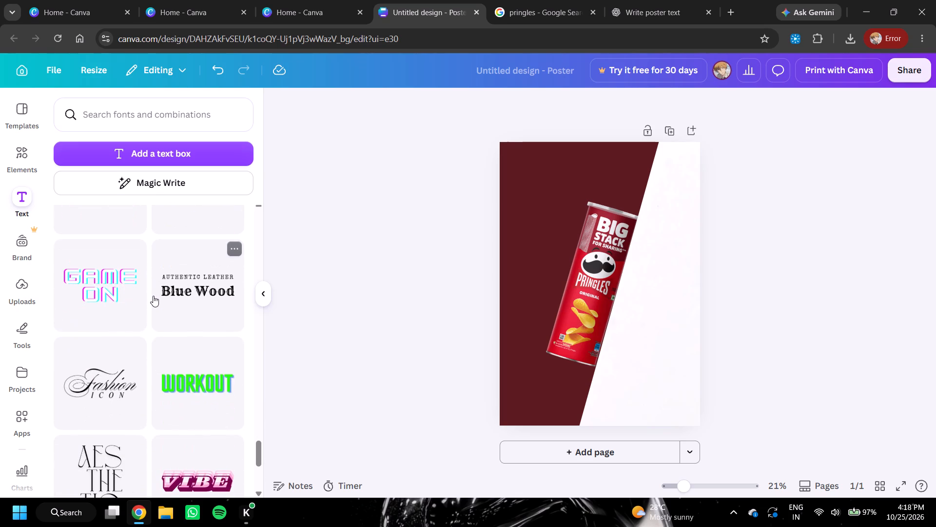
pyautogui.scroll(-4, 153, 296)
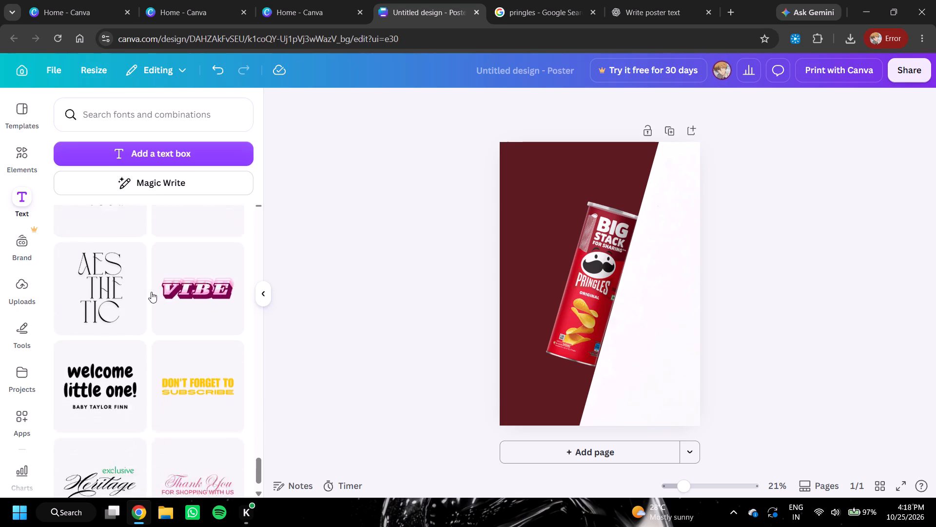
pyautogui.scroll(-3, 151, 289)
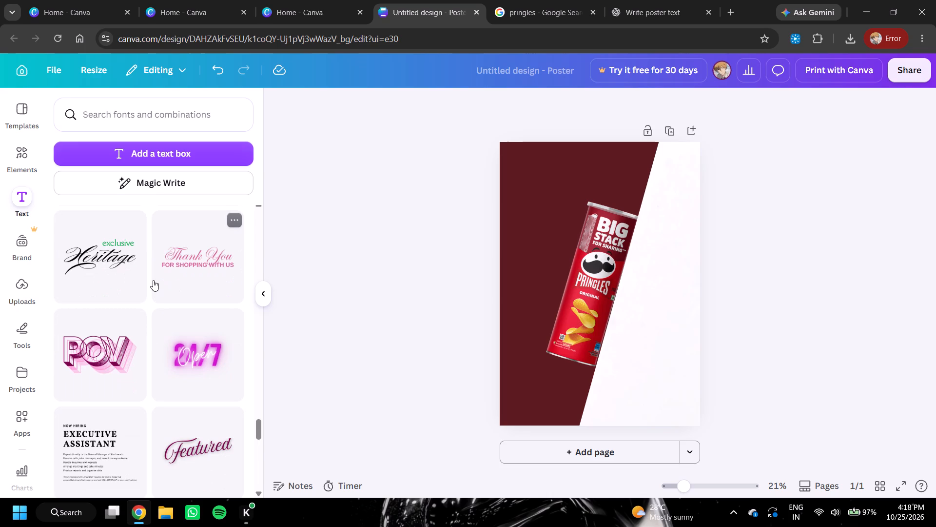
pyautogui.scroll(-5, 135, 289)
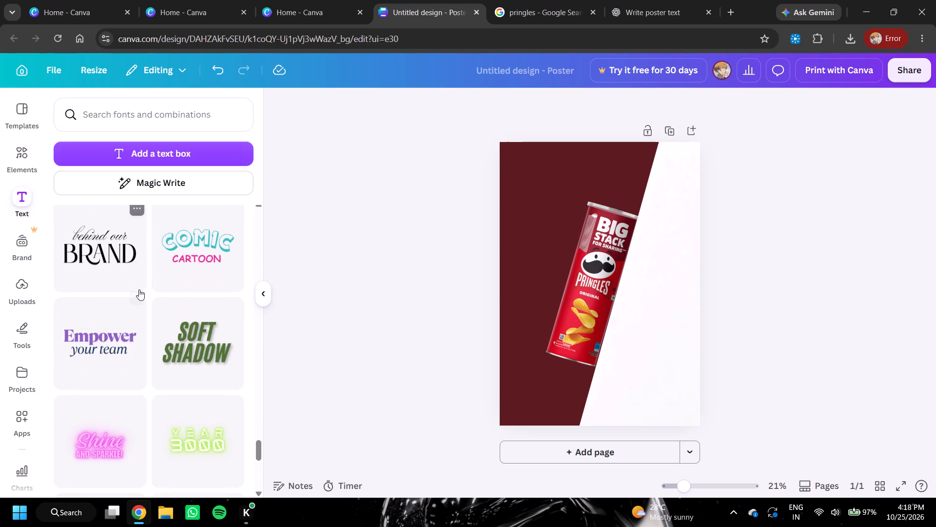
pyautogui.scroll(-1, 139, 290)
pyautogui.scroll(1, 135, 301)
pyautogui.scroll(-1, 134, 303)
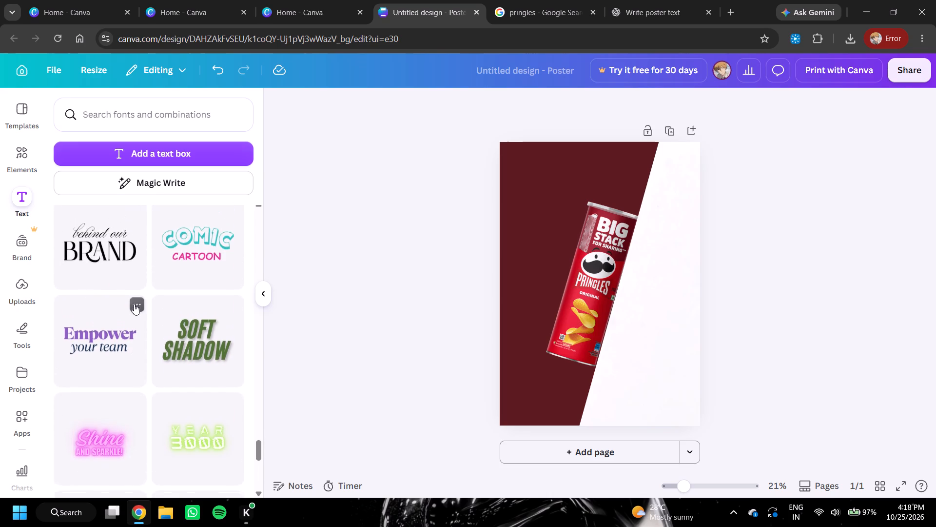
pyautogui.scroll(-2, 134, 304)
pyautogui.scroll(2, 134, 304)
pyautogui.scroll(-1, 134, 310)
pyautogui.scroll(2, 134, 310)
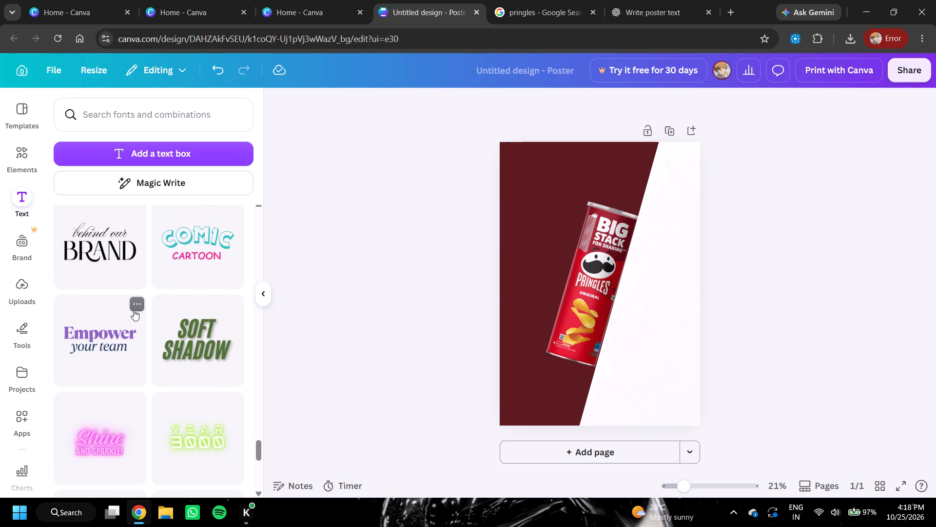
pyautogui.scroll(-3, 138, 302)
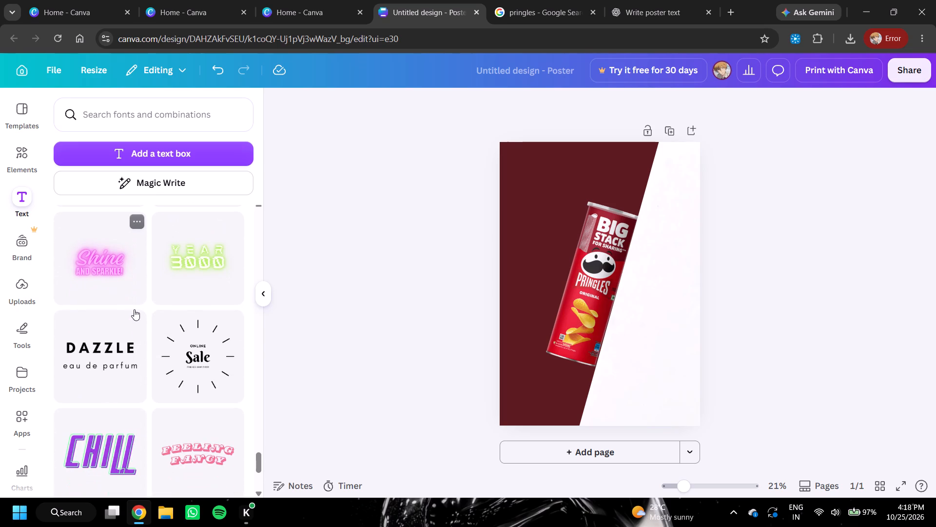
pyautogui.click(68, 351)
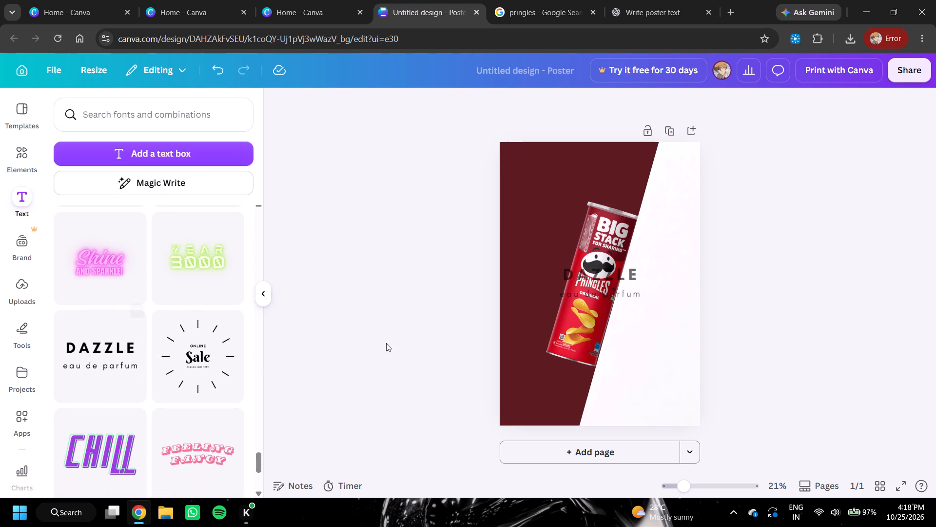
pyautogui.moveTo(572, 281); pyautogui.dragTo(545, 180)
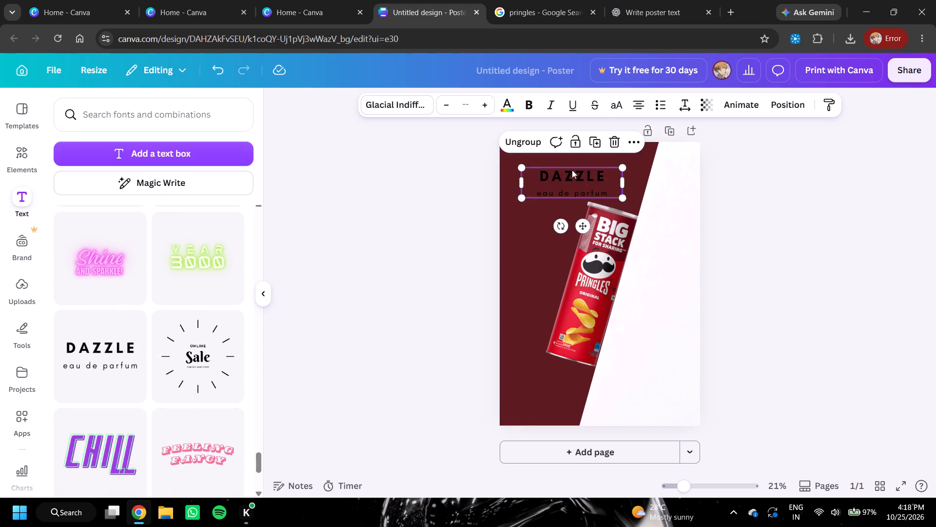
# Replace the "DAZZLE" heading text with "PRINGLES".
pyautogui.tripleClick(572, 170)
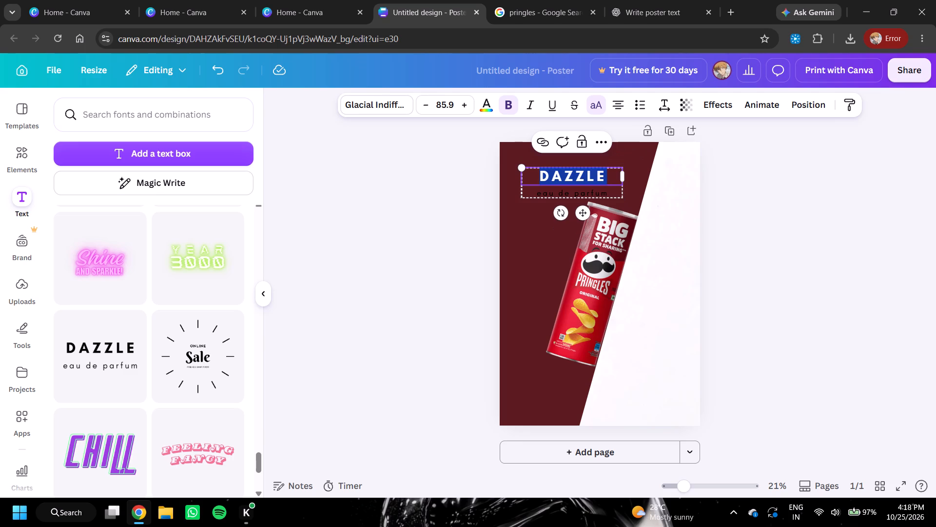
pyautogui.write('pr')
pyautogui.press('i')
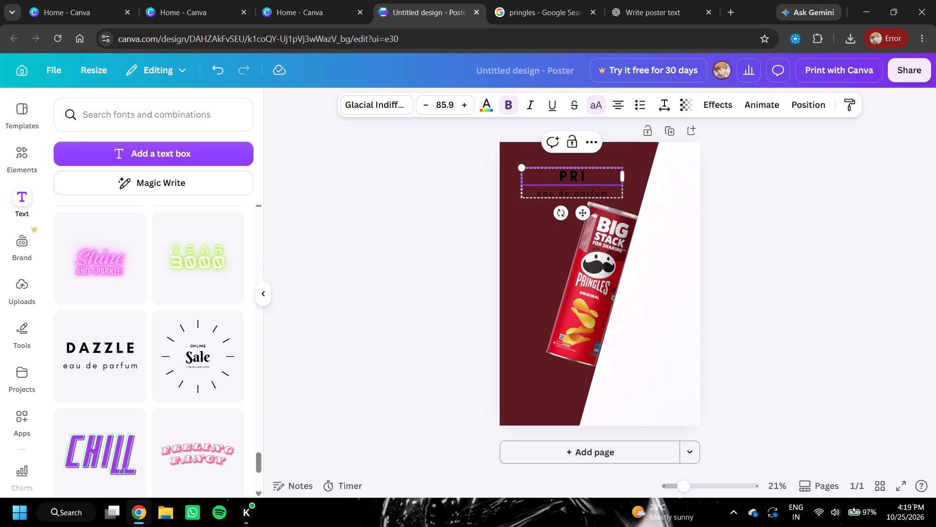
pyautogui.press('n')
pyautogui.write('gles')
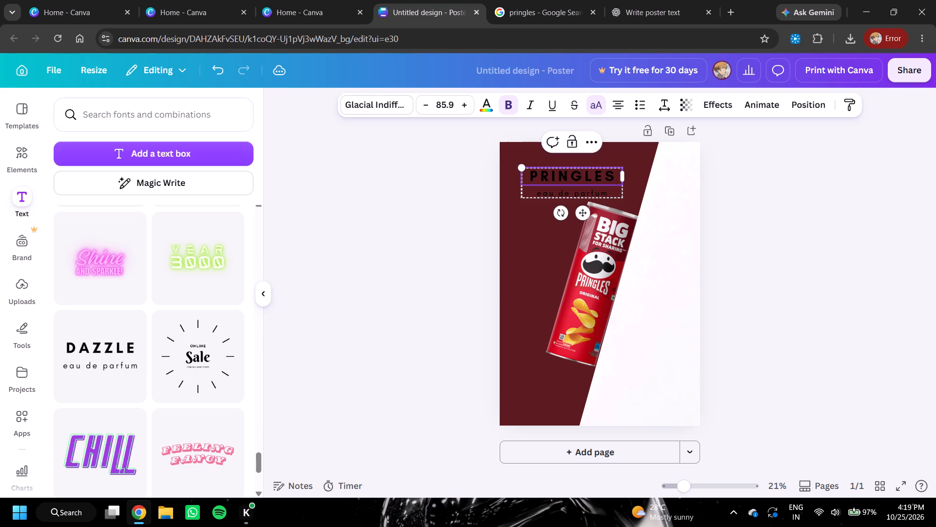
# Change the PRINGLES heading's text colour to the white shade from the photo colours.
pyautogui.click(478, 98)
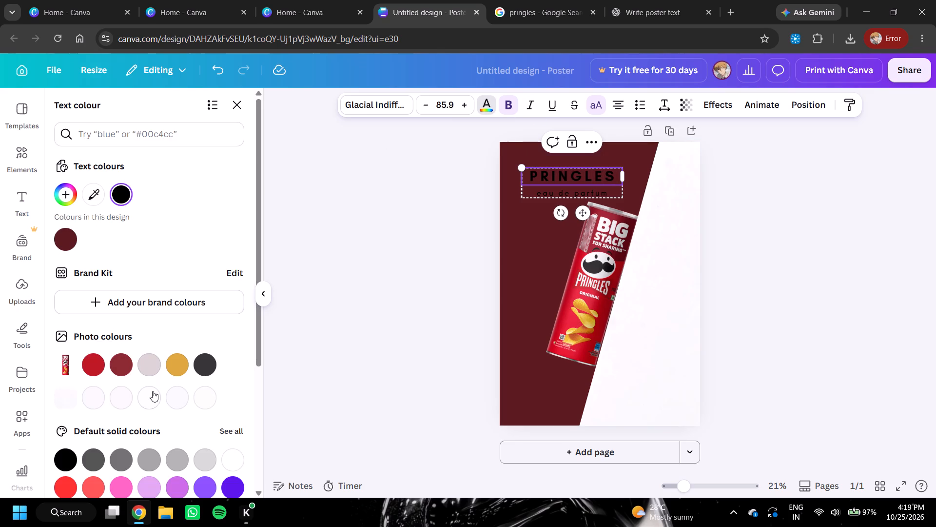
pyautogui.click(151, 393)
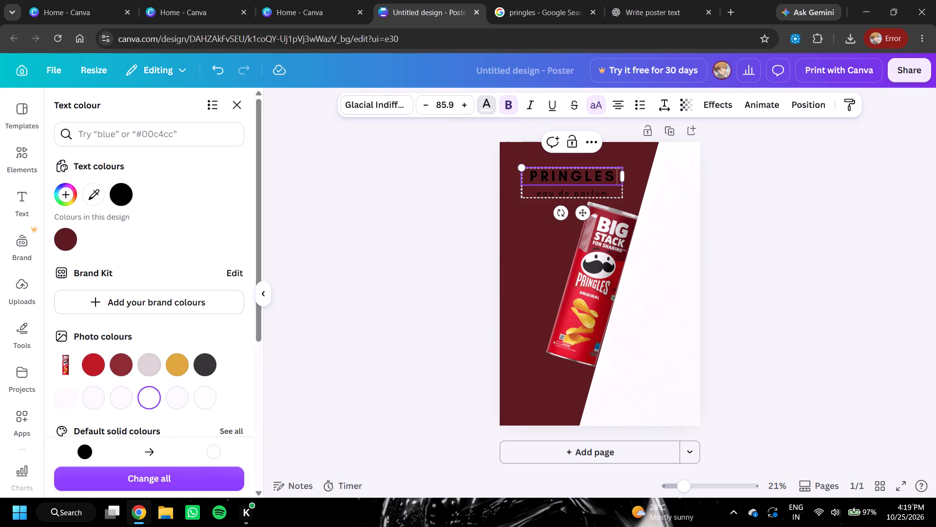
pyautogui.doubleClick(556, 177)
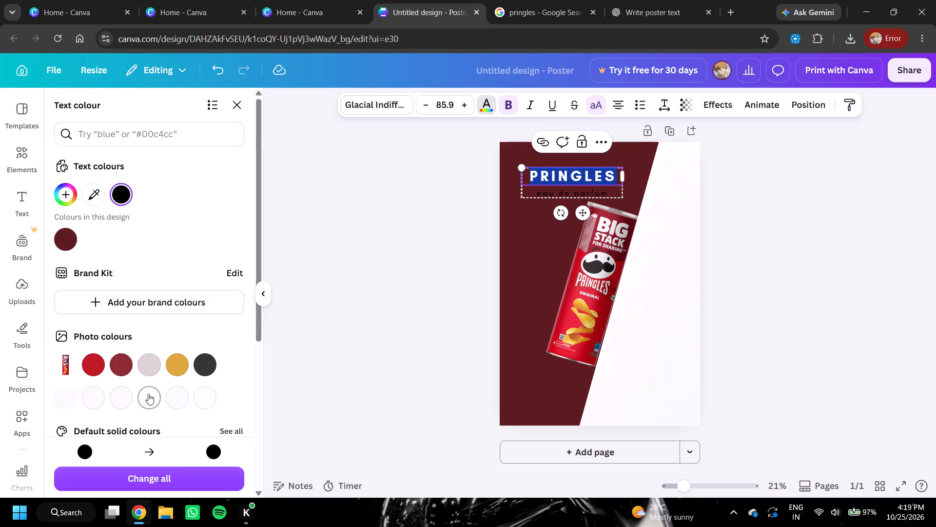
pyautogui.click(148, 394)
pyautogui.click(333, 307)
pyautogui.click(633, 241)
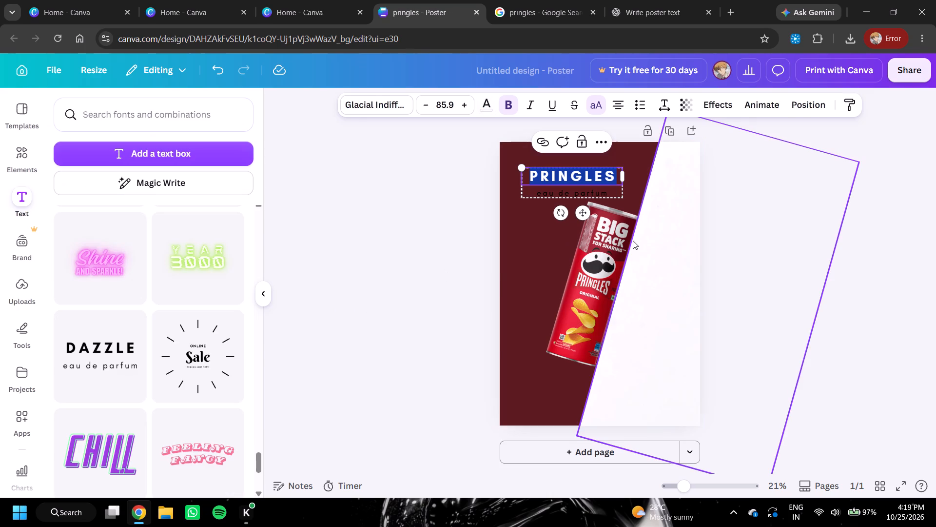
# Move the PRINGLES text group slightly closer to the poster's top-left corner.
pyautogui.moveTo(555, 179); pyautogui.dragTo(550, 171)
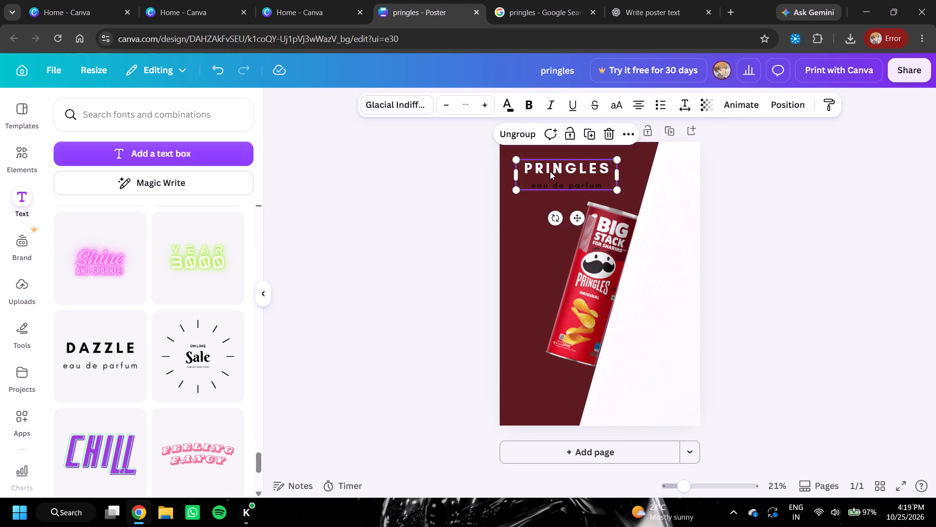
# Replace the "eau de parfum" subtitle under the PRINGLES heading with "originals".
pyautogui.click(567, 182)
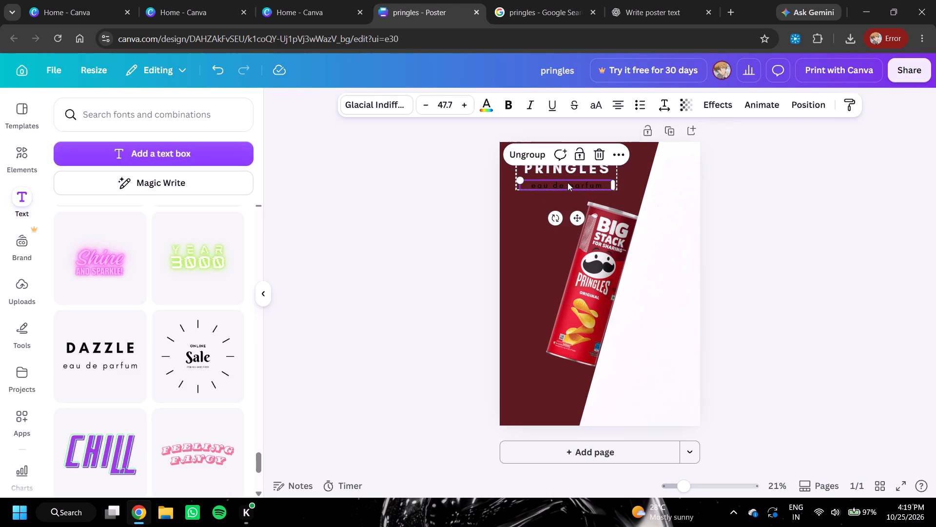
pyautogui.doubleClick(567, 182)
pyautogui.write('originals')
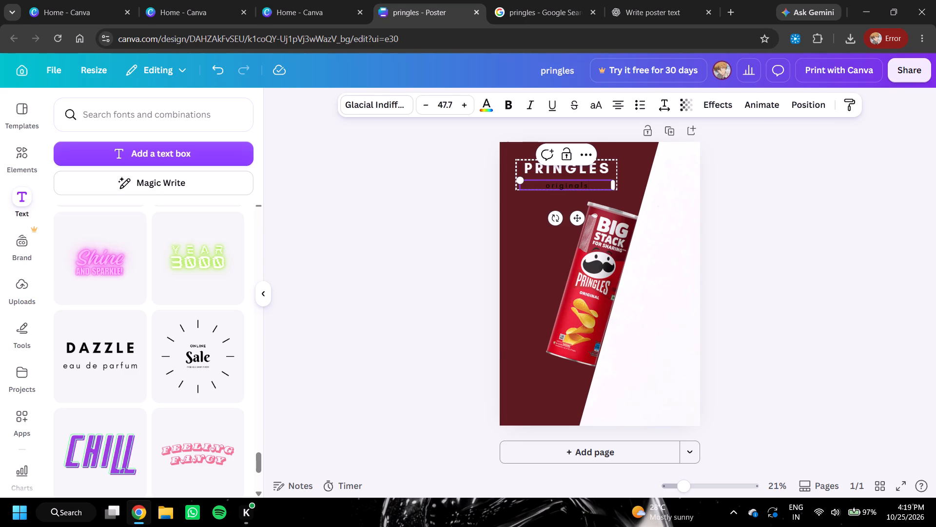
# Change the "originals" subtitle's text colour to the golden yellow from the photo colours.
pyautogui.doubleClick(563, 184)
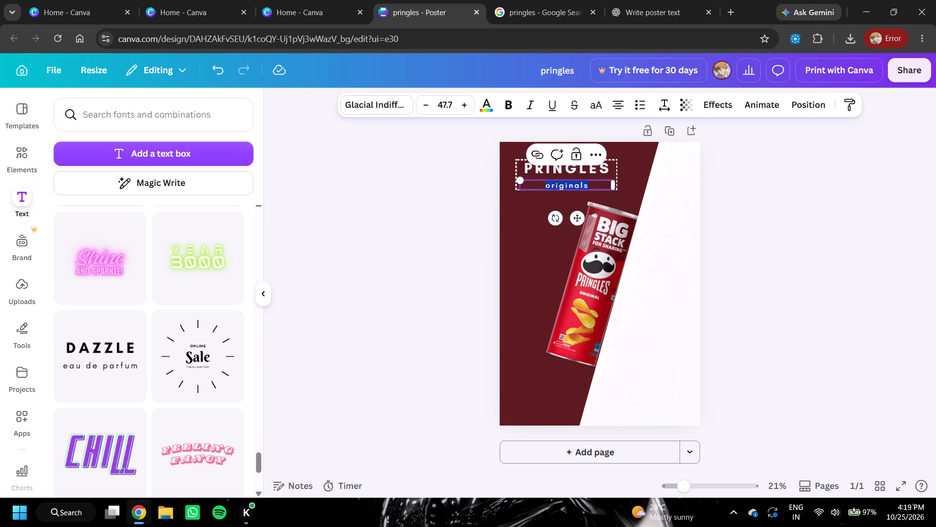
pyautogui.click(483, 99)
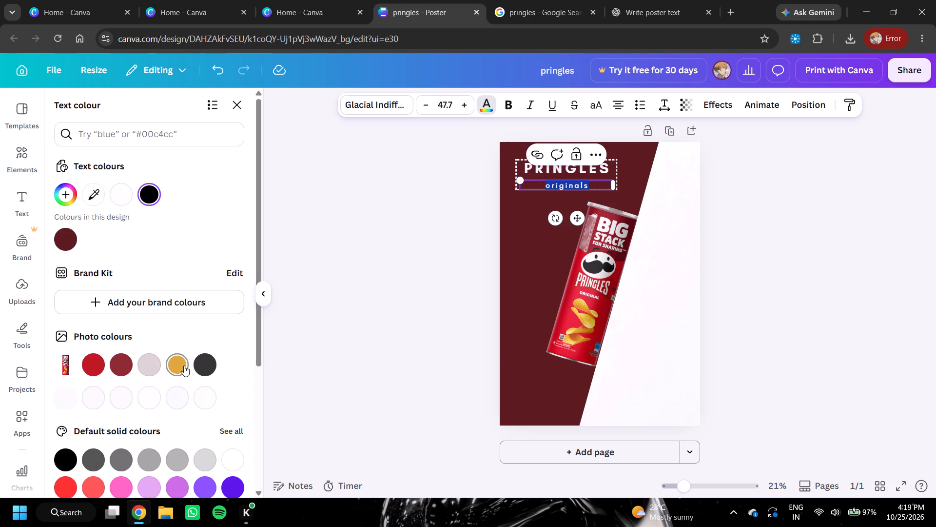
pyautogui.click(184, 365)
pyautogui.click(721, 263)
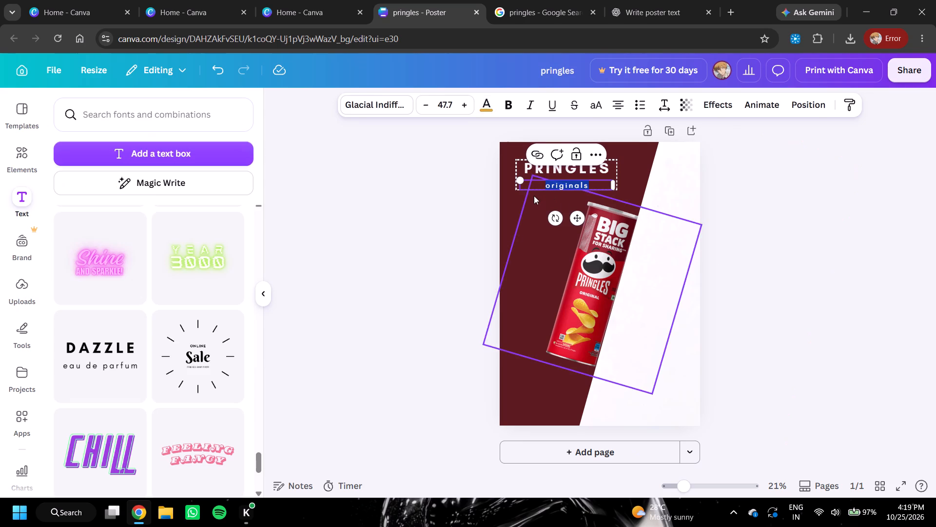
pyautogui.click(534, 197)
pyautogui.click(785, 203)
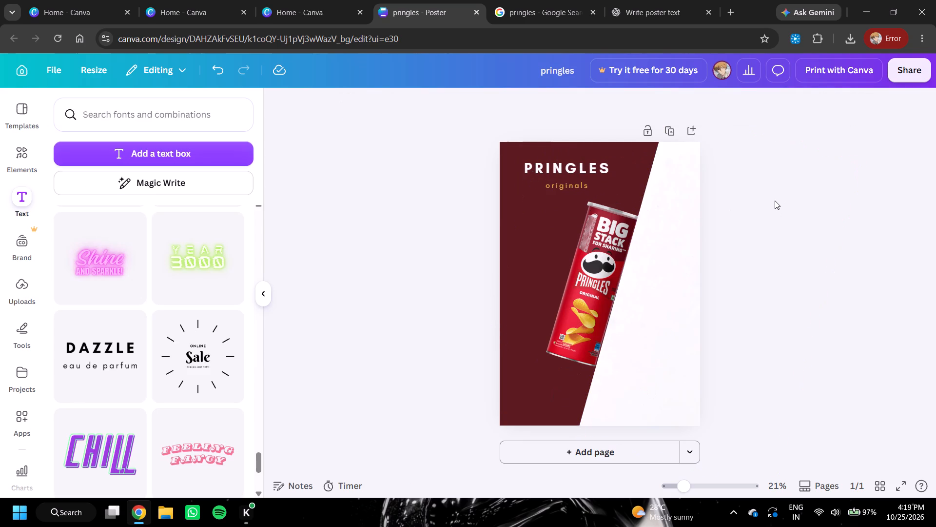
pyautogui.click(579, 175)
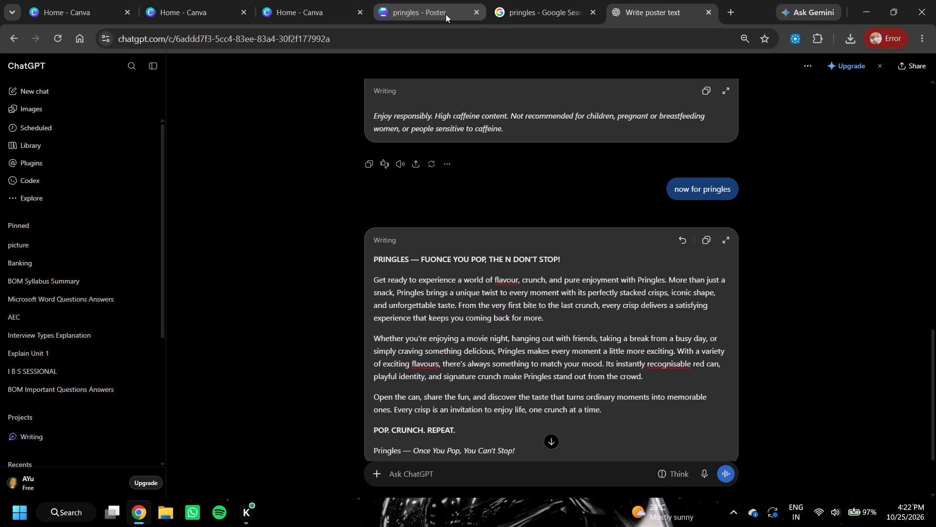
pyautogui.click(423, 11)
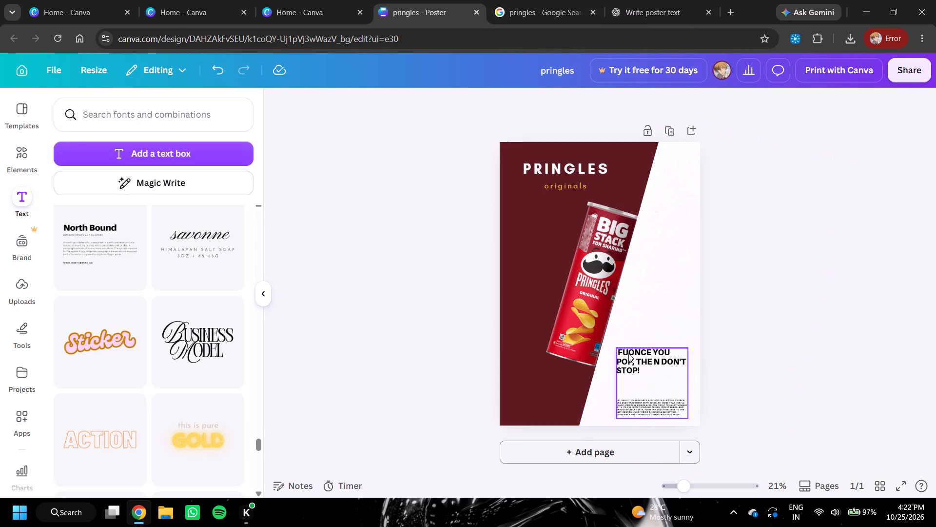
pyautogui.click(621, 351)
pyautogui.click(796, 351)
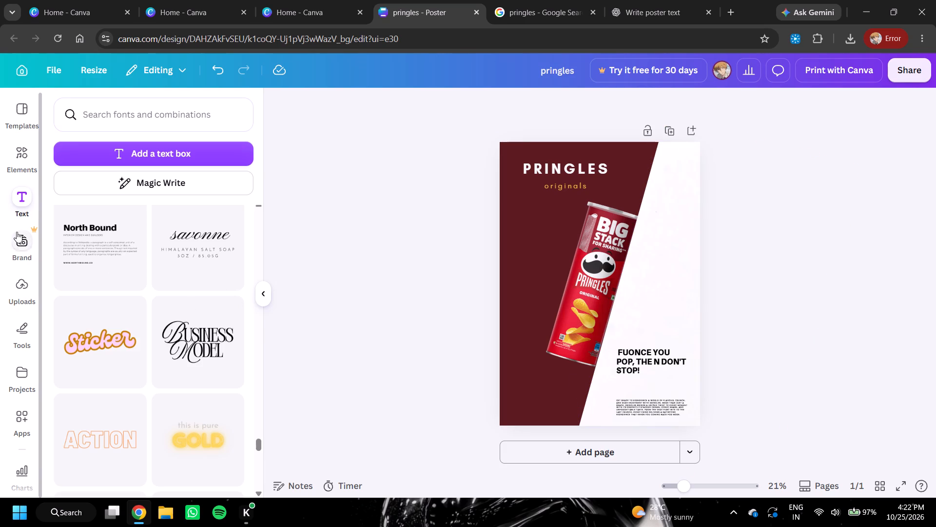
# Search the elements for "chips" and look through the graphics results for one that suits the poster.
pyautogui.click(18, 156)
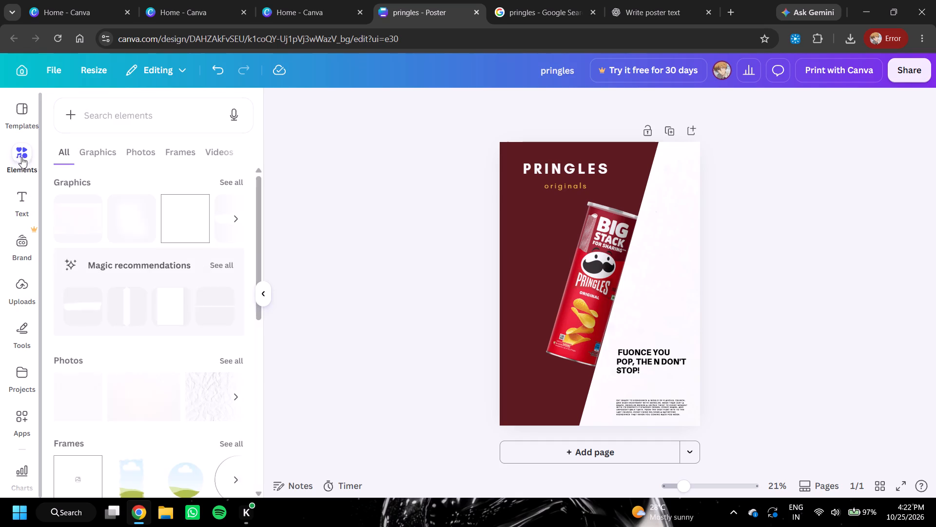
pyautogui.click(101, 120)
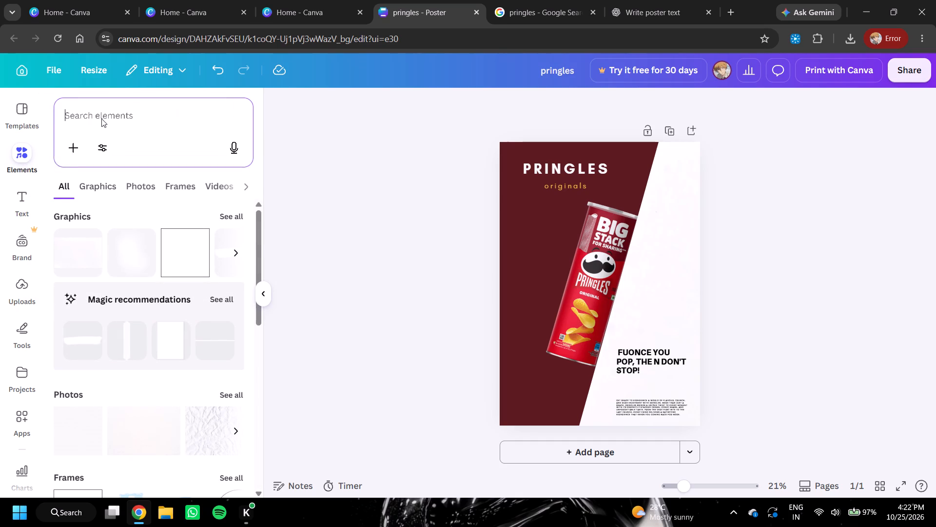
pyautogui.write('chips')
pyautogui.press('Return')
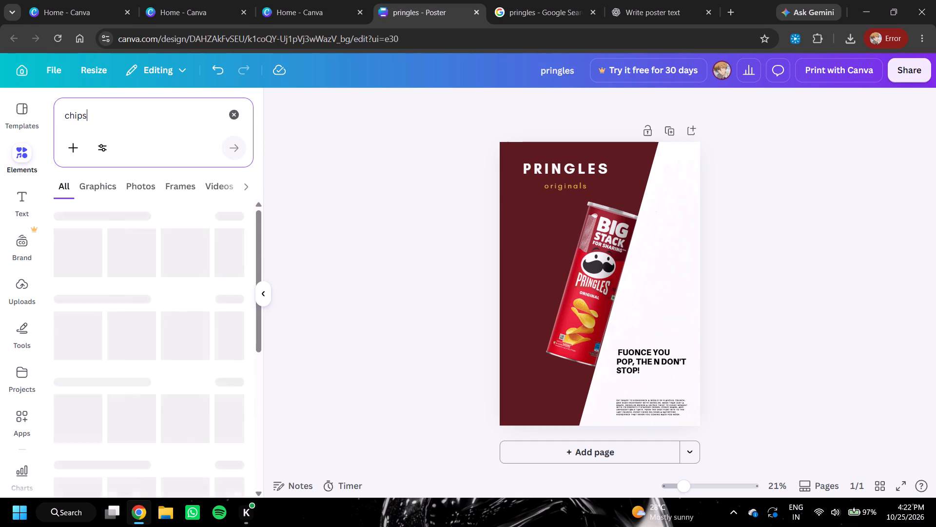
pyautogui.scroll(-2, 125, 280)
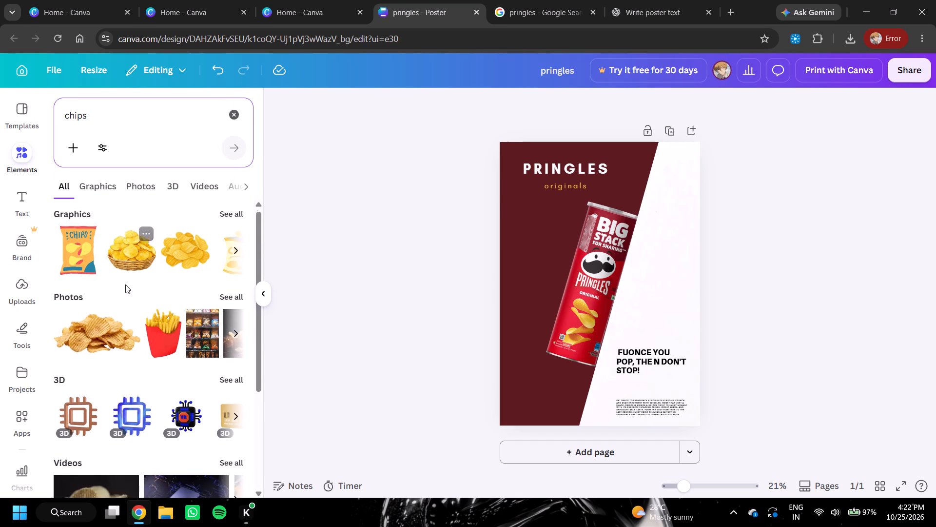
pyautogui.scroll(-4, 125, 284)
pyautogui.click(85, 188)
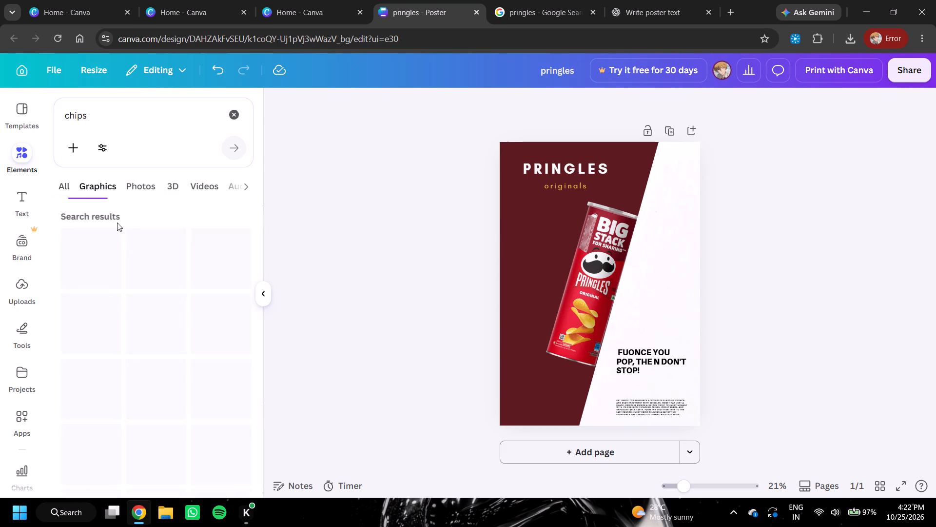
pyautogui.scroll(-10, 136, 275)
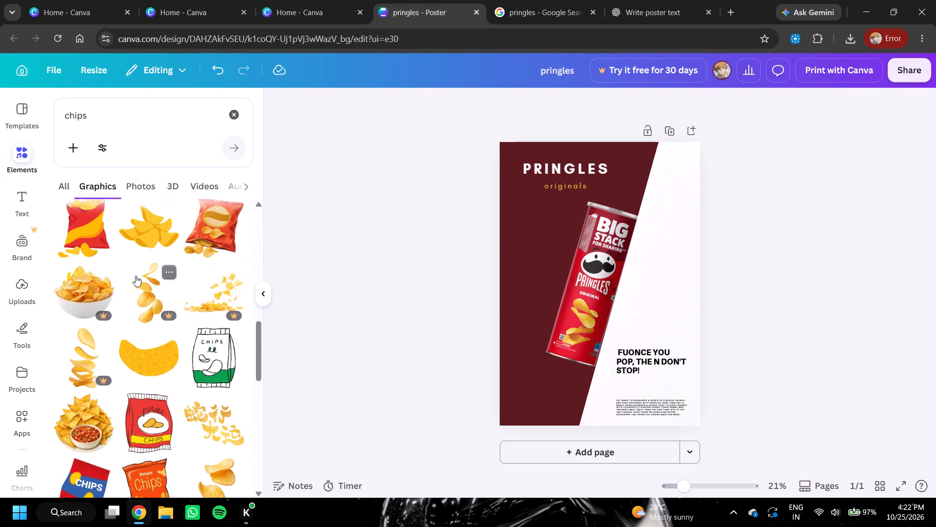
pyautogui.scroll(-2, 136, 276)
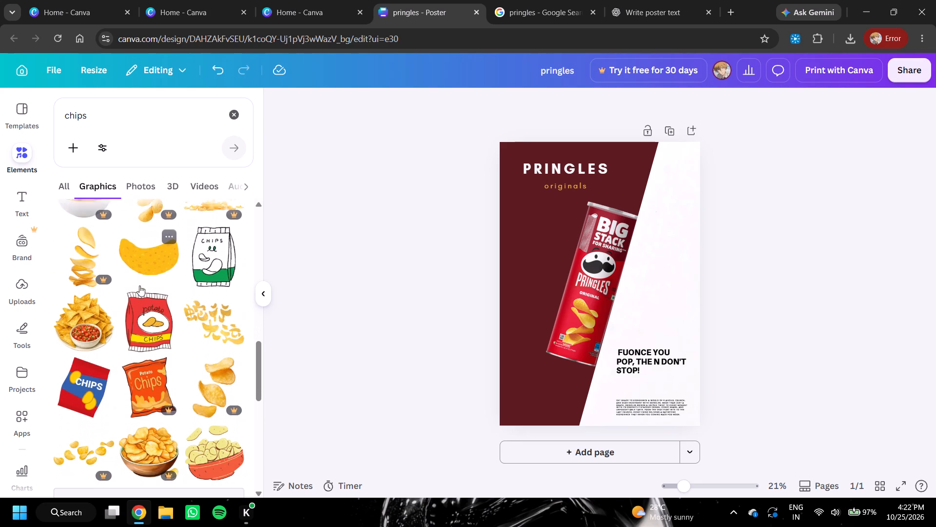
# Search graphics for "potato" and place the three orange potatoes in the poster's bottom-left corner, partly cropped by the page edges.
pyautogui.moveTo(97, 119); pyautogui.dragTo(59, 123)
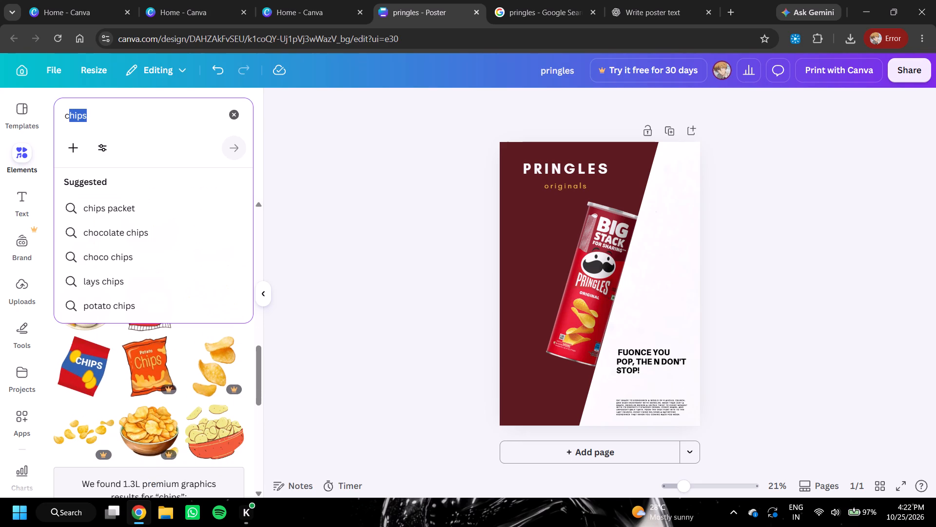
pyautogui.press('BackSpace')
pyautogui.write('poa')
pyautogui.press('BackSpace')
pyautogui.write('tato')
pyautogui.press('Return')
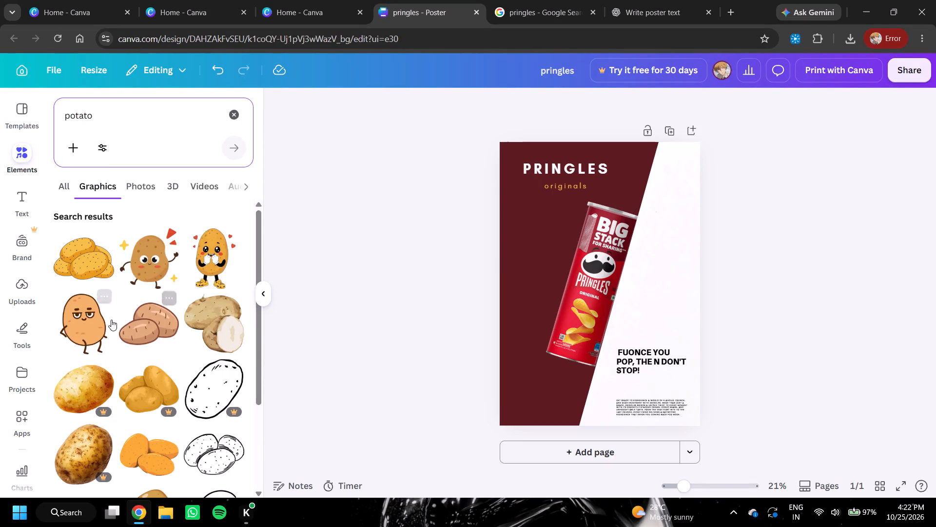
pyautogui.scroll(-3, 103, 318)
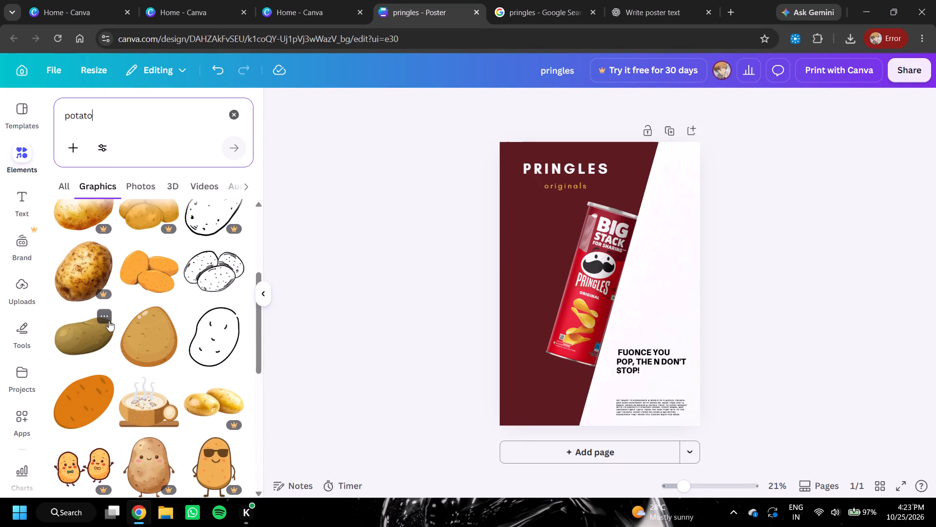
pyautogui.click(150, 277)
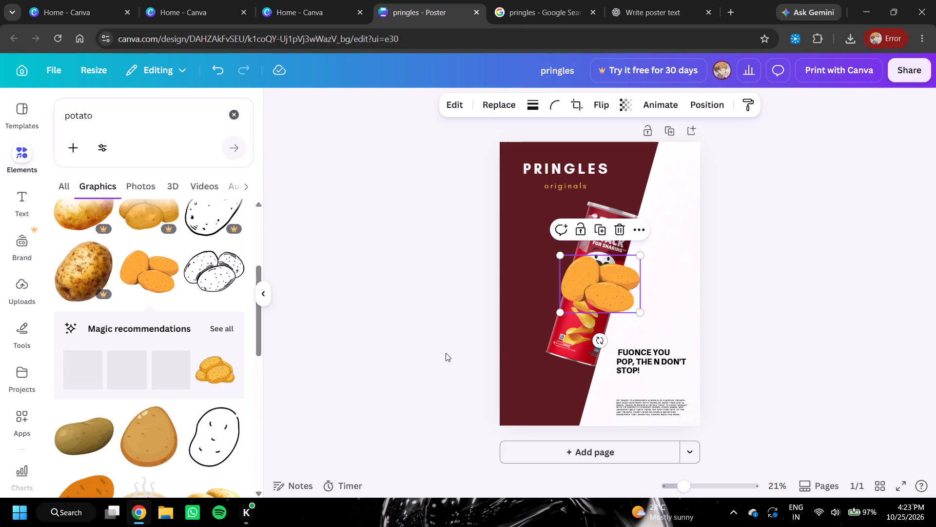
pyautogui.moveTo(611, 286); pyautogui.dragTo(545, 404)
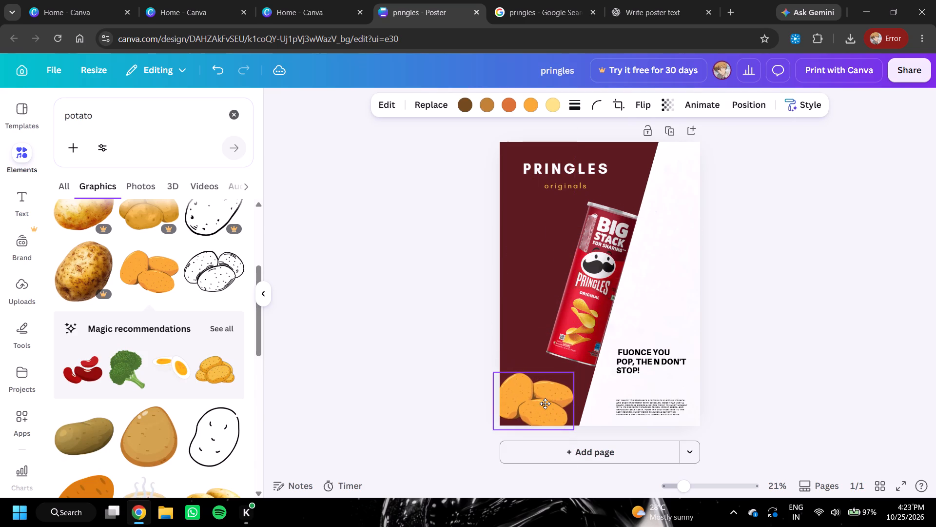
pyautogui.moveTo(545, 404); pyautogui.dragTo(540, 412)
pyautogui.click(706, 348)
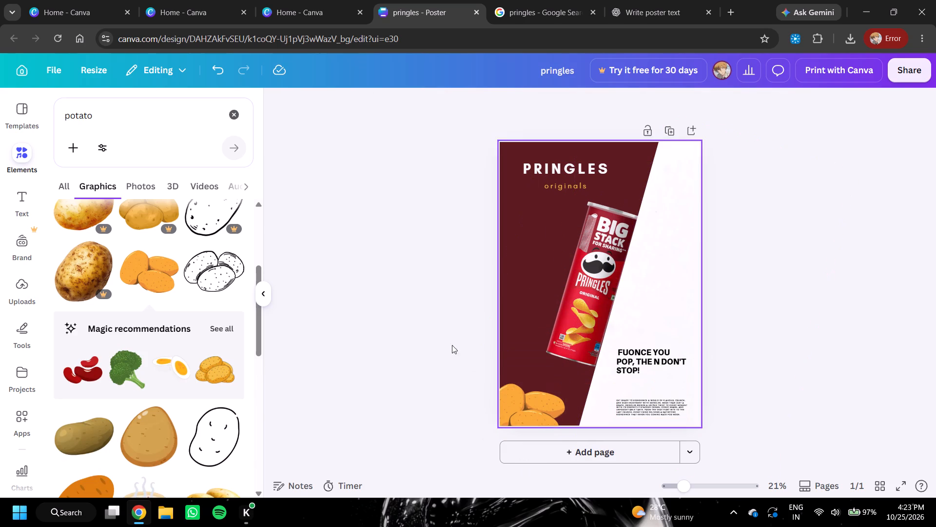
# Add the black line-drawn graphic of three potatoes and place it over the orange potatoes.
pyautogui.click(213, 267)
pyautogui.moveTo(613, 284); pyautogui.dragTo(613, 286)
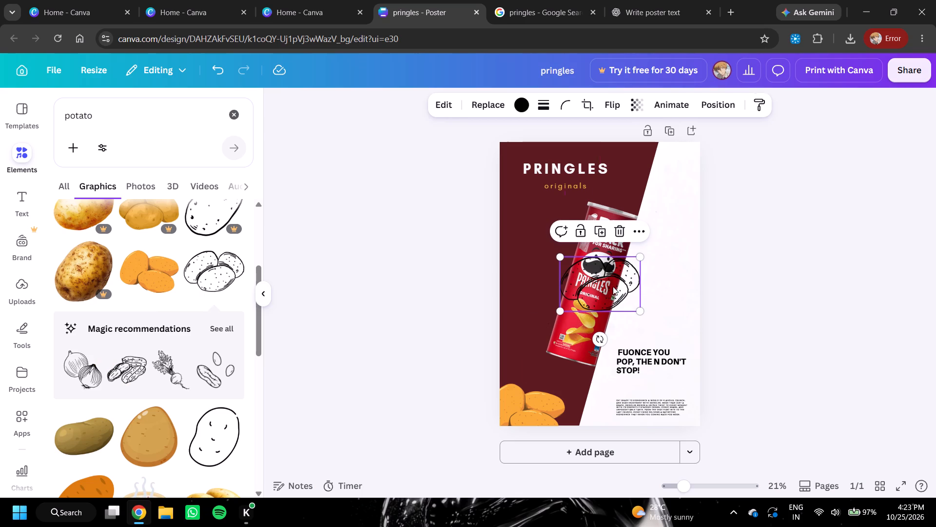
pyautogui.moveTo(613, 286); pyautogui.dragTo(546, 396)
pyautogui.click(546, 396)
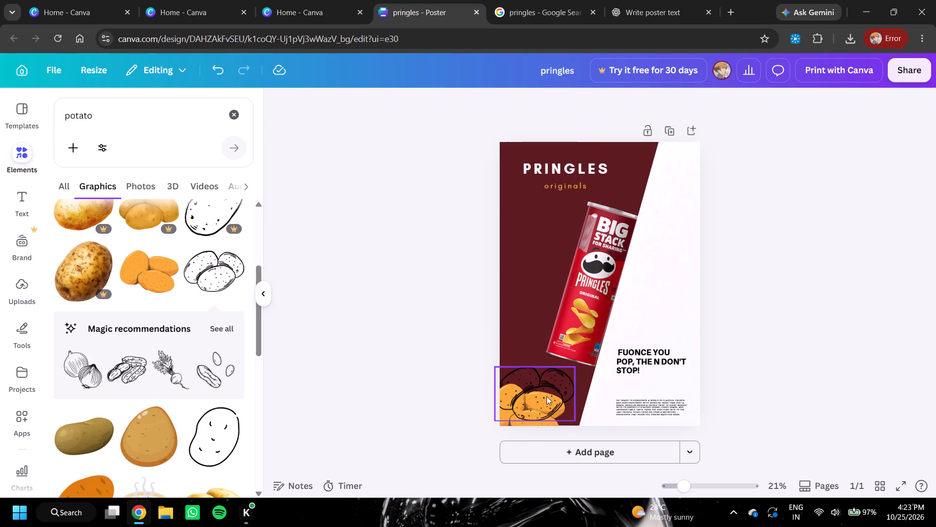
# Recolour the potato line drawing to the design's off-white, #FDFDFE.
pyautogui.click(546, 396)
pyautogui.click(512, 105)
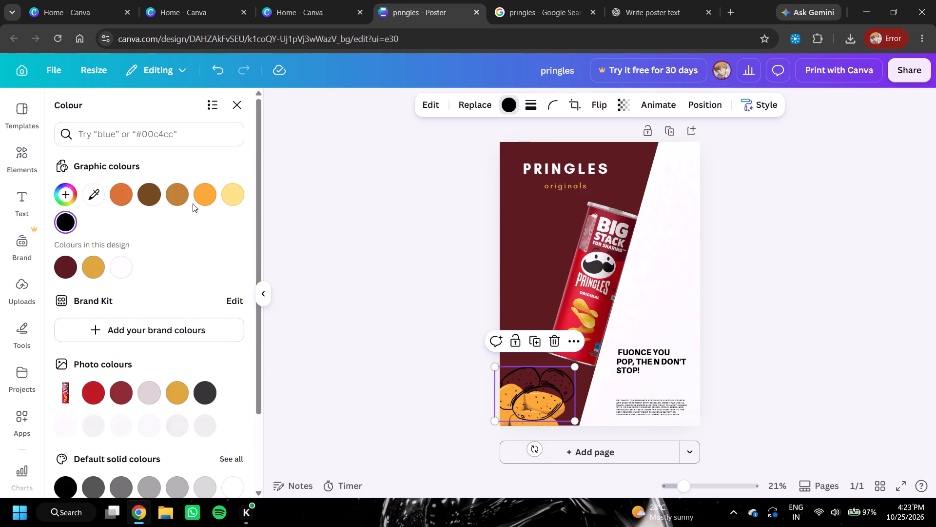
pyautogui.doubleClick(115, 268)
pyautogui.click(757, 281)
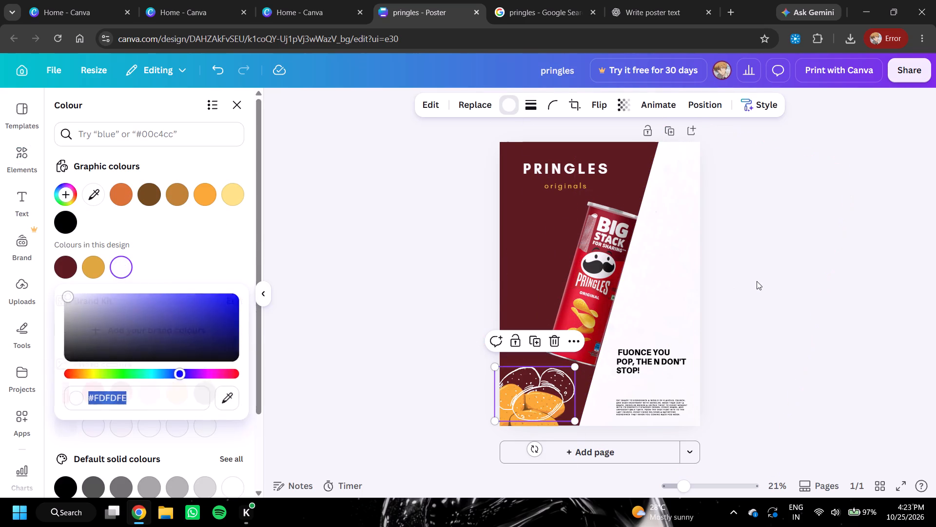
# Rotate the potato line drawing slightly clockwise and shift it down to frame the orange potatoes as an offset outline.
pyautogui.moveTo(532, 456); pyautogui.dragTo(518, 456)
pyautogui.moveTo(548, 396); pyautogui.dragTo(545, 404)
pyautogui.click(782, 360)
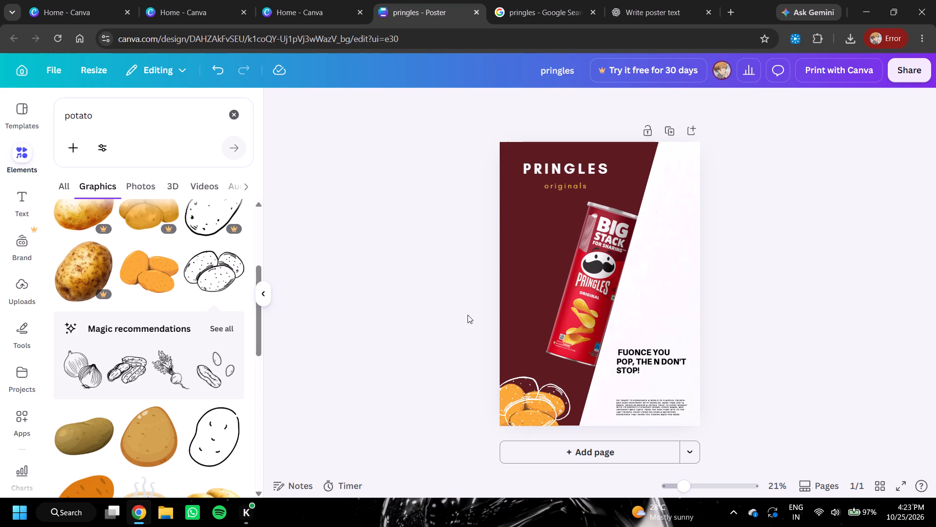
# Search graphics for "tomato" and place the black-outlined red tomato with green leaves in the poster's top-right corner, overlapping the page's right edge.
pyautogui.moveTo(130, 117); pyautogui.dragTo(126, 115)
pyautogui.moveTo(126, 115); pyautogui.dragTo(63, 118)
pyautogui.press('BackSpace')
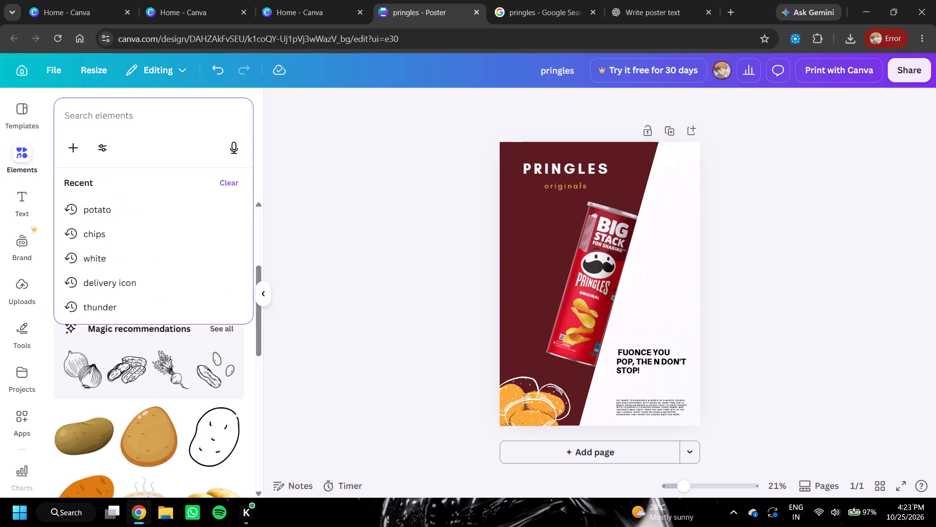
pyautogui.write('tomato')
pyautogui.press('Return')
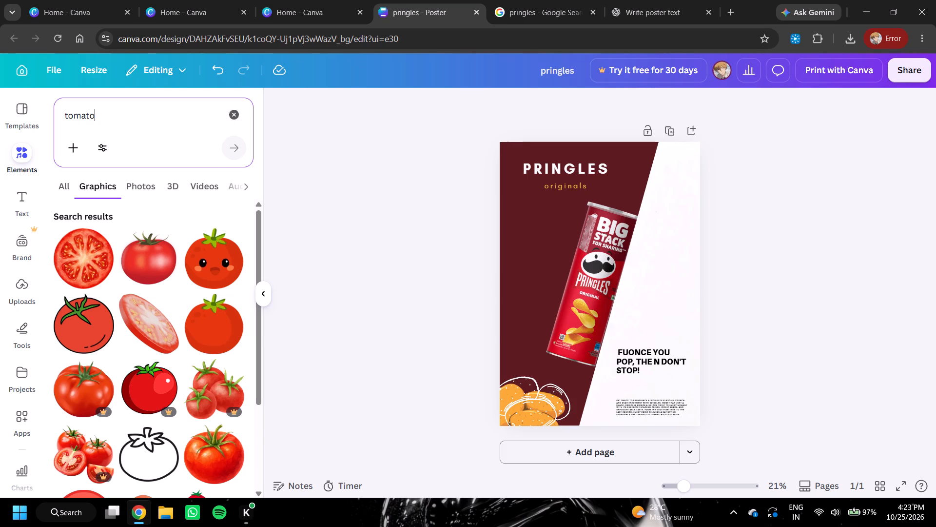
pyautogui.scroll(-2, 163, 258)
pyautogui.scroll(-4, 203, 288)
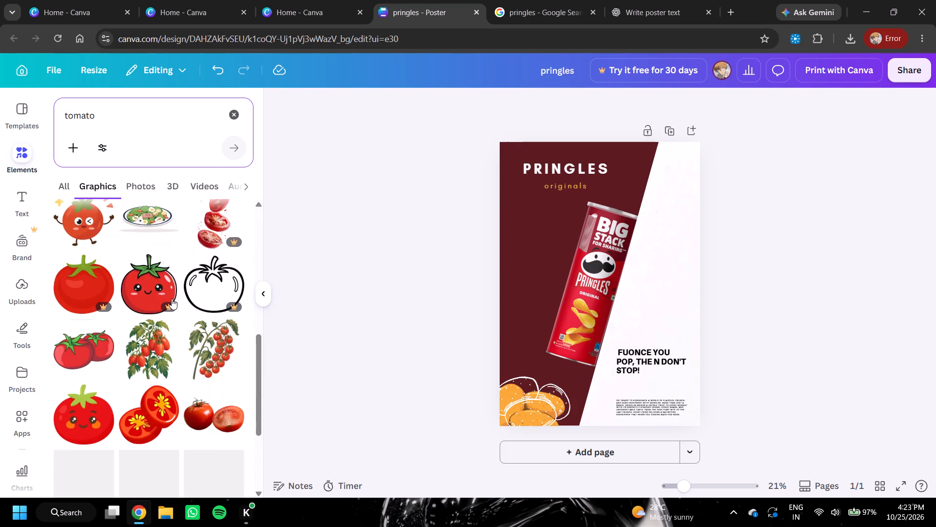
pyautogui.scroll(-4, 170, 296)
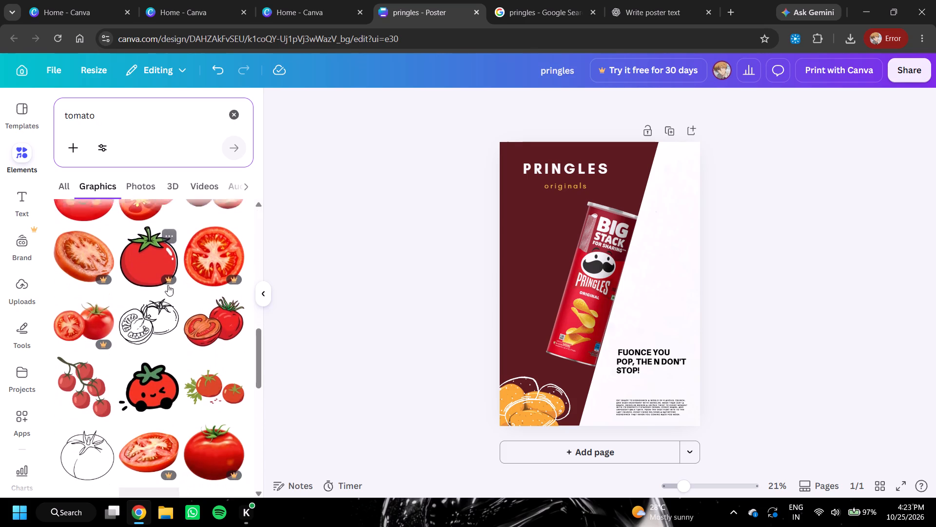
pyautogui.scroll(-7, 170, 289)
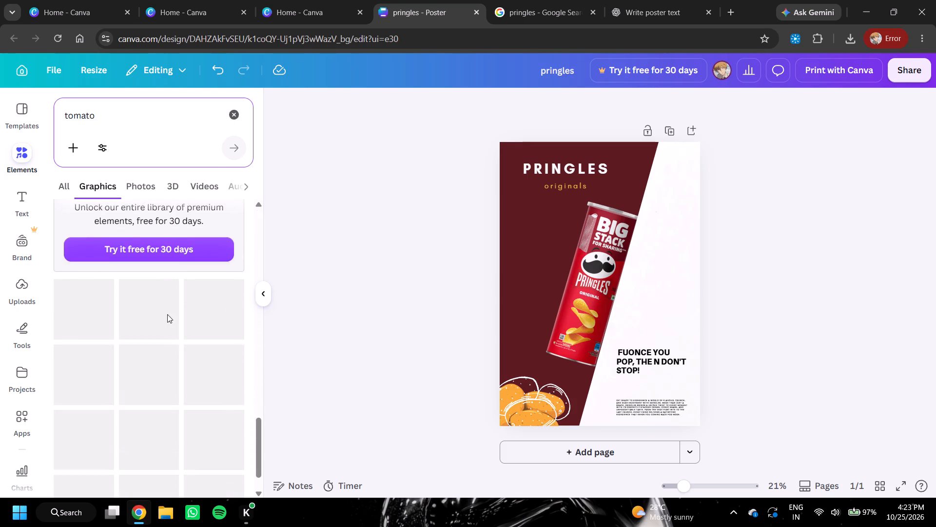
pyautogui.scroll(-3, 166, 311)
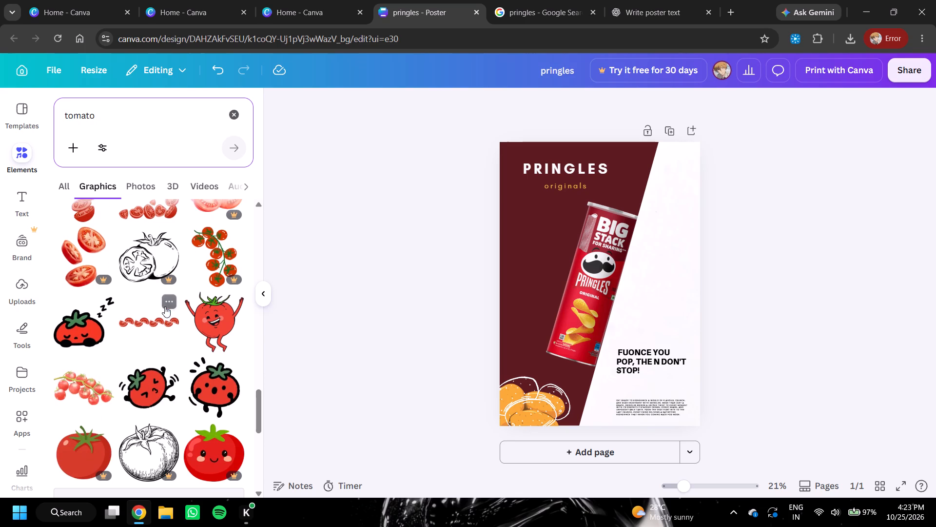
pyautogui.scroll(-6, 166, 312)
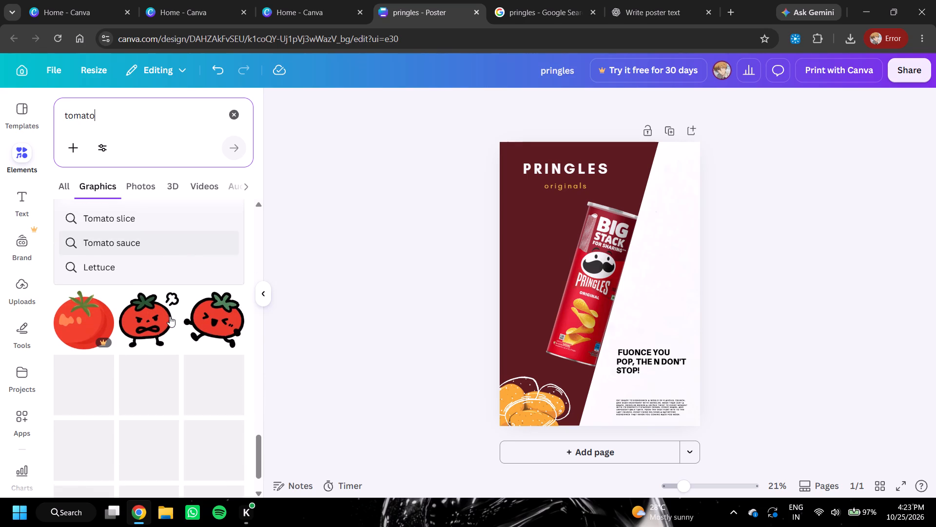
pyautogui.scroll(-2, 173, 313)
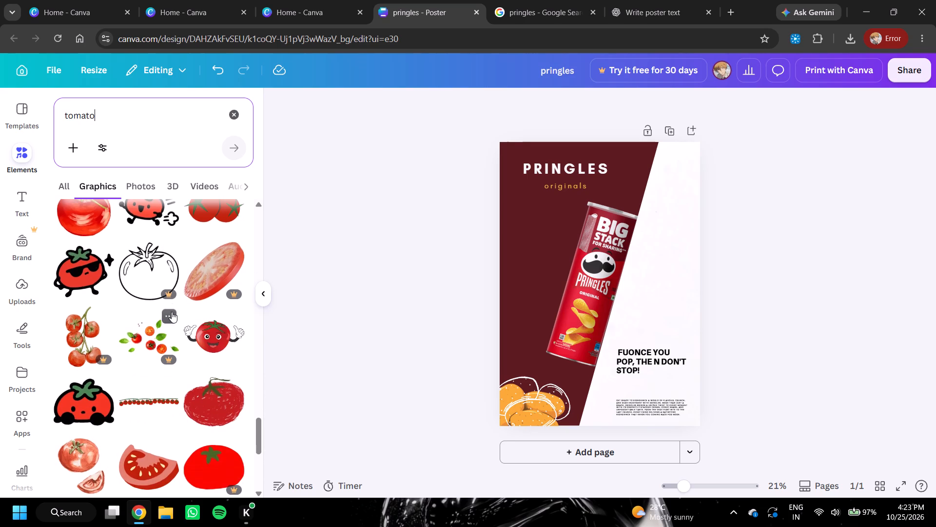
pyautogui.scroll(-4, 166, 319)
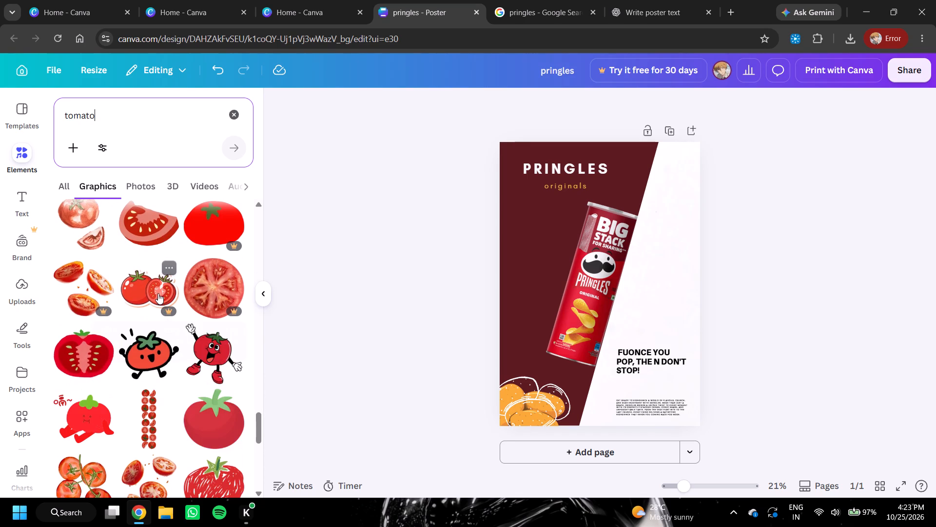
pyautogui.scroll(-4, 158, 293)
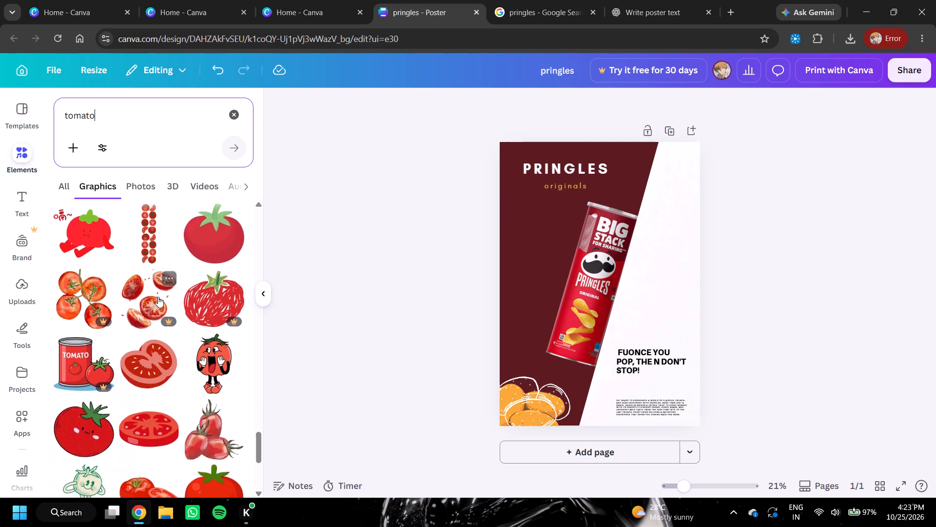
pyautogui.scroll(-2, 158, 297)
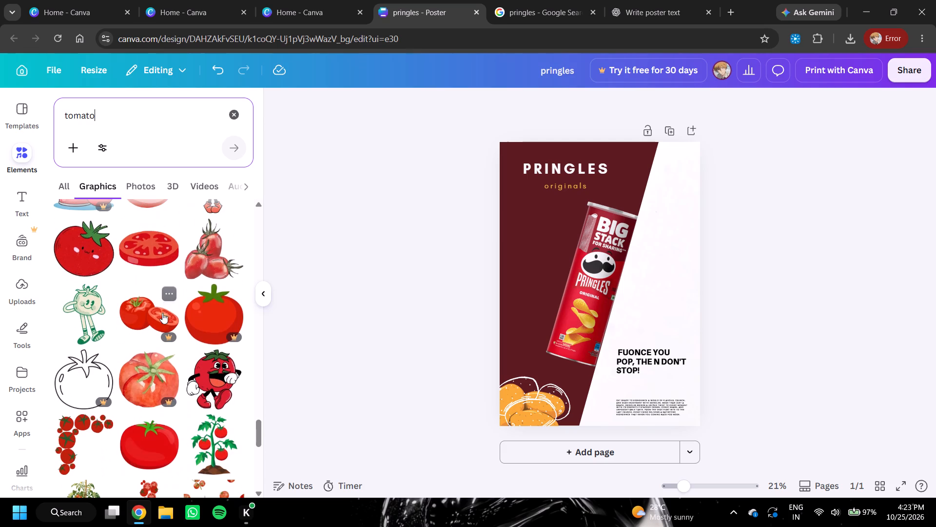
pyautogui.scroll(-2, 162, 313)
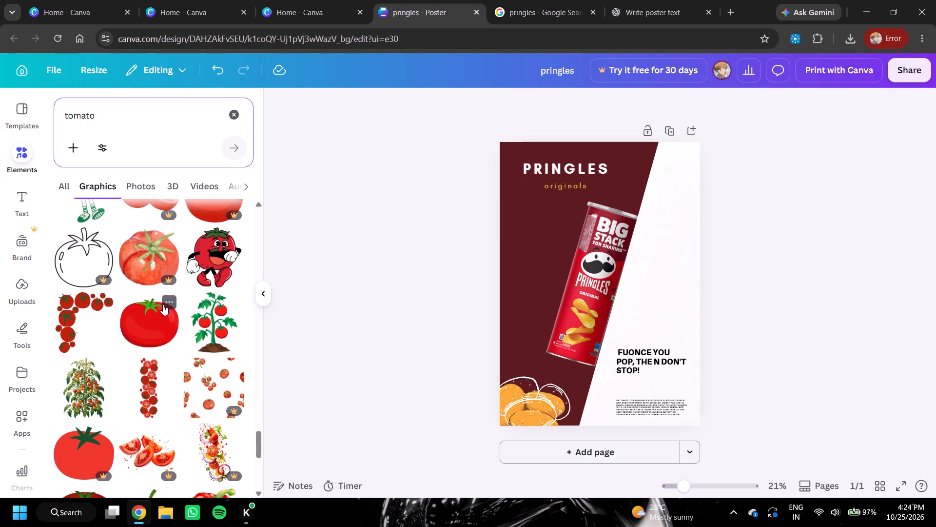
pyautogui.scroll(-4, 164, 304)
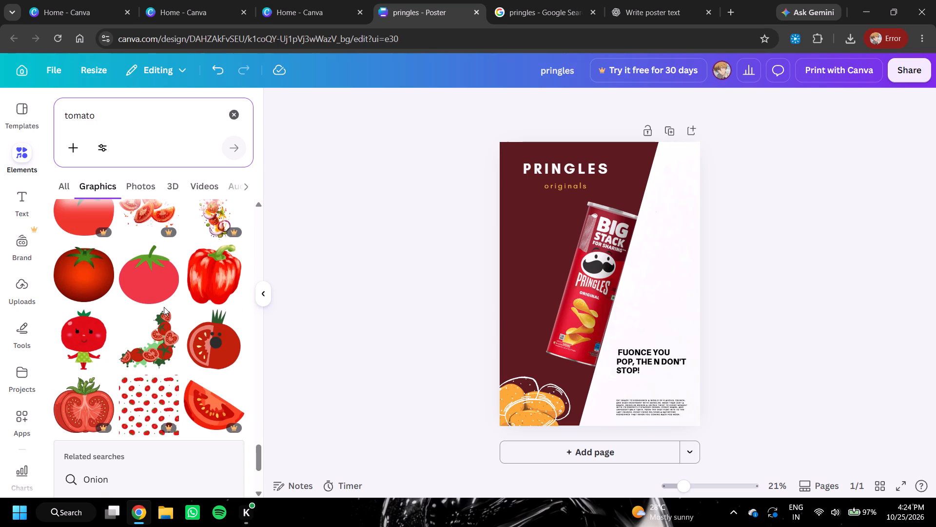
pyautogui.scroll(-4, 164, 307)
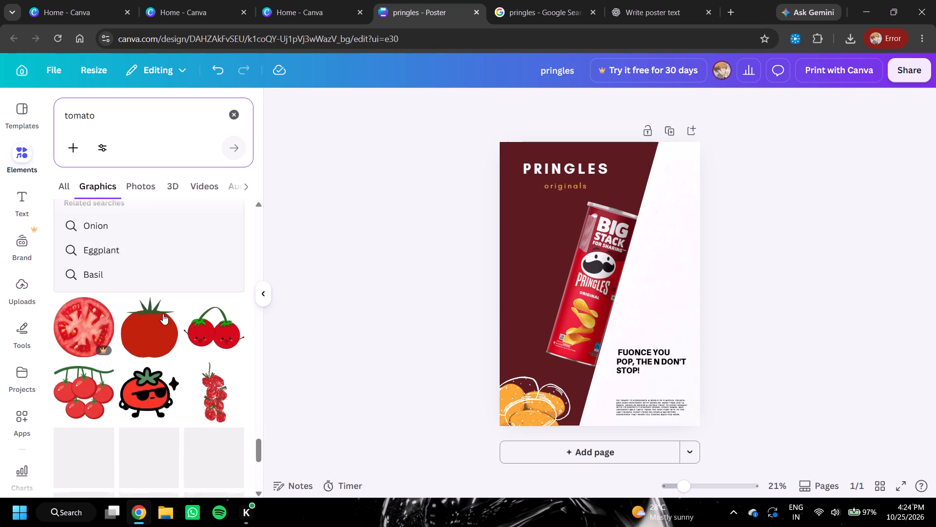
pyautogui.scroll(-2, 163, 314)
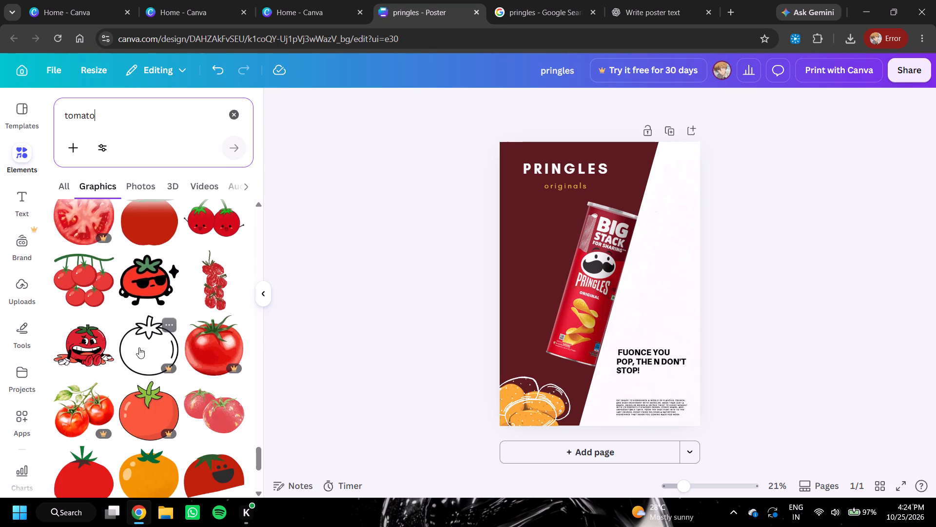
pyautogui.scroll(-5, 137, 351)
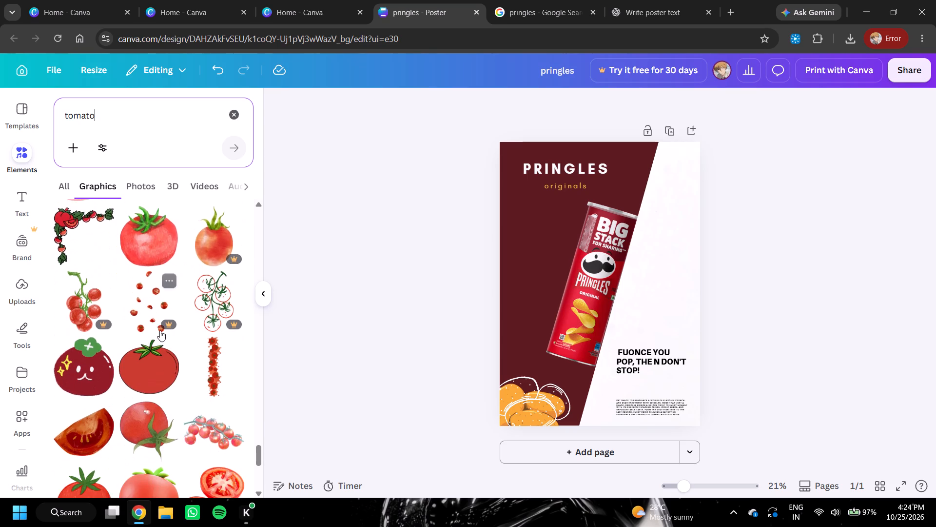
pyautogui.scroll(-1, 160, 330)
pyautogui.click(152, 307)
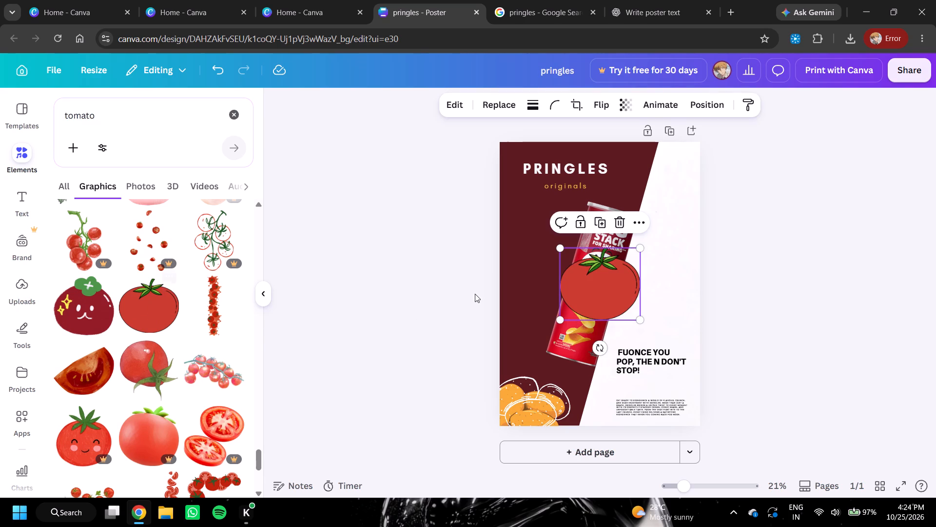
pyautogui.moveTo(599, 279); pyautogui.dragTo(609, 271)
pyautogui.moveTo(616, 266); pyautogui.dragTo(644, 223)
pyautogui.moveTo(689, 174); pyautogui.dragTo(700, 164)
pyautogui.moveTo(625, 280); pyautogui.dragTo(633, 268)
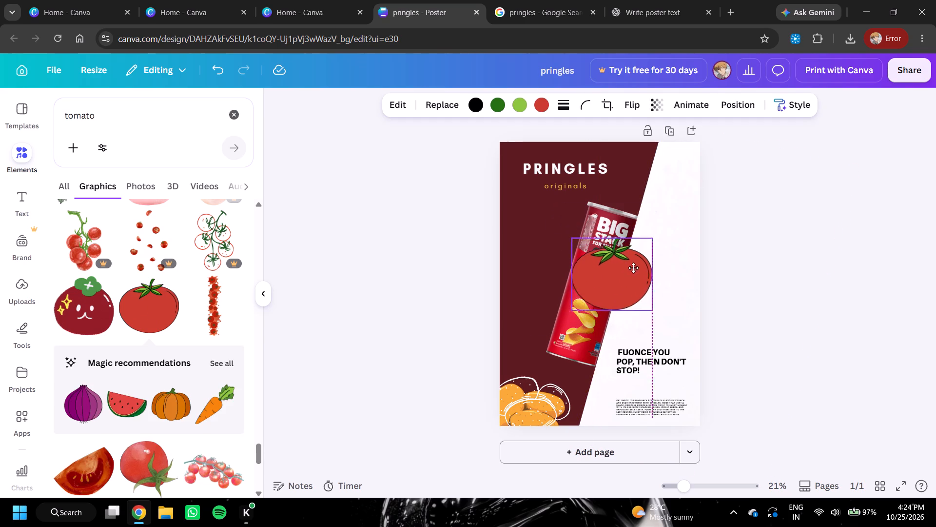
pyautogui.moveTo(633, 268); pyautogui.dragTo(691, 185)
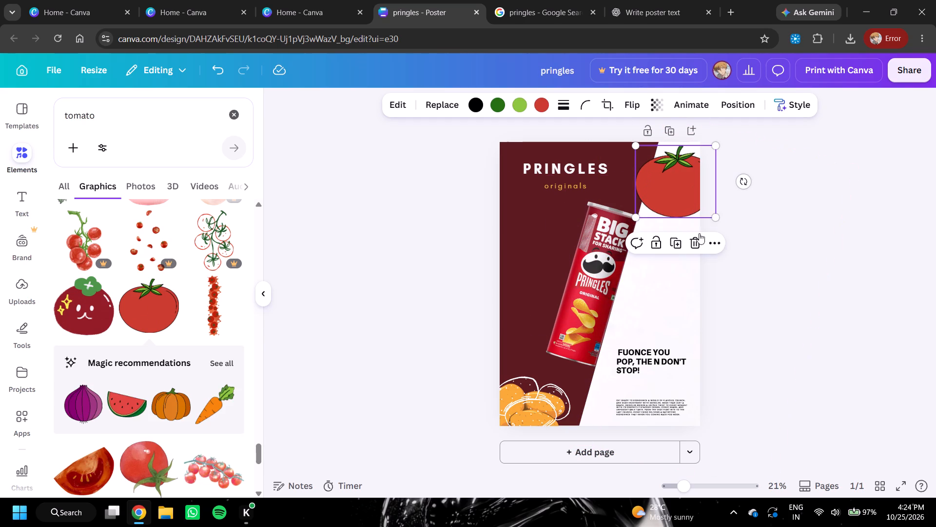
# Rotate the tomato slightly clockwise, flip it vertically and shift it up so the page's top edge crops it.
pyautogui.moveTo(748, 181); pyautogui.dragTo(753, 192)
pyautogui.click(753, 192)
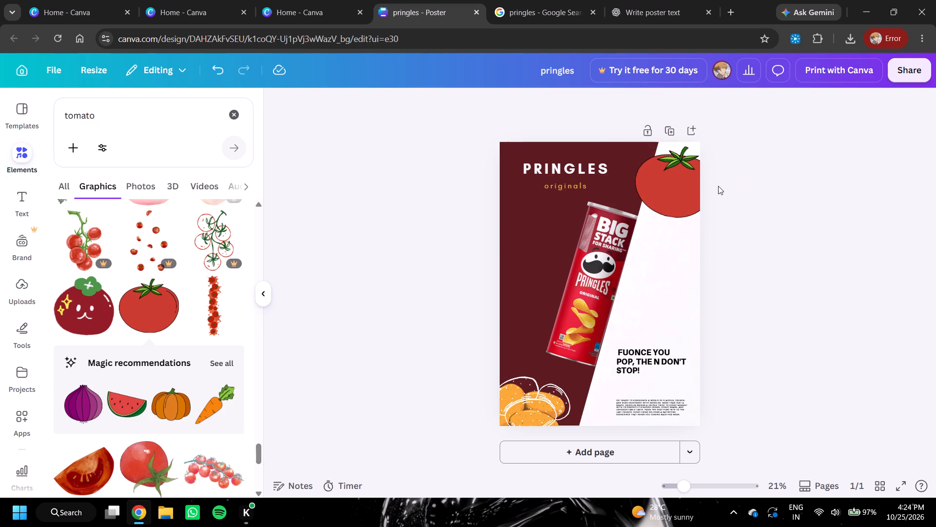
pyautogui.click(672, 182)
pyautogui.click(631, 103)
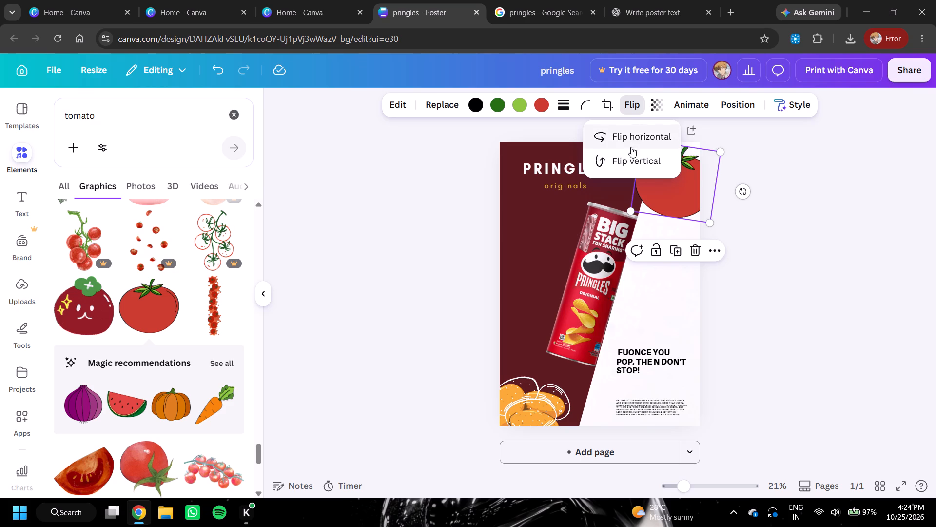
pyautogui.click(626, 159)
pyautogui.click(769, 172)
pyautogui.moveTo(685, 179); pyautogui.dragTo(682, 165)
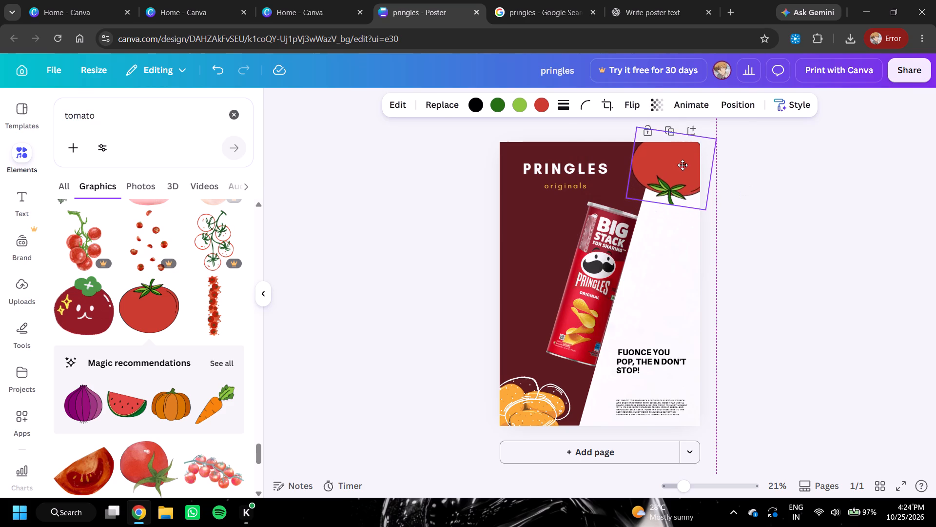
pyautogui.moveTo(682, 165); pyautogui.dragTo(683, 163)
pyautogui.click(683, 163)
pyautogui.doubleClick(683, 163)
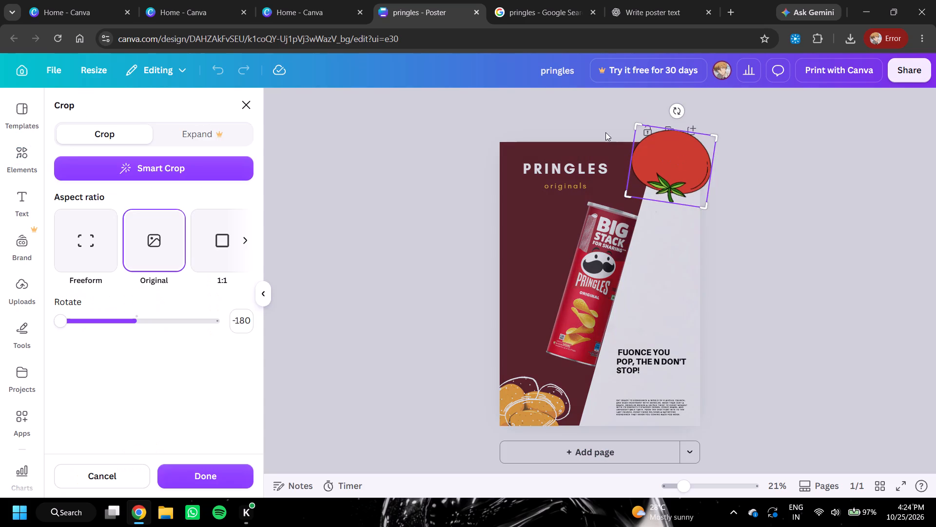
pyautogui.click(762, 162)
# Recolour the tomato's red body to a brighter red, #E73A2C.
pyautogui.click(673, 163)
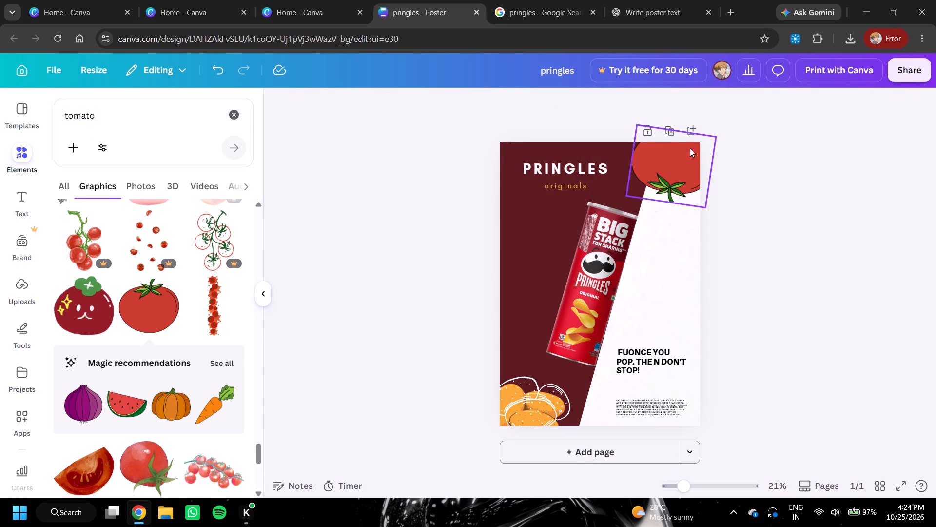
pyautogui.click(687, 158)
pyautogui.click(541, 100)
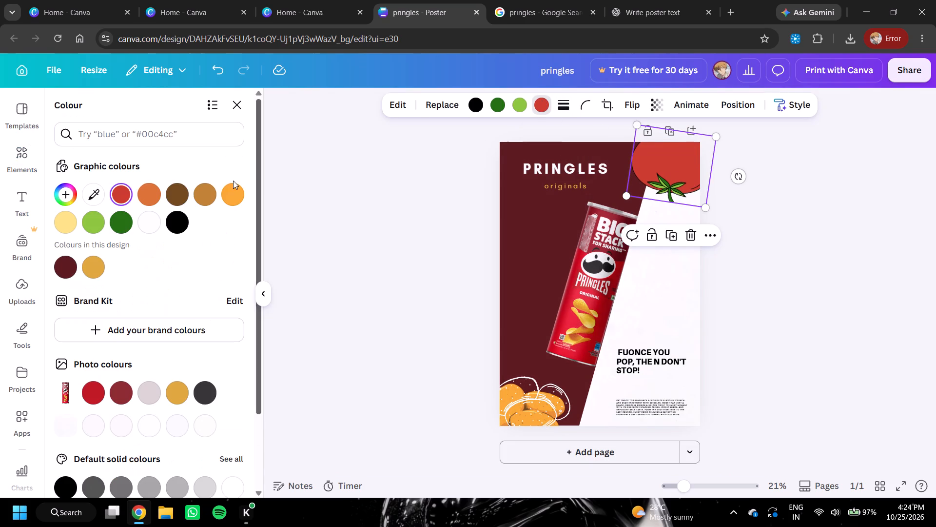
pyautogui.click(133, 386)
pyautogui.click(117, 390)
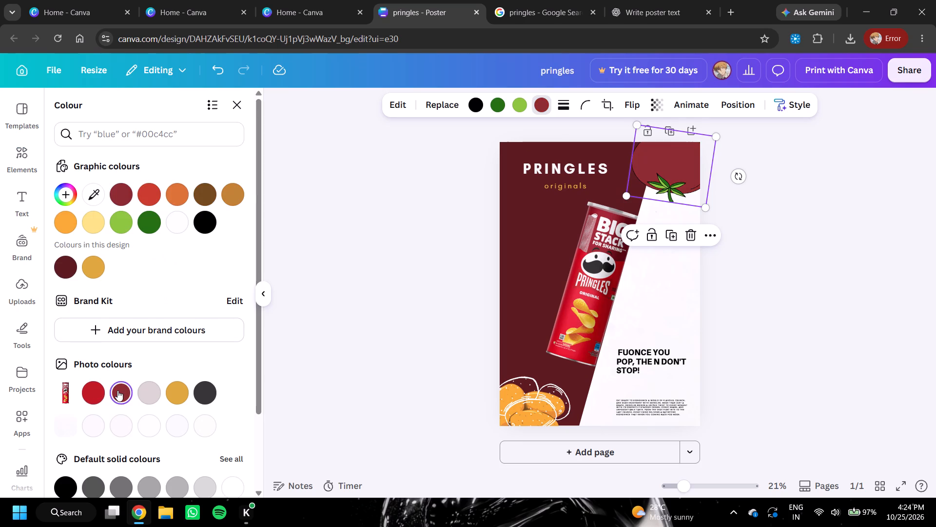
pyautogui.click(152, 196)
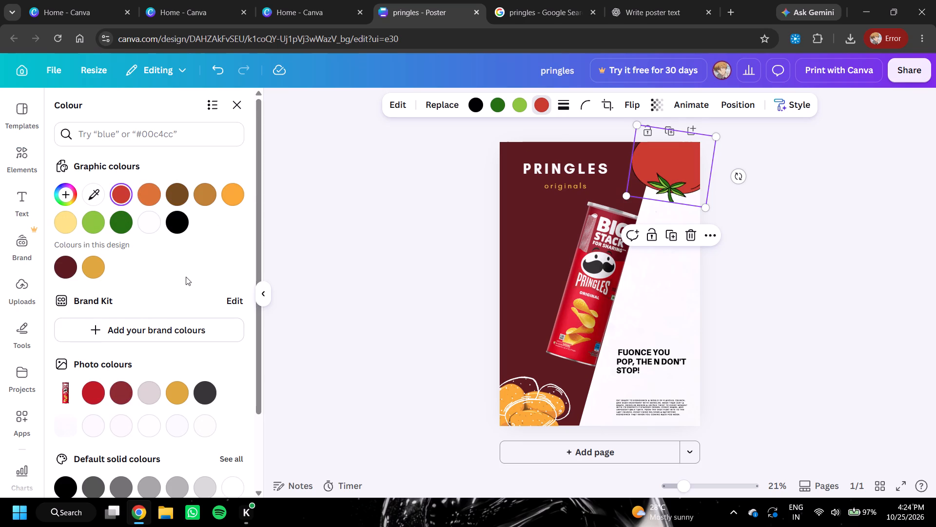
pyautogui.scroll(-3, 186, 285)
pyautogui.scroll(3, 155, 270)
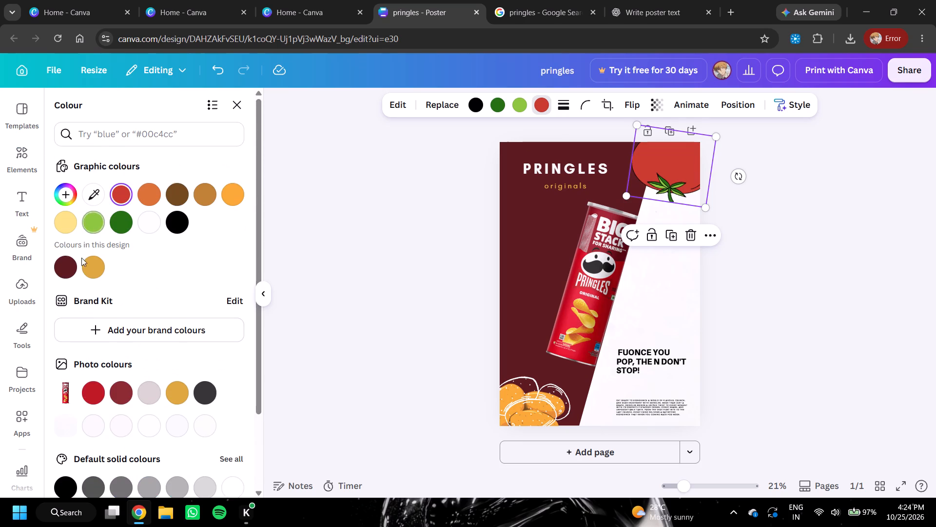
pyautogui.click(68, 198)
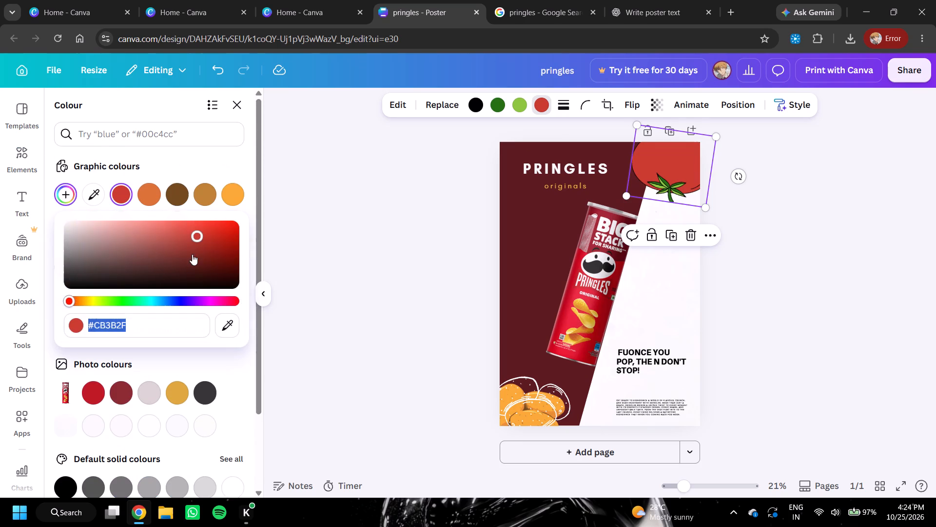
pyautogui.moveTo(196, 236); pyautogui.dragTo(218, 226)
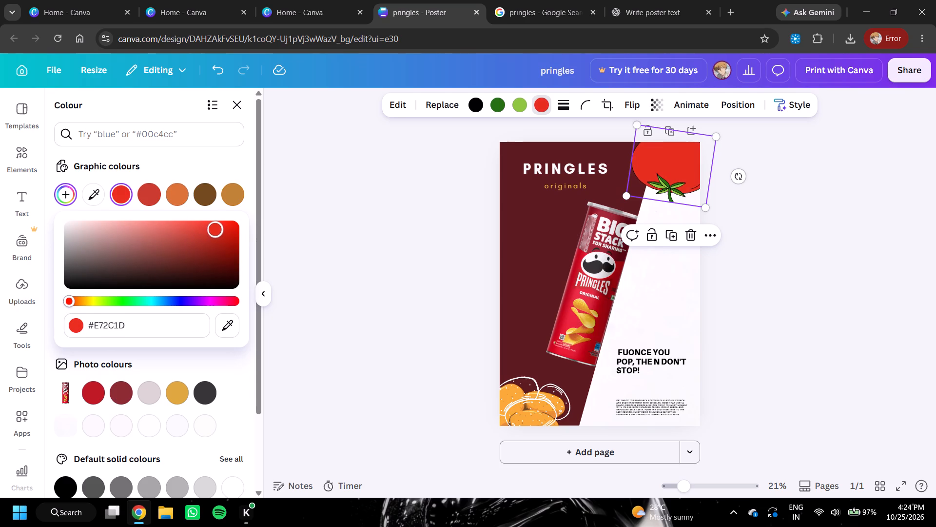
pyautogui.moveTo(218, 226); pyautogui.dragTo(207, 230)
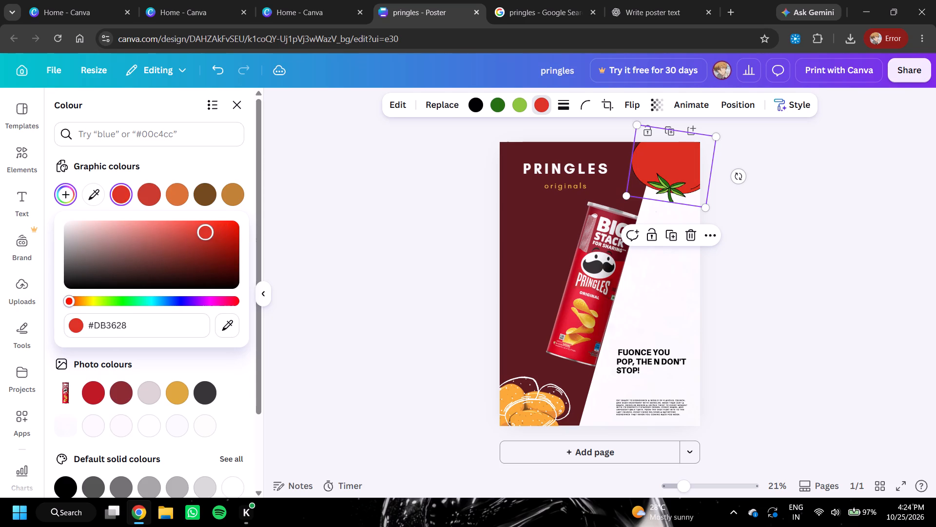
pyautogui.moveTo(207, 230); pyautogui.dragTo(206, 227)
pyautogui.doubleClick(206, 227)
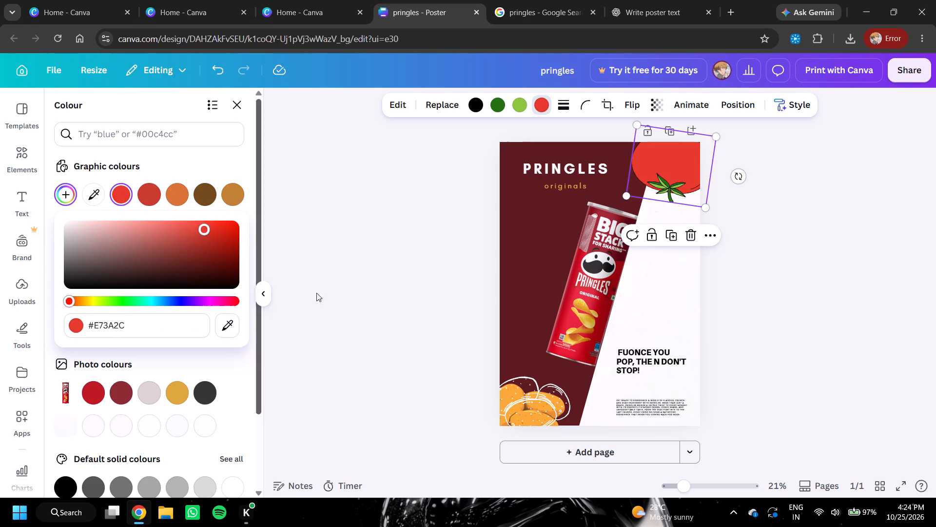
pyautogui.click(751, 249)
pyautogui.click(766, 220)
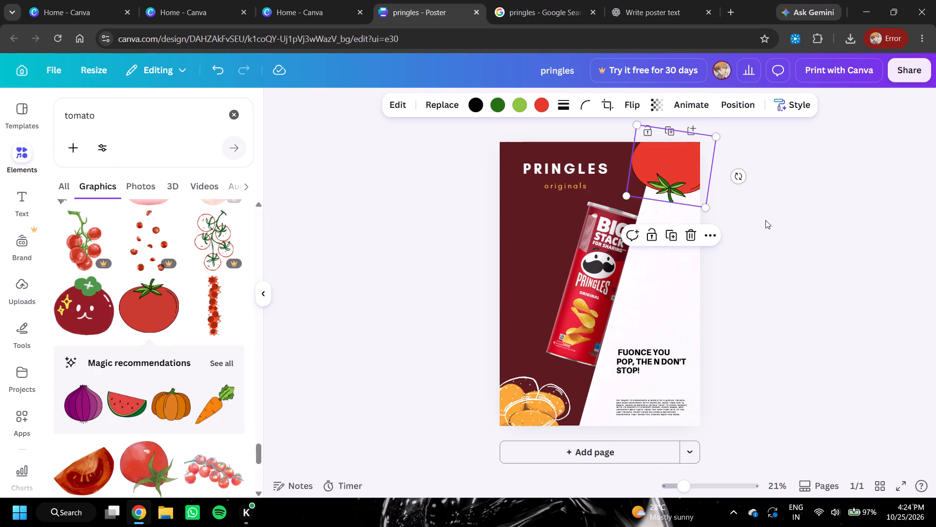
# Shrink the red tomato slightly and move it further into the page's top-right corner, clear of the maroon area.
pyautogui.click(666, 171)
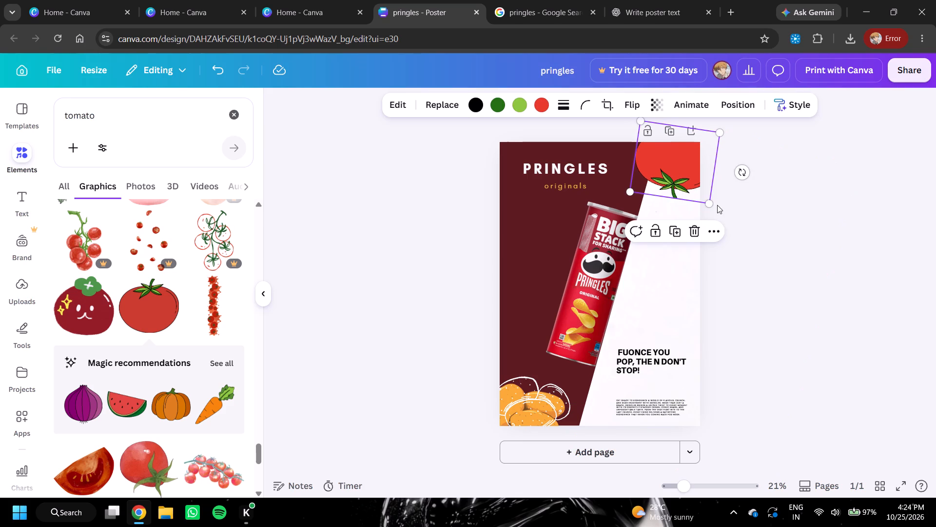
pyautogui.moveTo(709, 203); pyautogui.dragTo(700, 192)
pyautogui.click(700, 192)
pyautogui.moveTo(676, 157); pyautogui.dragTo(696, 168)
pyautogui.click(696, 168)
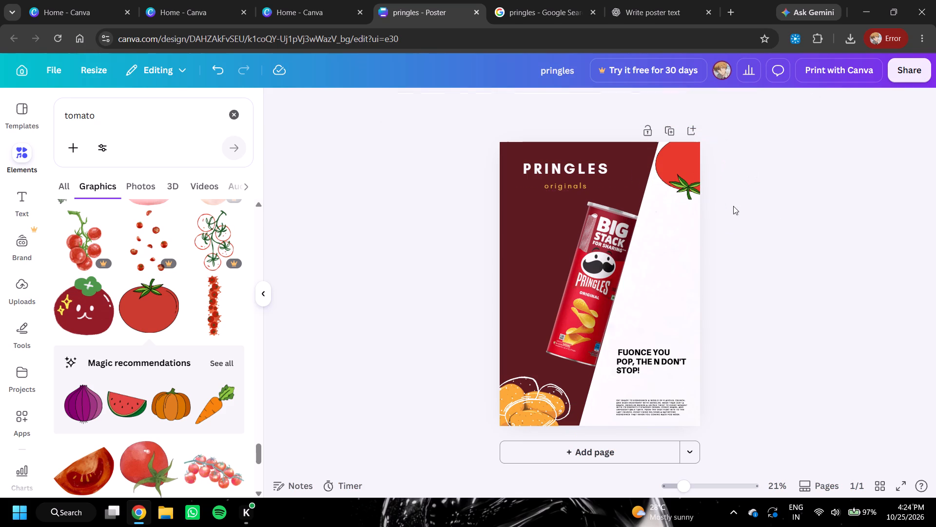
# Rotate the red tomato further clockwise and scale it down a little more within the top-right corner.
pyautogui.click(685, 168)
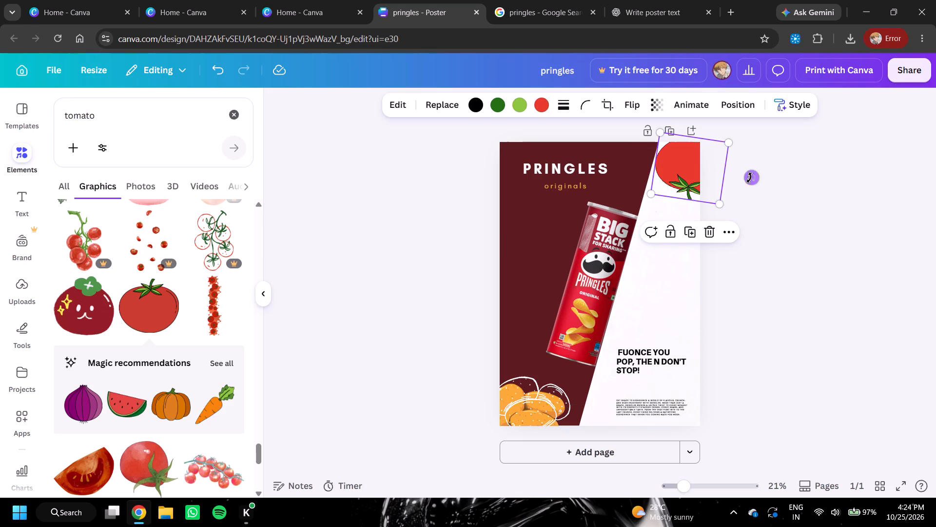
pyautogui.doubleClick(750, 178)
pyautogui.moveTo(750, 178); pyautogui.dragTo(745, 191)
pyautogui.click(758, 278)
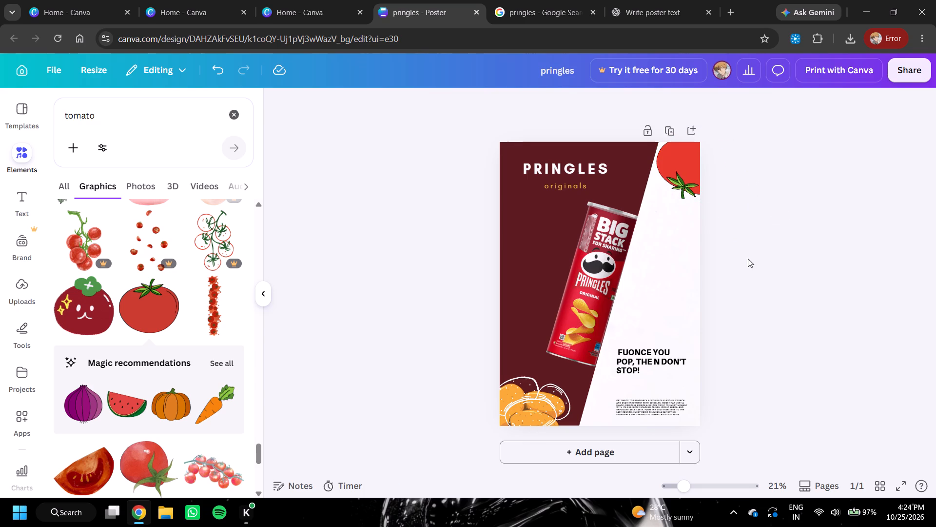
pyautogui.click(683, 169)
pyautogui.moveTo(713, 210); pyautogui.dragTo(709, 203)
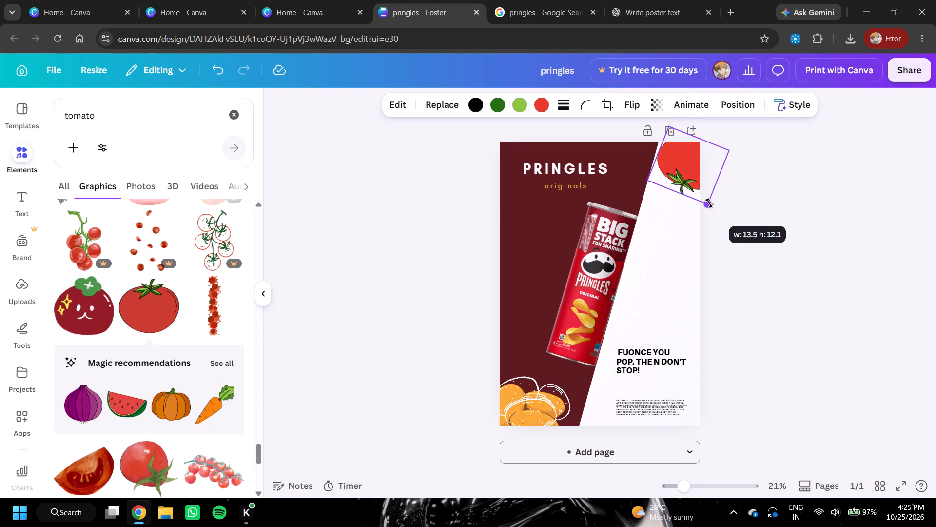
pyautogui.moveTo(709, 203); pyautogui.dragTo(705, 197)
pyautogui.click(686, 164)
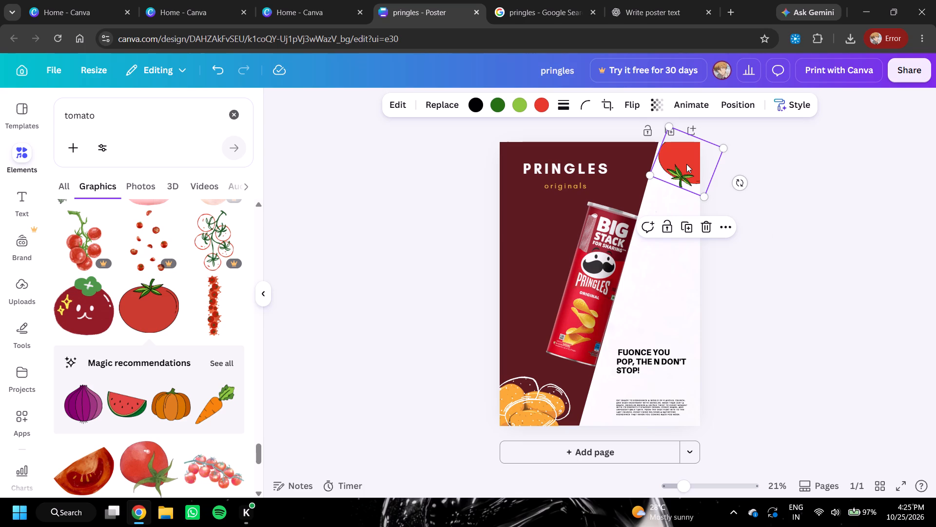
pyautogui.click(761, 235)
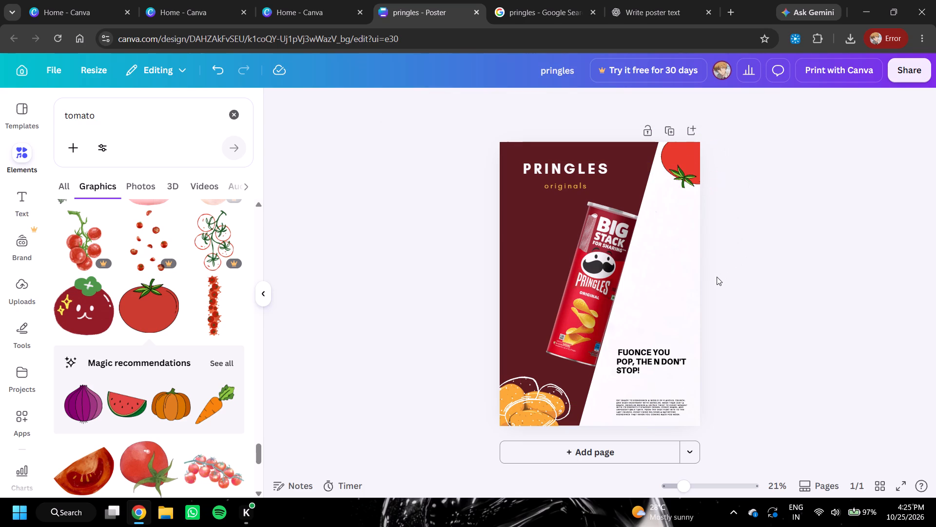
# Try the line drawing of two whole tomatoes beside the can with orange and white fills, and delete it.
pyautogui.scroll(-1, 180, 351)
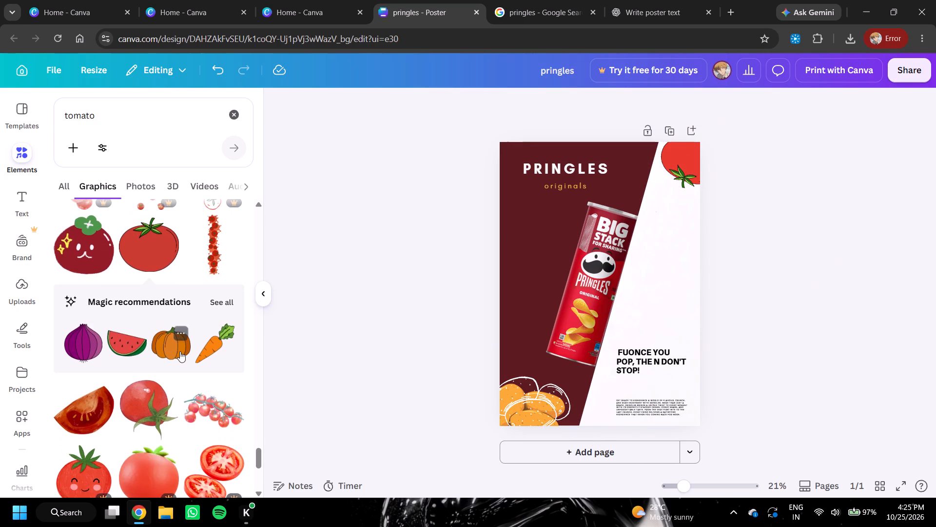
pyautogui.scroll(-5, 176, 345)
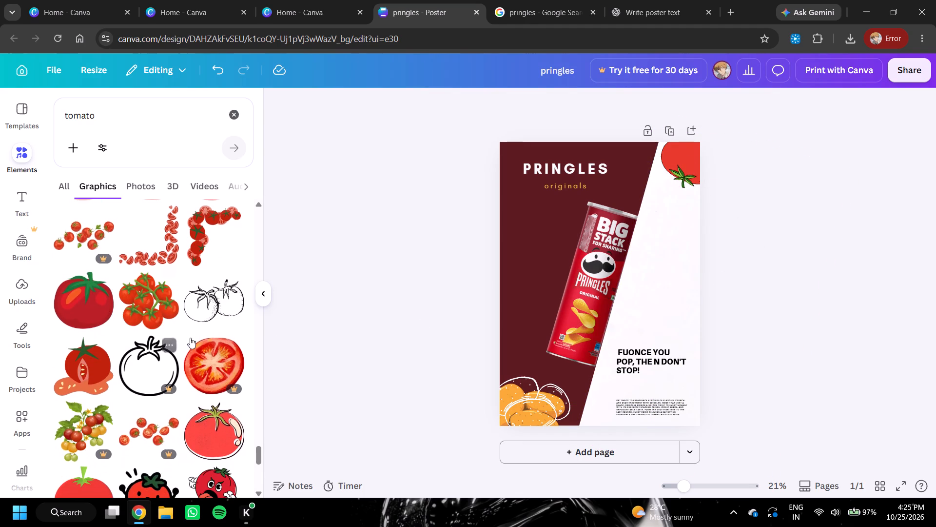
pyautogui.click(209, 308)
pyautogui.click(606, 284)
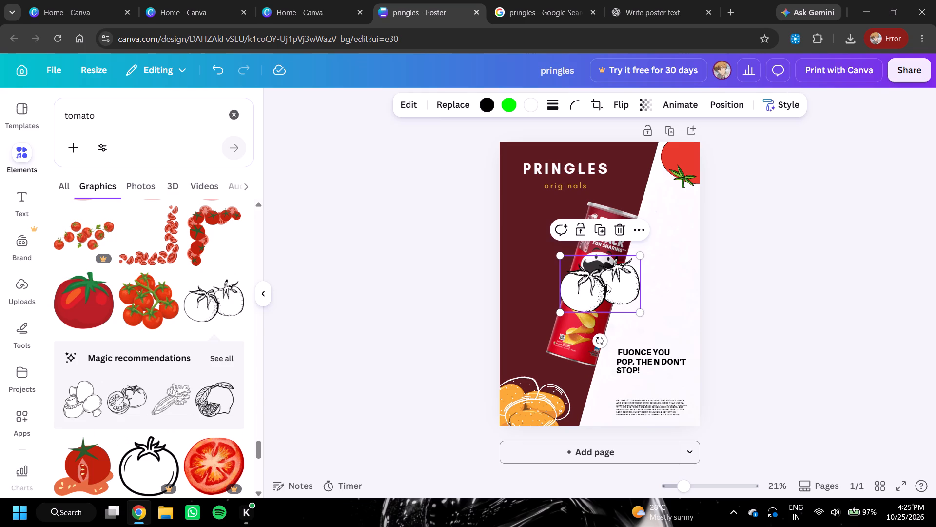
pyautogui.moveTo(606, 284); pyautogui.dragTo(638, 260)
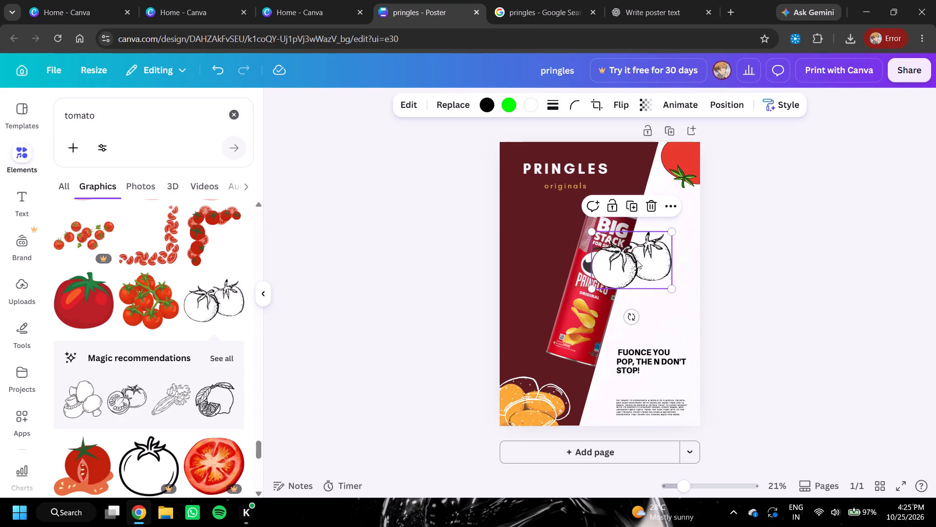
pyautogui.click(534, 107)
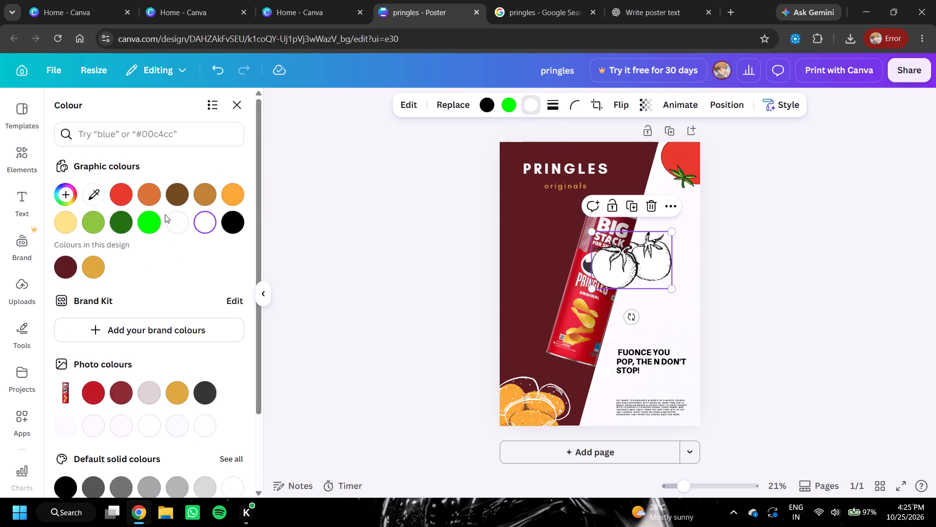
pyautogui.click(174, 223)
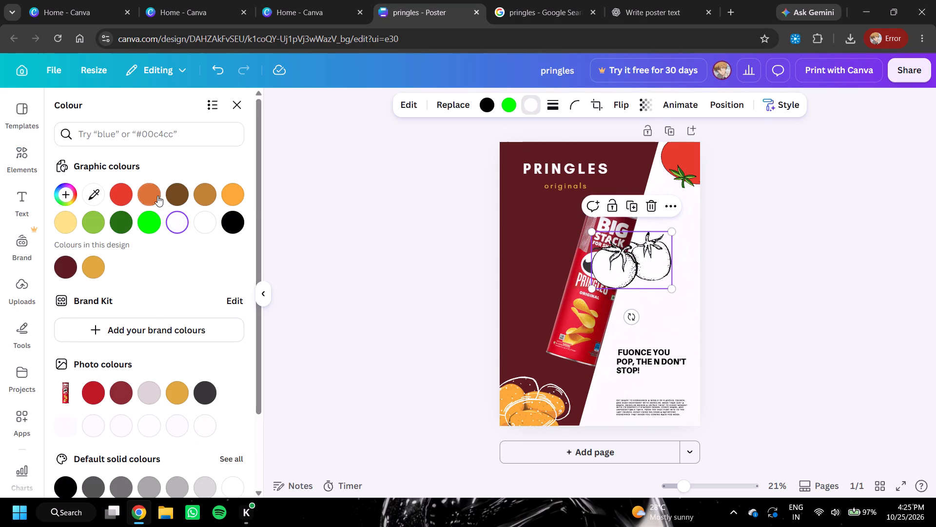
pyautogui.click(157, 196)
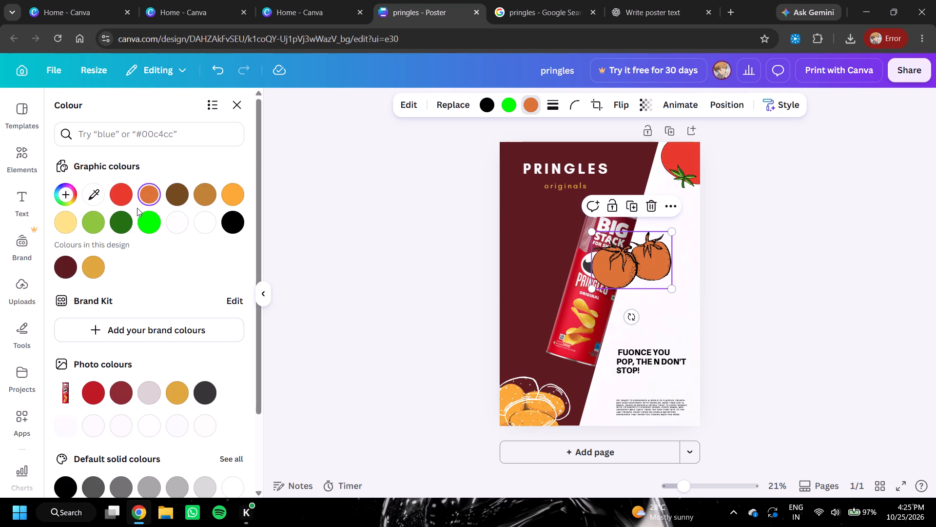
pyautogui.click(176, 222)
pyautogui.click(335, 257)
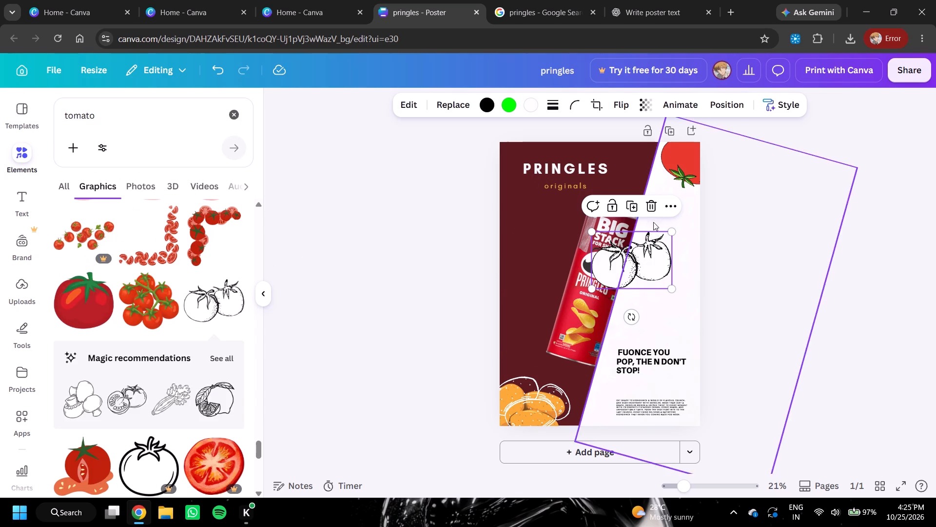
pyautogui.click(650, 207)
# Add the recommended black line drawing of a halved and a whole tomato and place it over the red tomato's lower part.
pyautogui.scroll(-1, 194, 365)
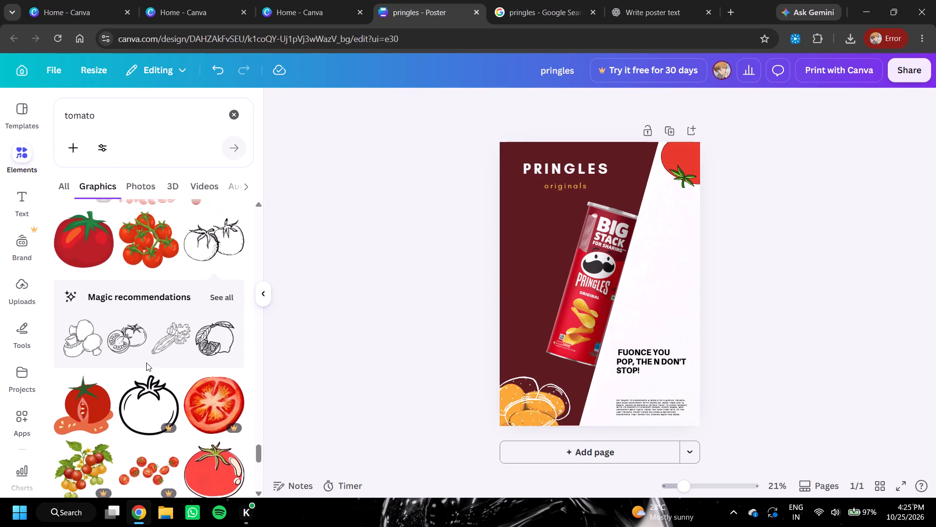
pyautogui.click(125, 345)
pyautogui.moveTo(608, 295); pyautogui.dragTo(622, 293)
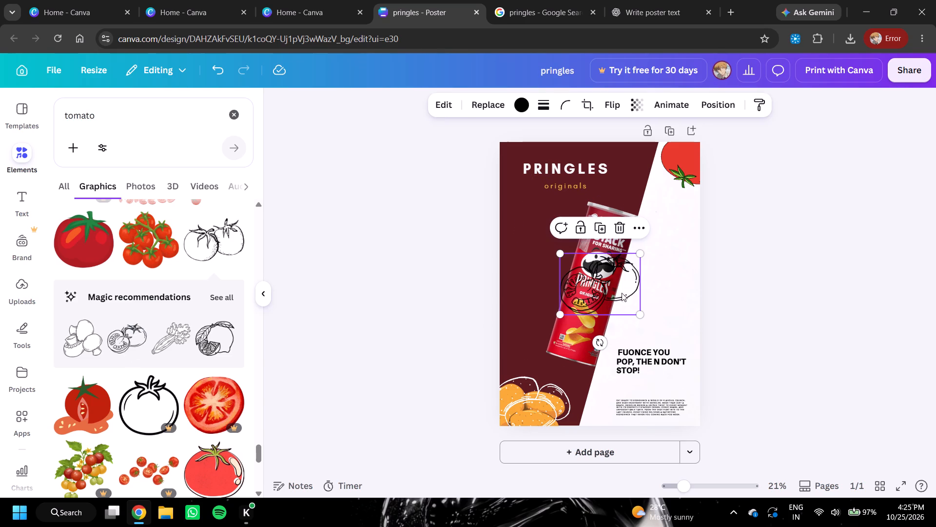
pyautogui.moveTo(622, 293); pyautogui.dragTo(680, 265)
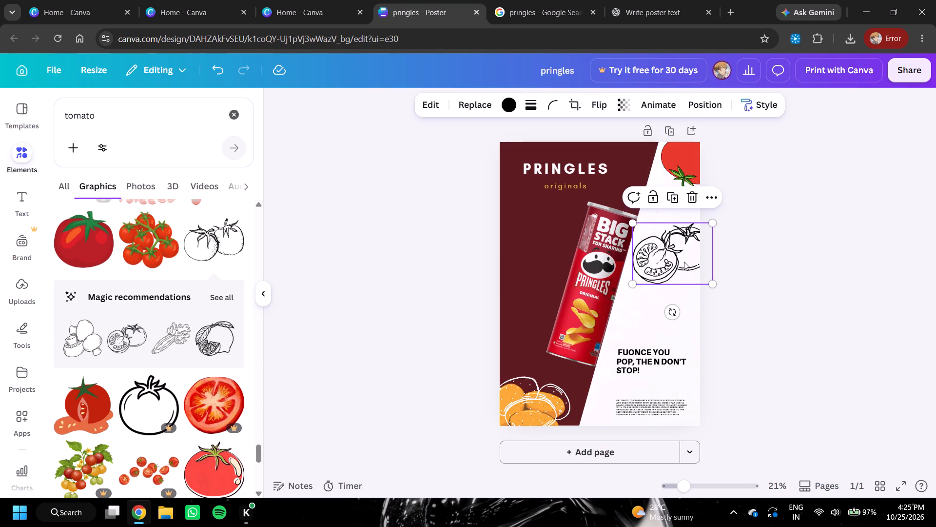
pyautogui.moveTo(678, 256); pyautogui.dragTo(691, 195)
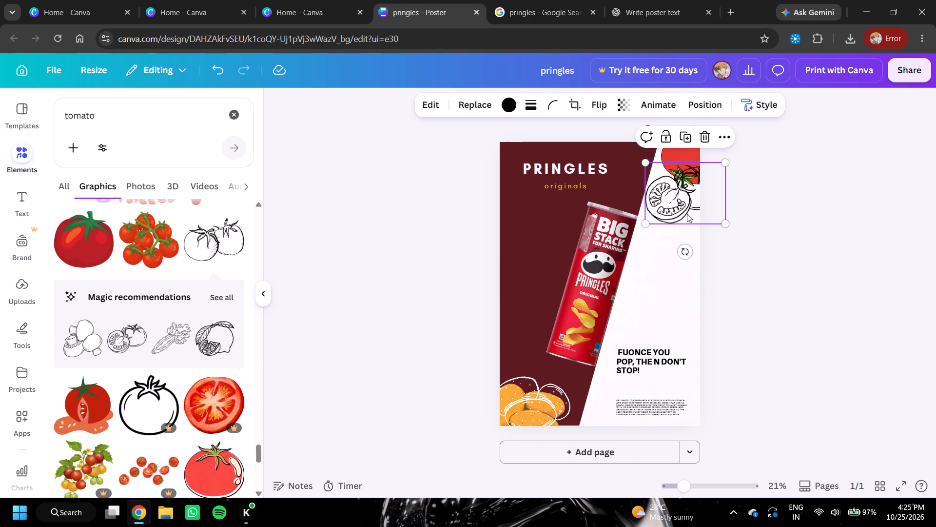
# Flip the tomato line drawing vertically, rotate it clockwise and position it over the red tomato as an offset outline.
pyautogui.click(593, 103)
pyautogui.click(602, 157)
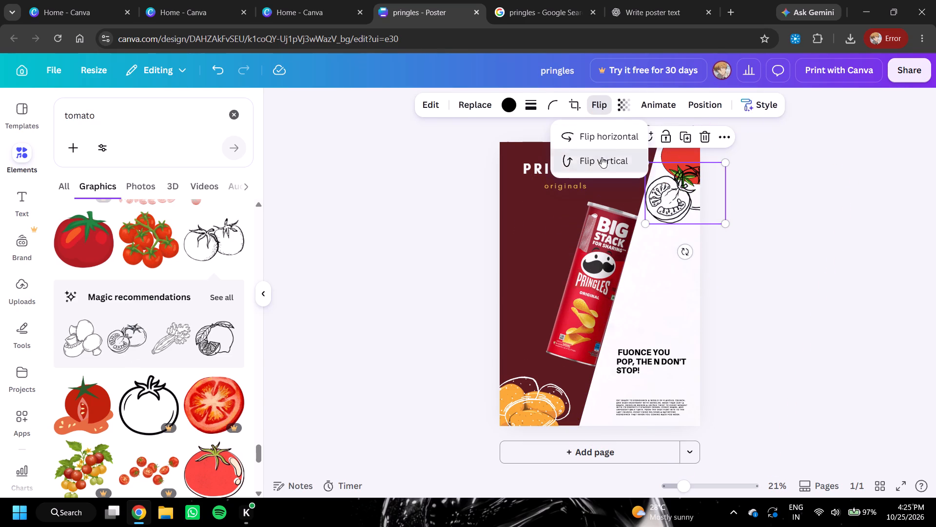
pyautogui.click(687, 200)
pyautogui.moveTo(682, 250); pyautogui.dragTo(677, 249)
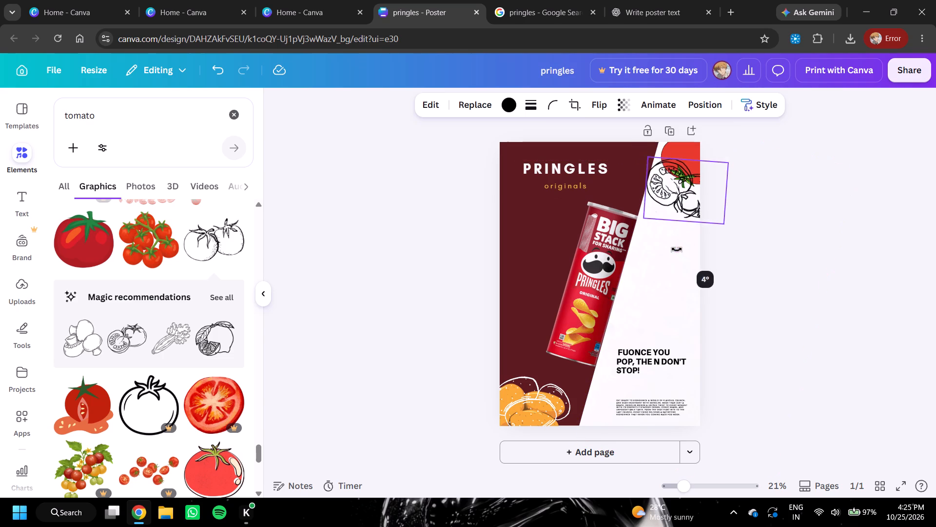
pyautogui.moveTo(677, 249); pyautogui.dragTo(655, 240)
pyautogui.moveTo(697, 171); pyautogui.dragTo(705, 146)
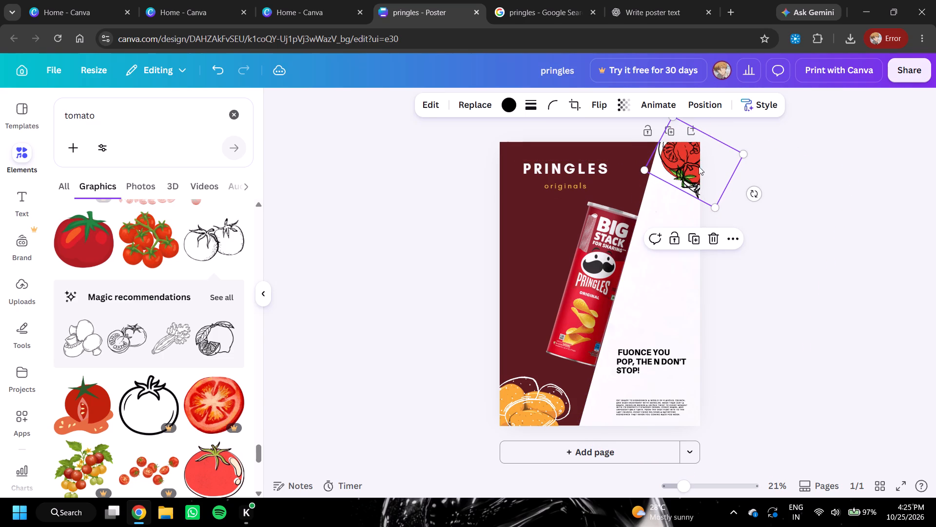
pyautogui.moveTo(701, 161); pyautogui.dragTo(693, 178)
pyautogui.click(753, 243)
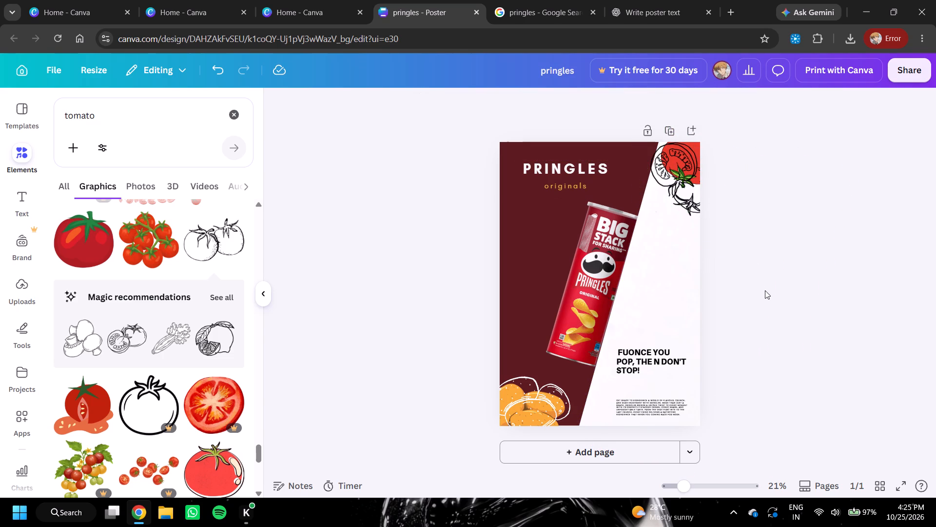
# Move the tomato line drawing onto the white area beside the can and freeform-crop away its halved tomato, keeping the whole one.
pyautogui.moveTo(676, 157); pyautogui.dragTo(668, 156)
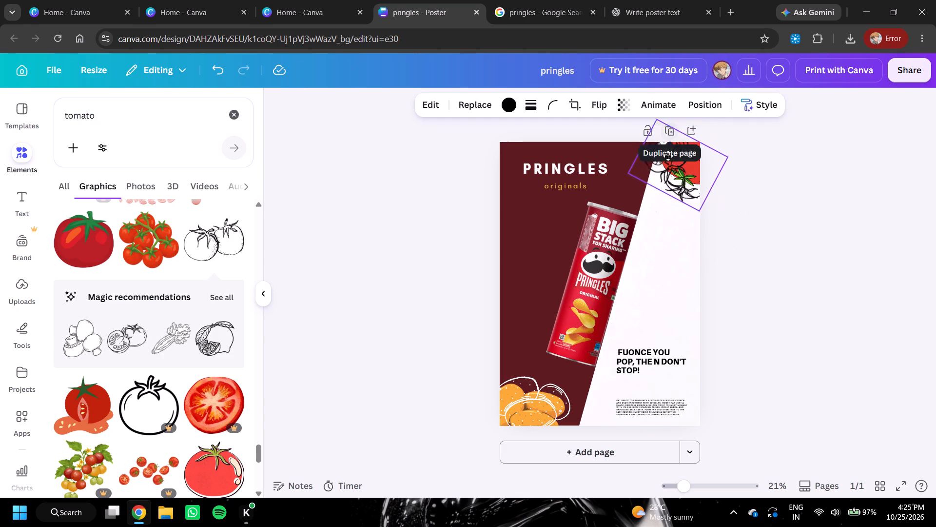
pyautogui.moveTo(668, 156); pyautogui.dragTo(668, 237)
pyautogui.click(663, 248)
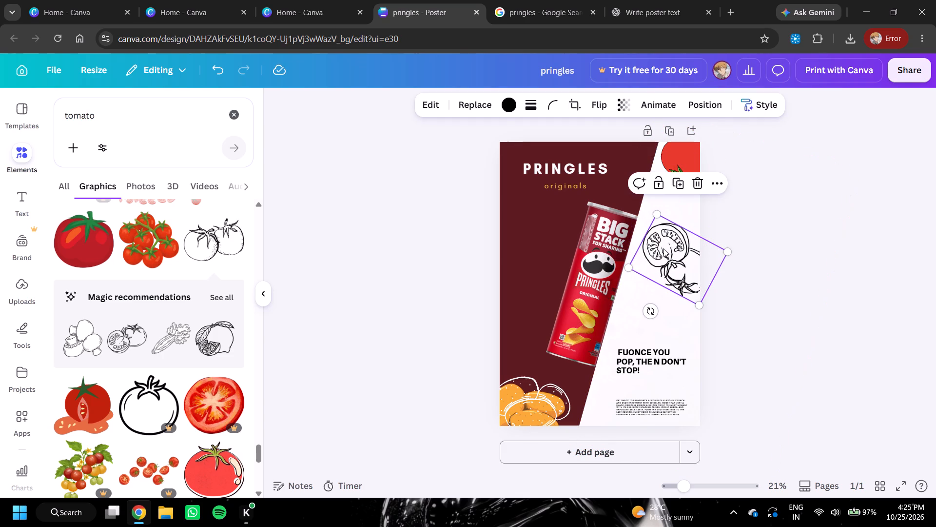
pyautogui.click(663, 247)
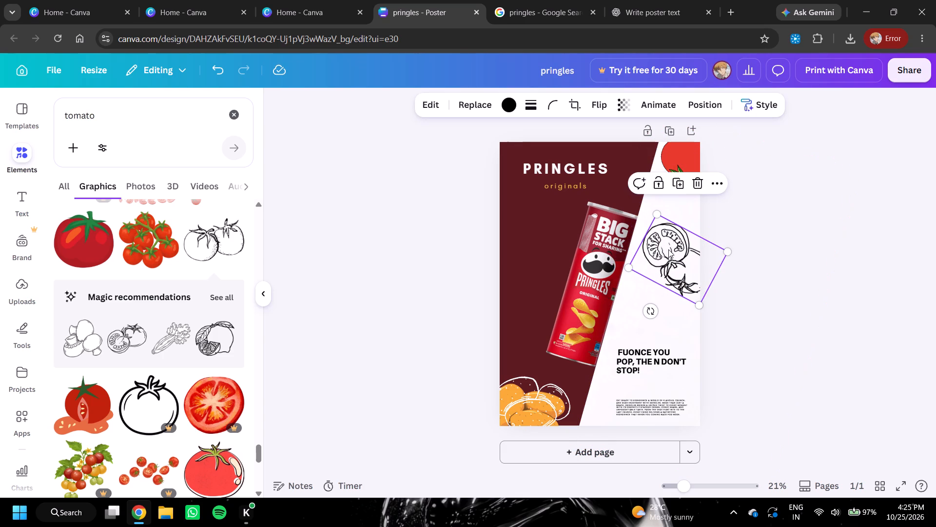
pyautogui.doubleClick(668, 249)
pyautogui.doubleClick(676, 250)
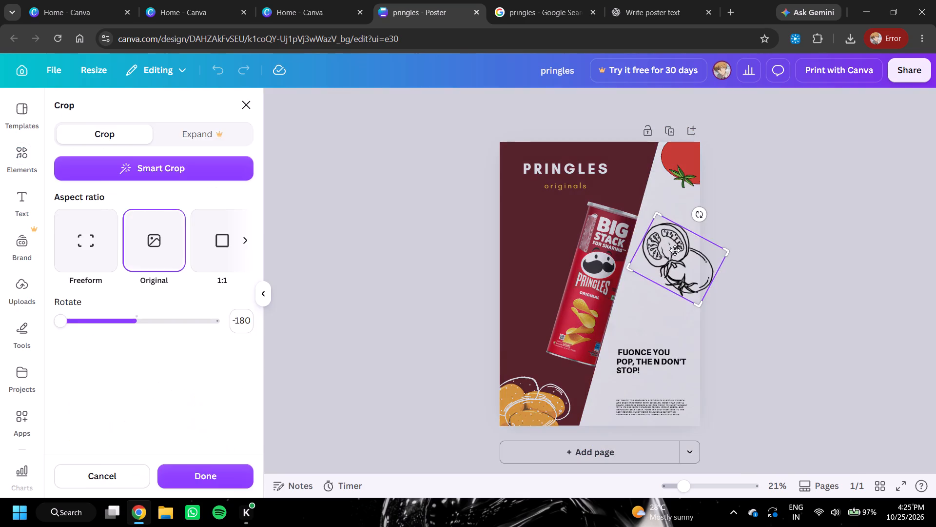
pyautogui.doubleClick(656, 259)
pyautogui.click(108, 235)
pyautogui.moveTo(626, 268); pyautogui.dragTo(630, 273)
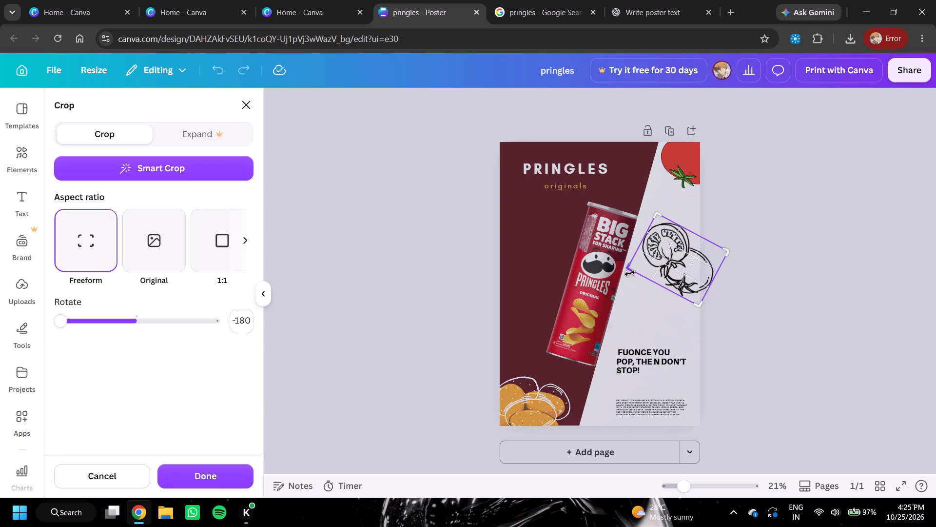
pyautogui.moveTo(630, 273); pyautogui.dragTo(653, 302)
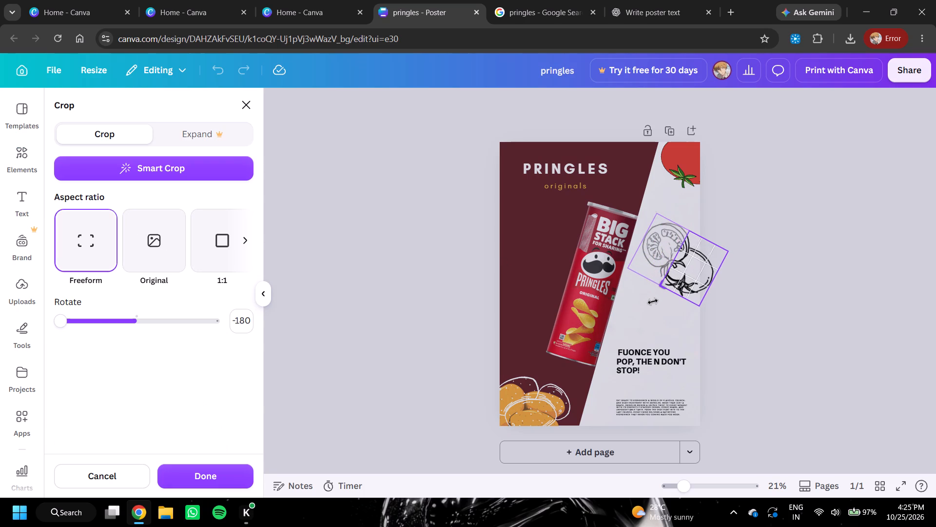
pyautogui.moveTo(653, 302); pyautogui.dragTo(652, 303)
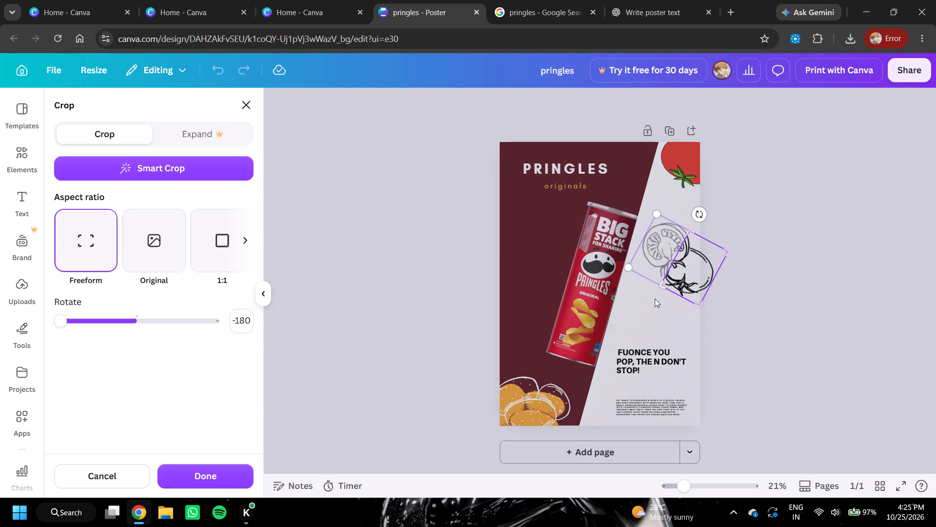
pyautogui.click(203, 470)
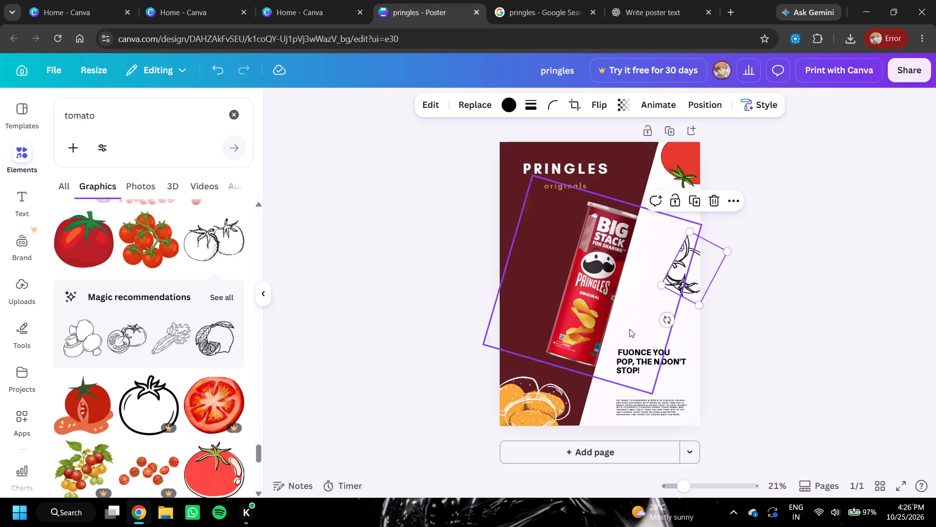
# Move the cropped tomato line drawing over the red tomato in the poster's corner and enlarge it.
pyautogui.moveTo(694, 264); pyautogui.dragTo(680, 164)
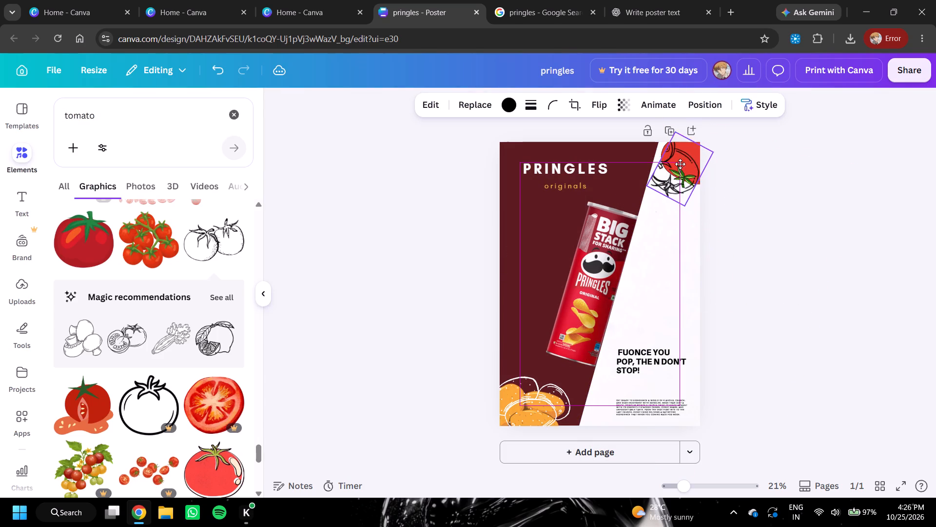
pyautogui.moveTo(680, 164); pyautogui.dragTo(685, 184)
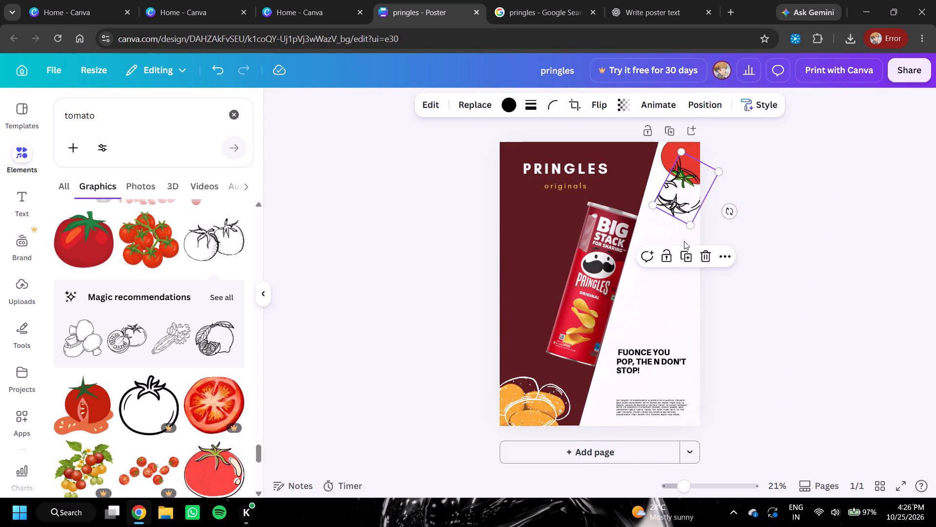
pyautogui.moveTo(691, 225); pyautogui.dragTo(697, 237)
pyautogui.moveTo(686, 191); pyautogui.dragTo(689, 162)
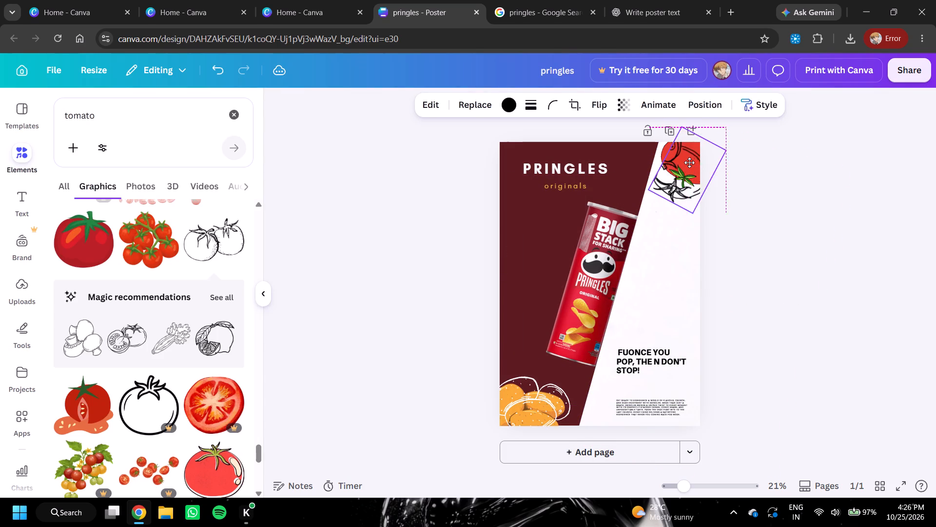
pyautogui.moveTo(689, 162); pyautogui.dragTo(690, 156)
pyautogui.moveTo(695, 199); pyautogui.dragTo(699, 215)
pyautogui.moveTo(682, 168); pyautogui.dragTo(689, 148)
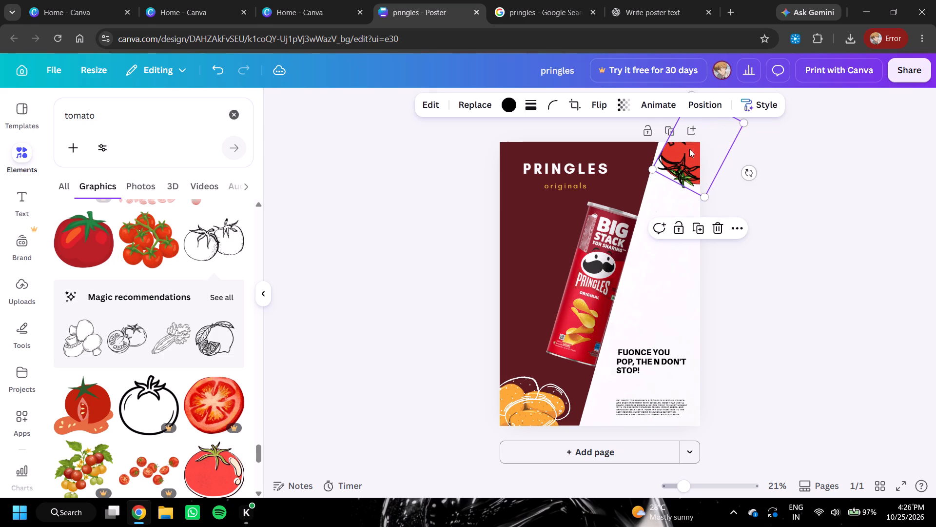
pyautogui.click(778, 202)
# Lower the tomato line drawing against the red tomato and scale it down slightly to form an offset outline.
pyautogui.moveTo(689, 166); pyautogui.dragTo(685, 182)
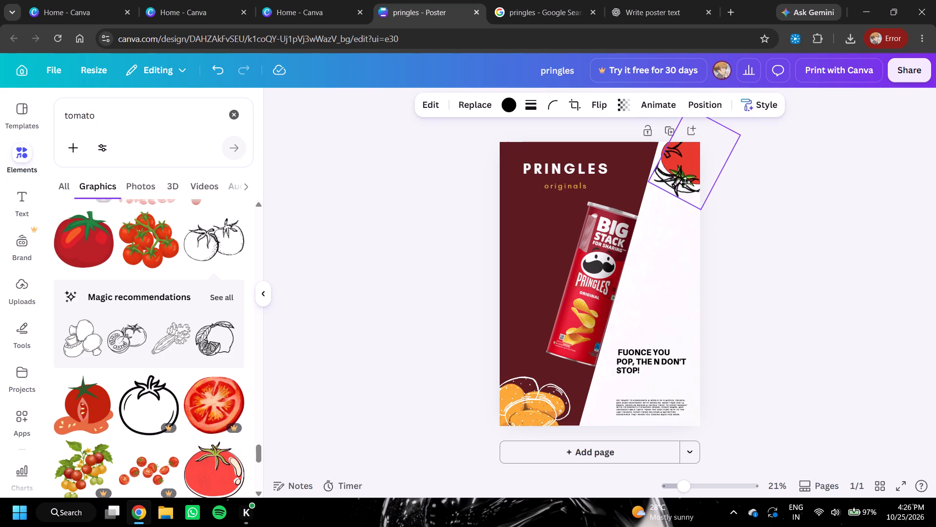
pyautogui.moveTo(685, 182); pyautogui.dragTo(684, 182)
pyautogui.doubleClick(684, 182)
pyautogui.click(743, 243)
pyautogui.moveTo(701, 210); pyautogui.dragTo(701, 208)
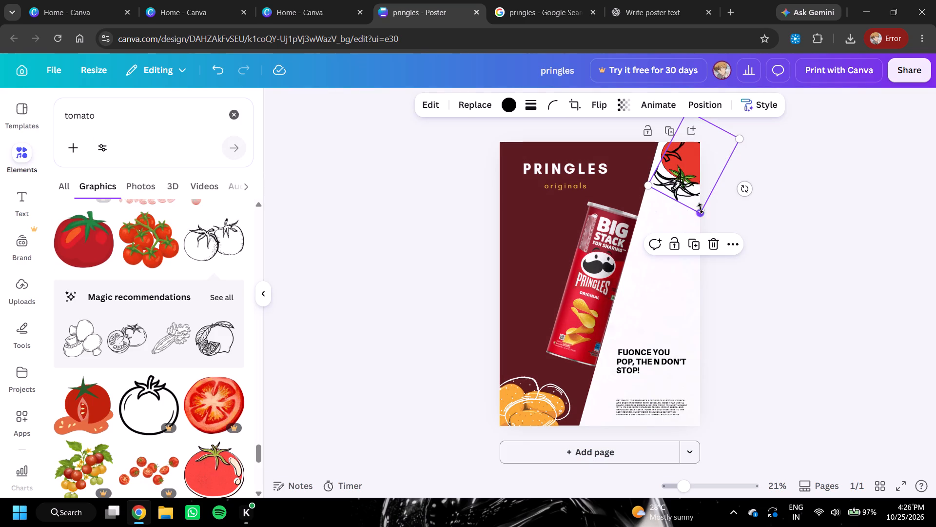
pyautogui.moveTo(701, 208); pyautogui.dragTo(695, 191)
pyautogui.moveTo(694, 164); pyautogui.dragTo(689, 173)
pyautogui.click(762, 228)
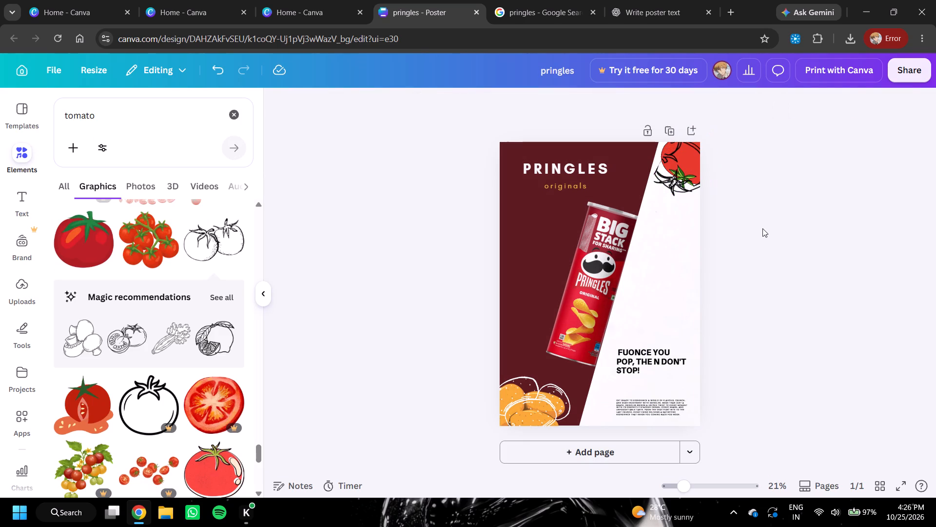
# Delete the cropped tomato line drawing from the poster.
pyautogui.click(679, 176)
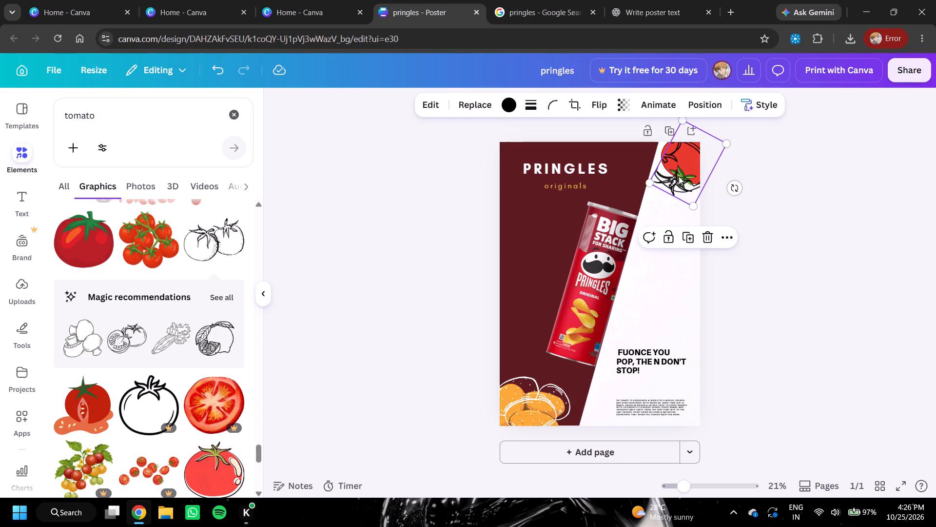
pyautogui.click(705, 232)
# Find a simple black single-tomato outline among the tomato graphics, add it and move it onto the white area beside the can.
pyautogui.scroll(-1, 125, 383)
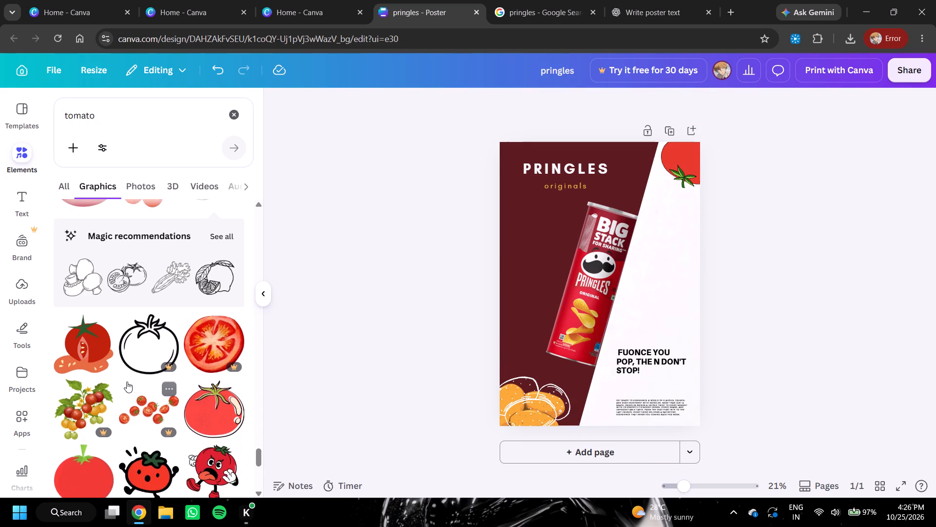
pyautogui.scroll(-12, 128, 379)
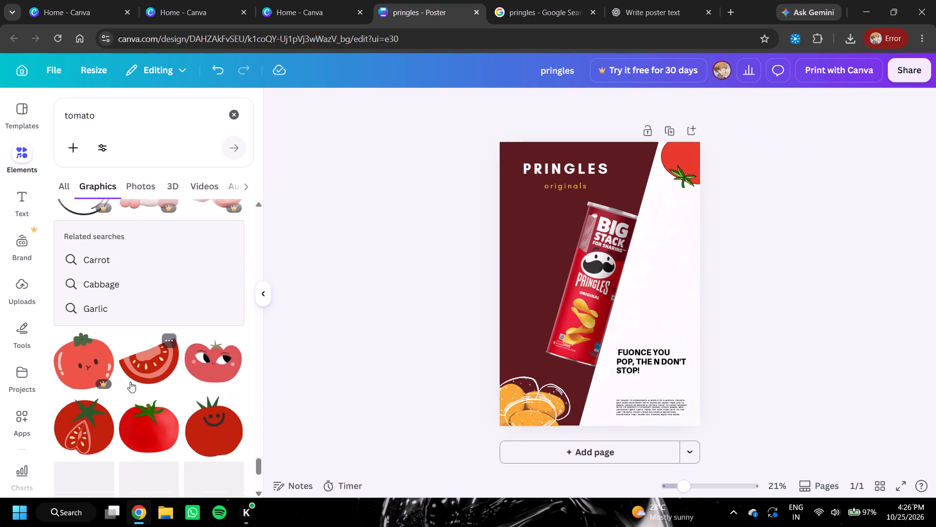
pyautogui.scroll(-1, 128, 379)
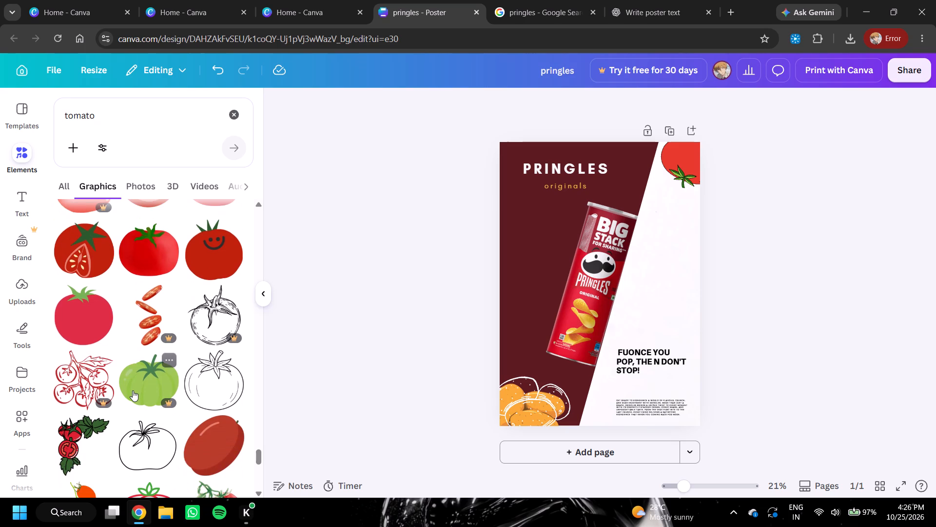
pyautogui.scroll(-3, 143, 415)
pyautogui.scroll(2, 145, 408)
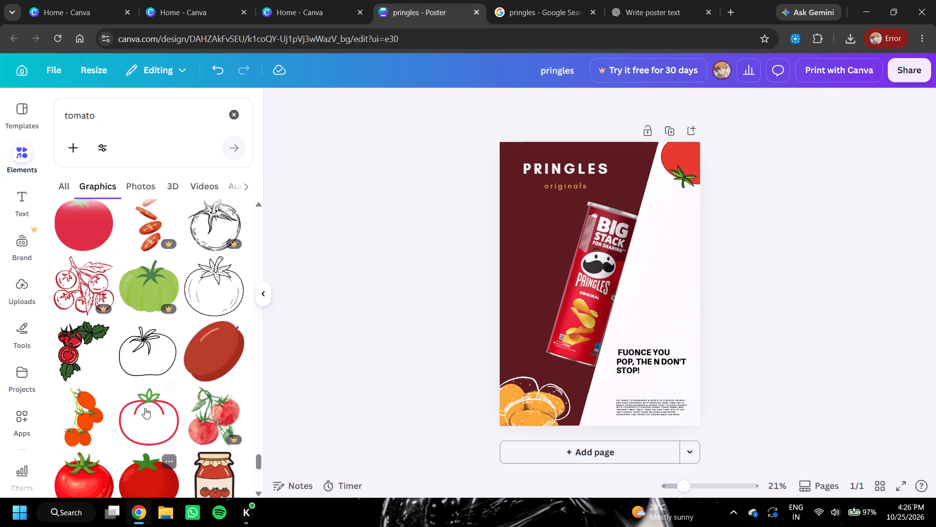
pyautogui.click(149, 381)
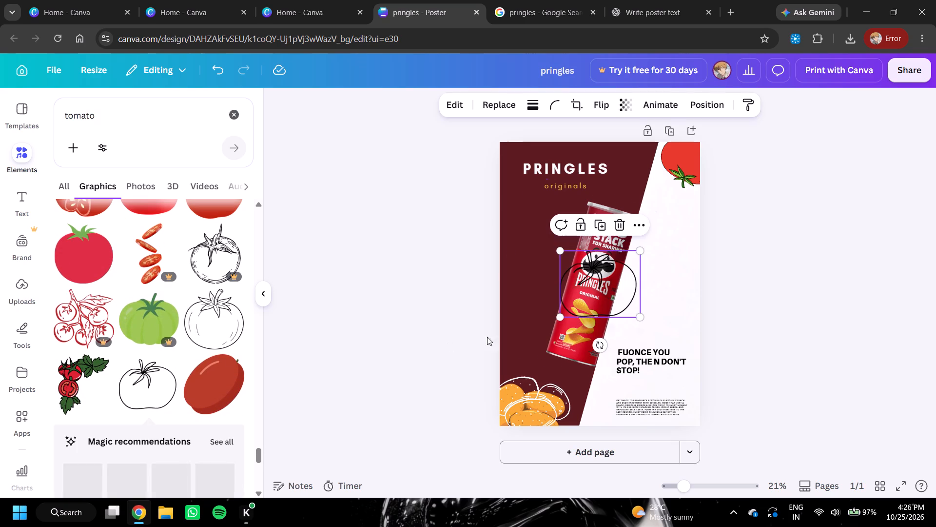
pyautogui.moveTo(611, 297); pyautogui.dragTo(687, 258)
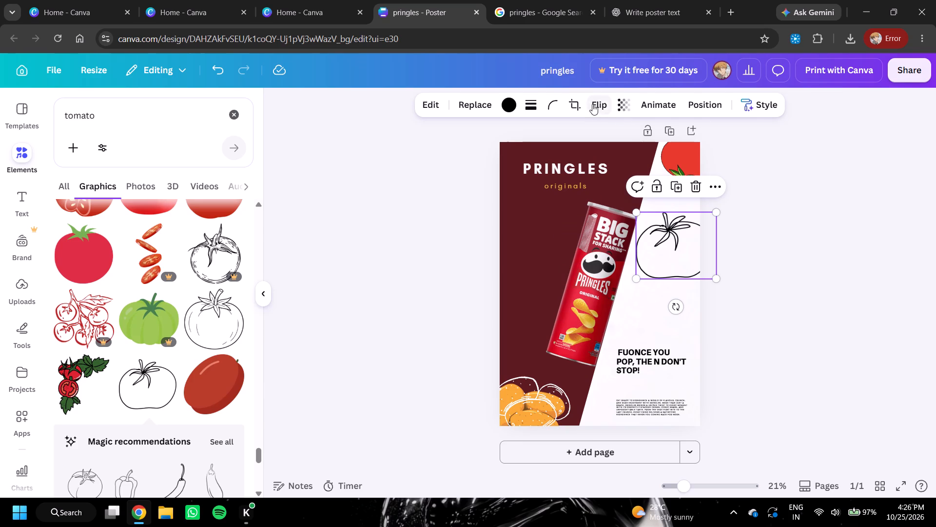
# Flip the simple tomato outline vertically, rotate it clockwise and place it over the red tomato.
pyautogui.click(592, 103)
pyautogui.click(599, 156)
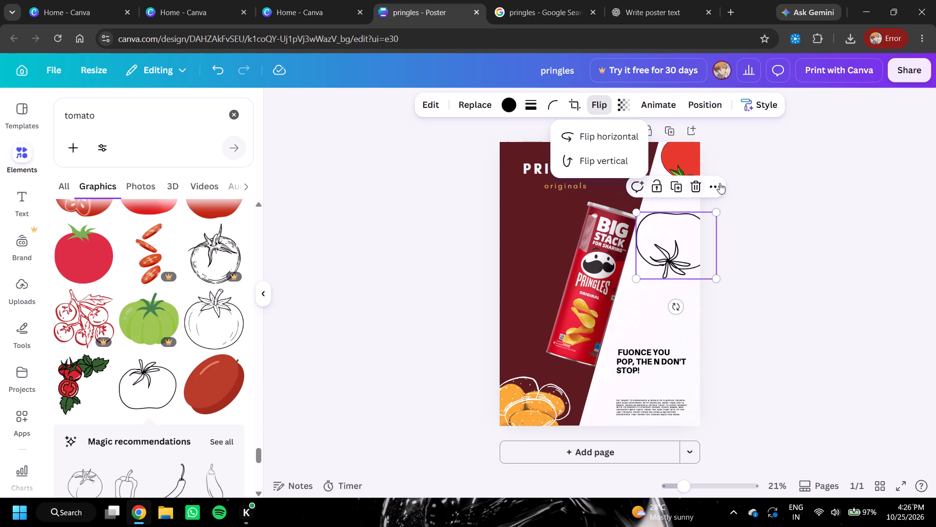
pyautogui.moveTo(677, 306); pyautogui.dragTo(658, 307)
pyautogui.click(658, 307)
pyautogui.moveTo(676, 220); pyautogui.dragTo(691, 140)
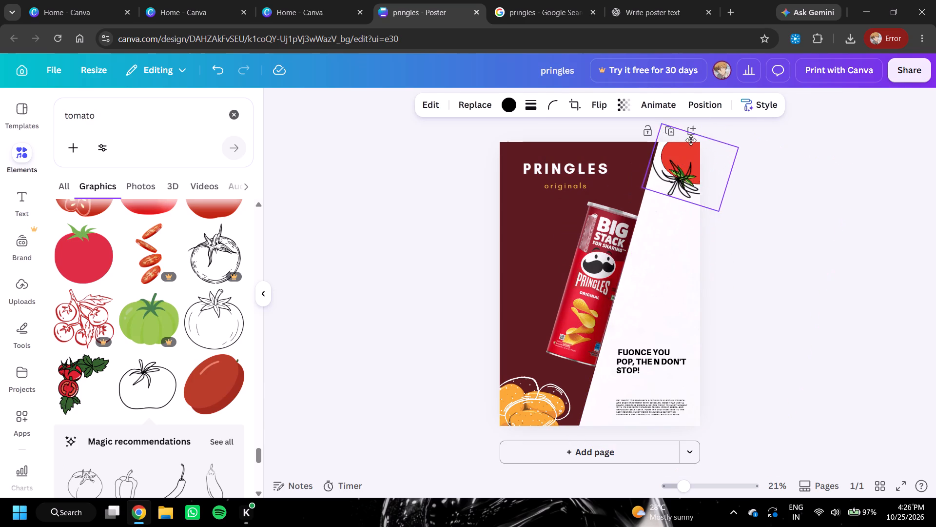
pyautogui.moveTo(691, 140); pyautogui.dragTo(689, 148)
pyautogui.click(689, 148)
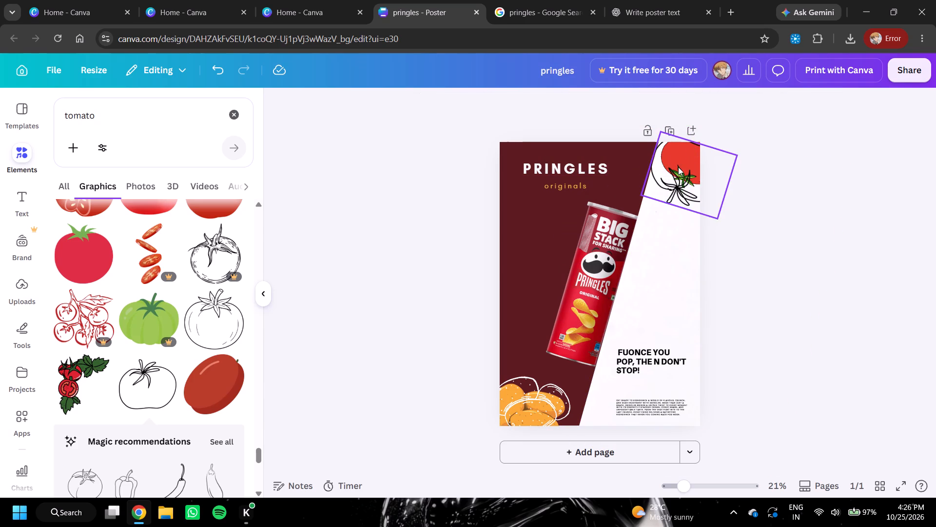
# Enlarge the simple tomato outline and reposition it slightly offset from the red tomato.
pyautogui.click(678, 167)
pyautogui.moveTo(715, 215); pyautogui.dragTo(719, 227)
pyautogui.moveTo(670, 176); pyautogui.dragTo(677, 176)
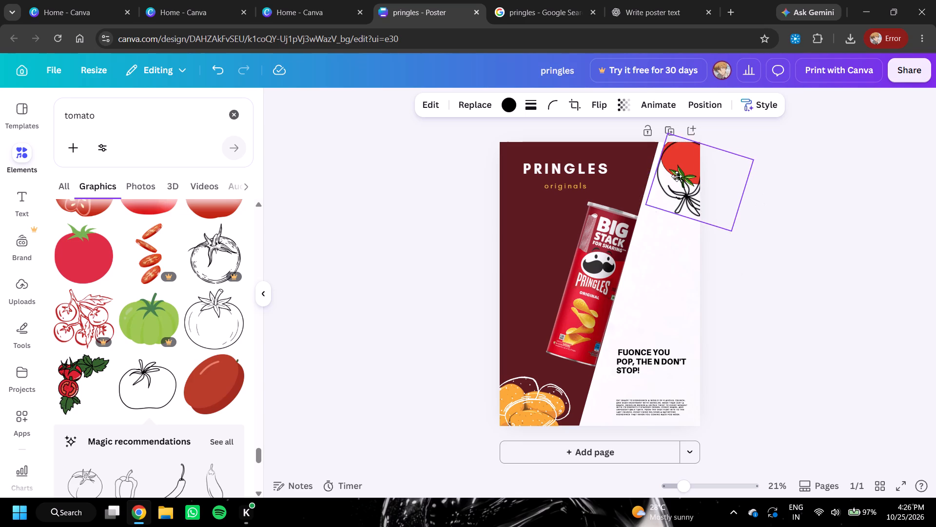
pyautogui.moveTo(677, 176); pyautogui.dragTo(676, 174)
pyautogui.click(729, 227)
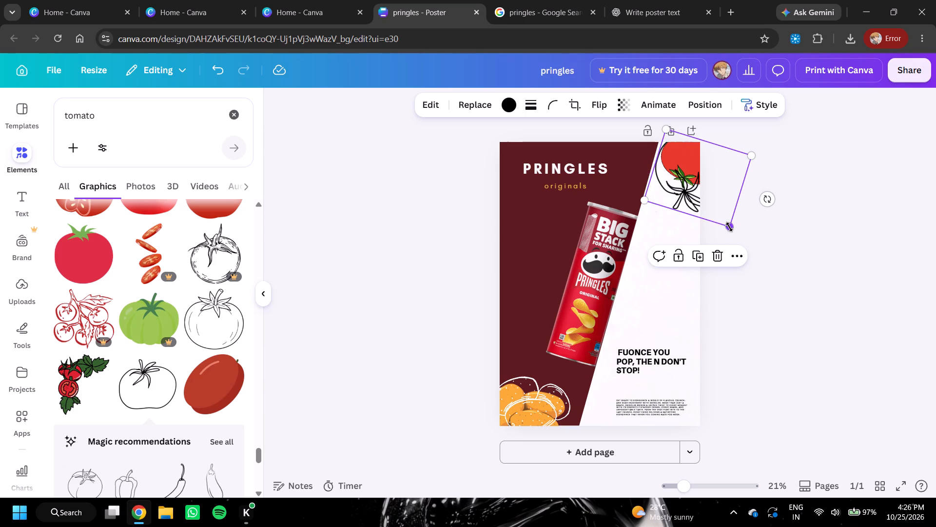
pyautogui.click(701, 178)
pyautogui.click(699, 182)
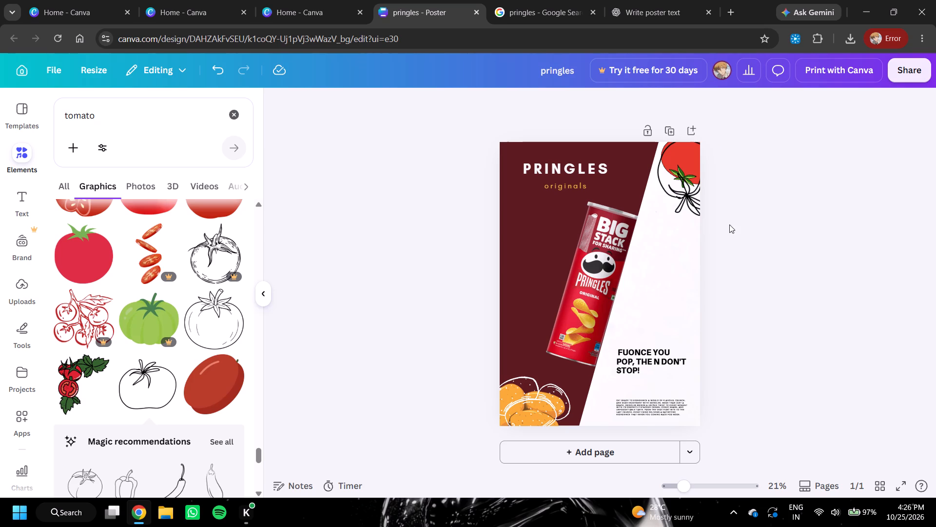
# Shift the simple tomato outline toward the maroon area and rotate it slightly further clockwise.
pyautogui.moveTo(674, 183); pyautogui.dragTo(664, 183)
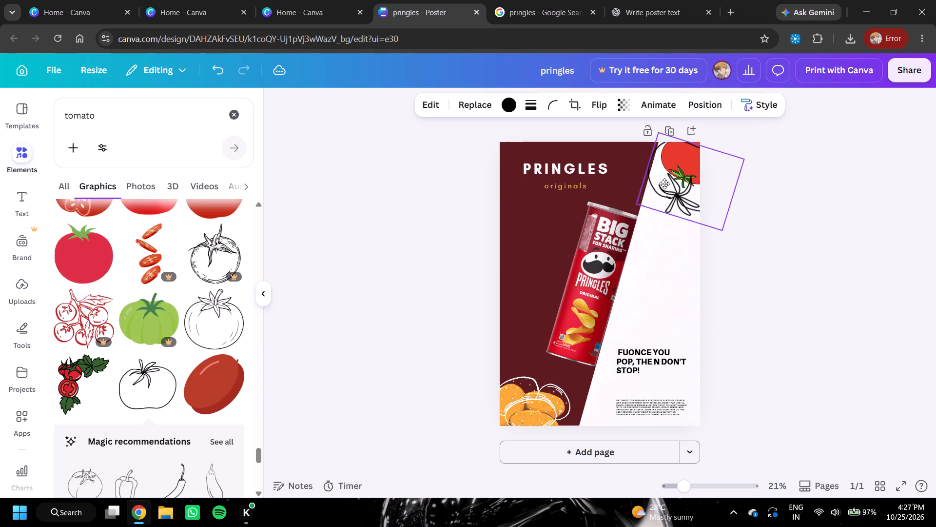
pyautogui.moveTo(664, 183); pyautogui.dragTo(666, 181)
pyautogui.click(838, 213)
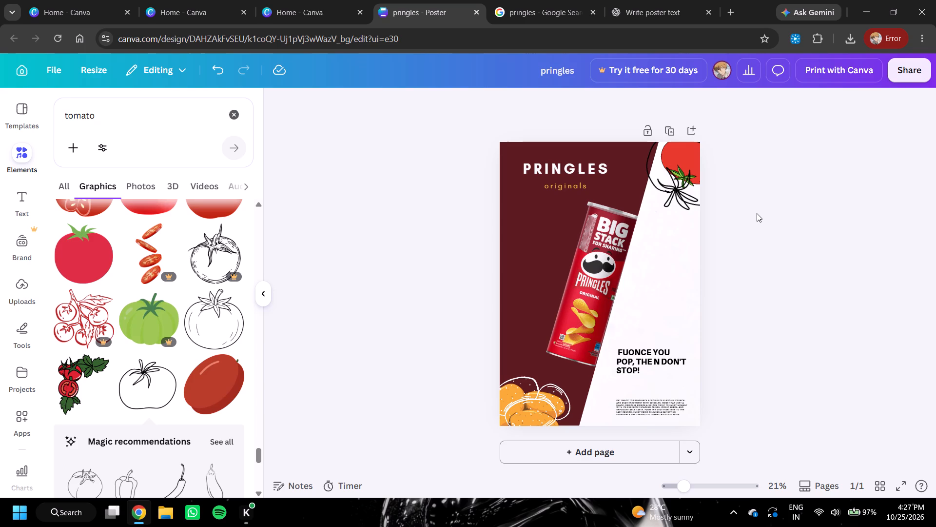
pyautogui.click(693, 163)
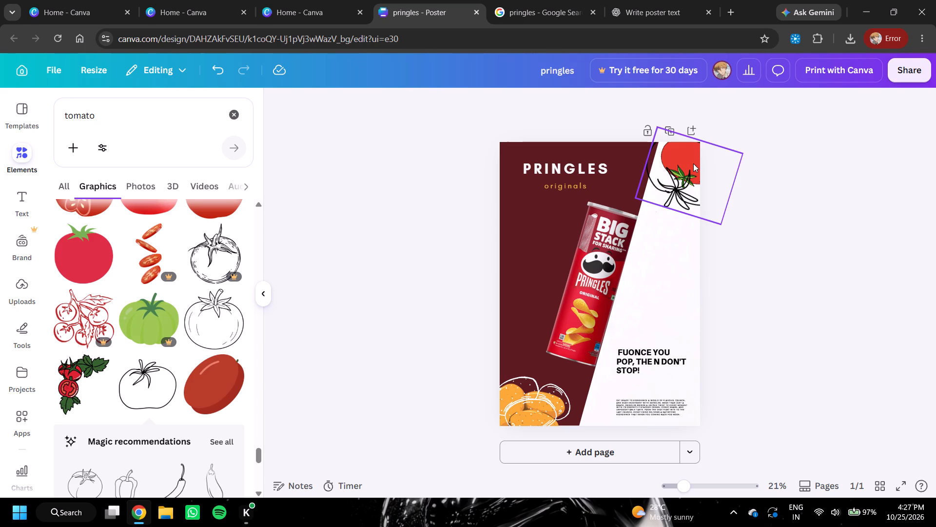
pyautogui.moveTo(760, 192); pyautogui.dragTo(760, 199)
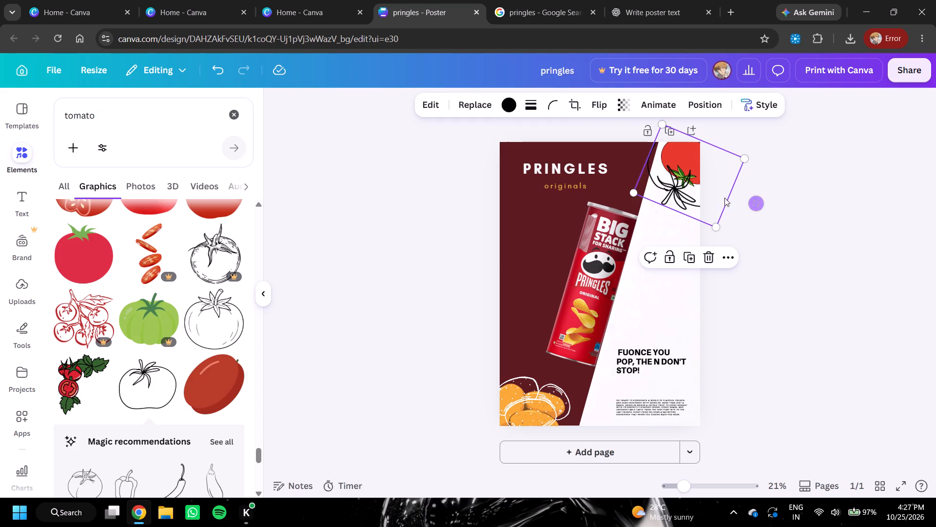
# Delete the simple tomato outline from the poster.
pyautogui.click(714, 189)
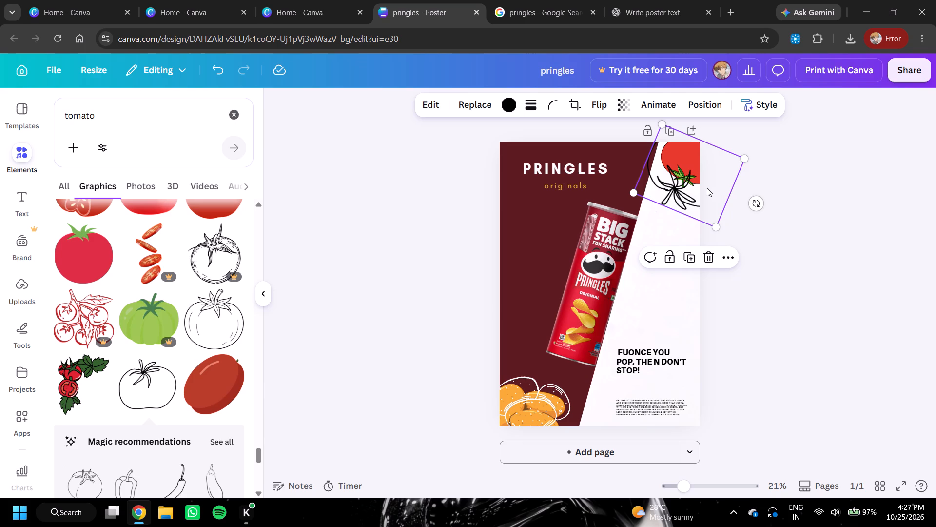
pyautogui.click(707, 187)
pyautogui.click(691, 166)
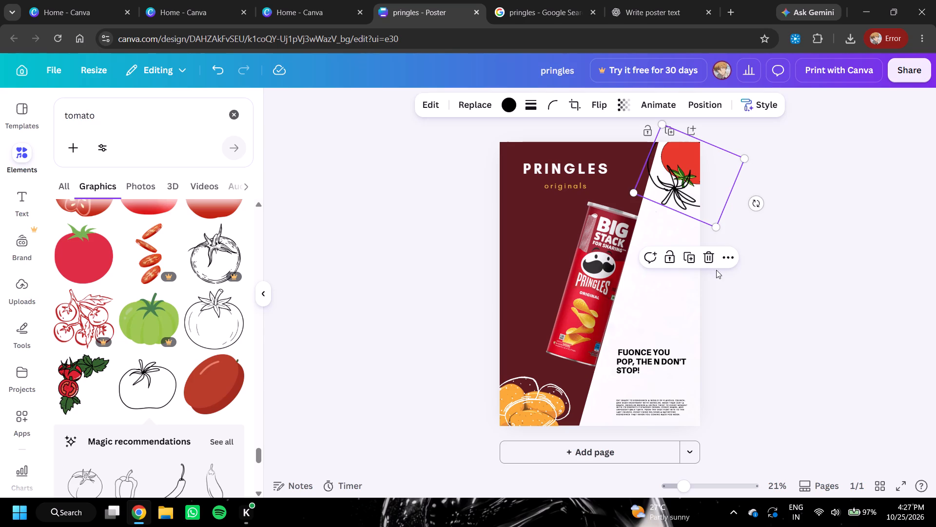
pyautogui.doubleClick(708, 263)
# Add the recommended black line drawing of a single round tomato and move it beside the can.
pyautogui.scroll(-2, 162, 299)
pyautogui.scroll(1, 164, 316)
pyautogui.scroll(-2, 164, 316)
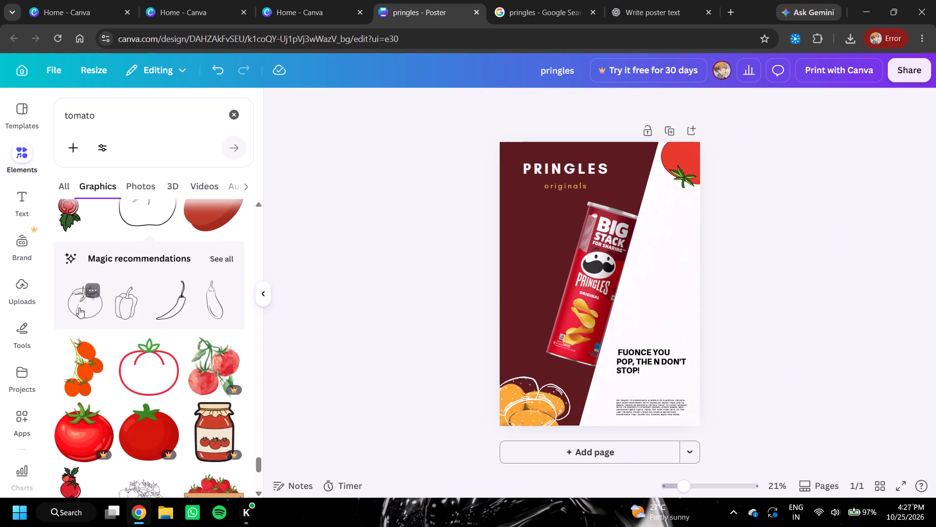
pyautogui.scroll(-2, 79, 307)
pyautogui.scroll(1, 79, 307)
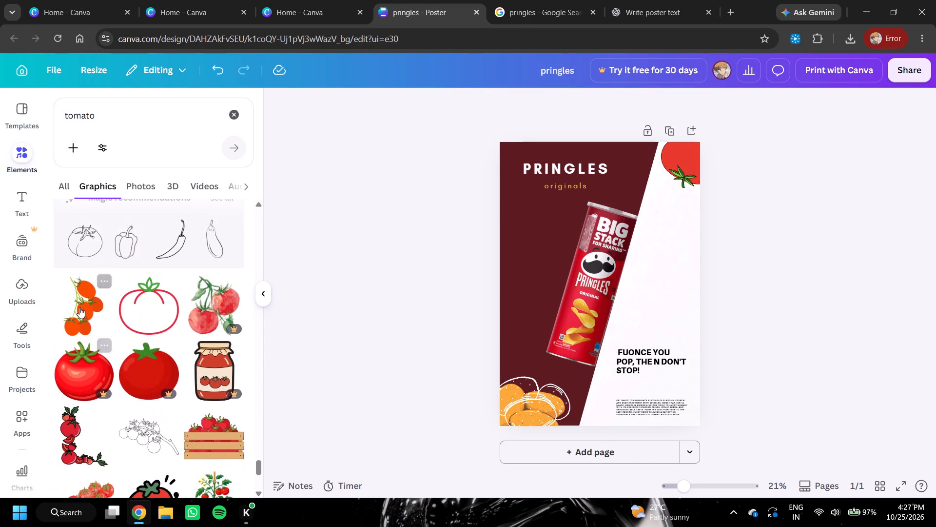
pyautogui.click(81, 248)
pyautogui.moveTo(624, 299); pyautogui.dragTo(690, 268)
pyautogui.moveTo(700, 263); pyautogui.dragTo(716, 252)
pyautogui.click(718, 250)
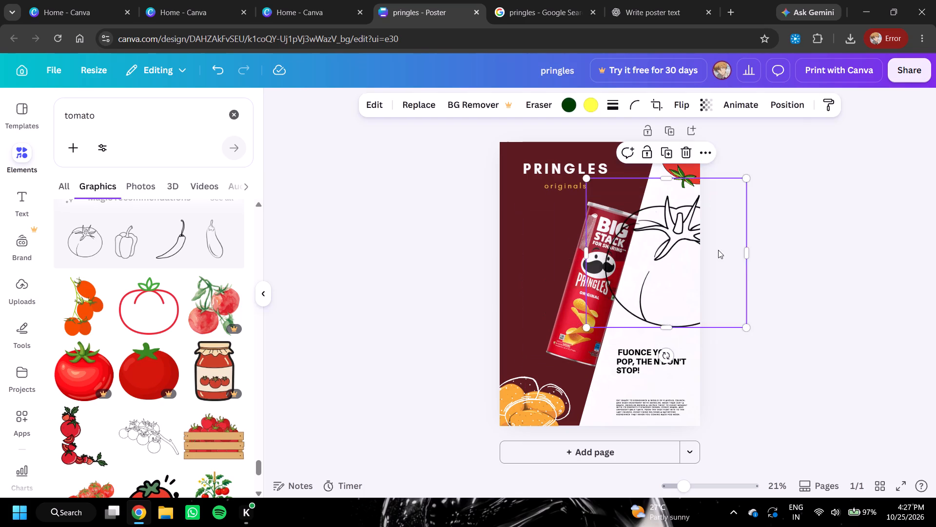
# Open the round tomato line drawing for freeform cropping and rotate its image to about -128.7.
pyautogui.tripleClick(689, 243)
pyautogui.click(689, 243)
pyautogui.click(678, 258)
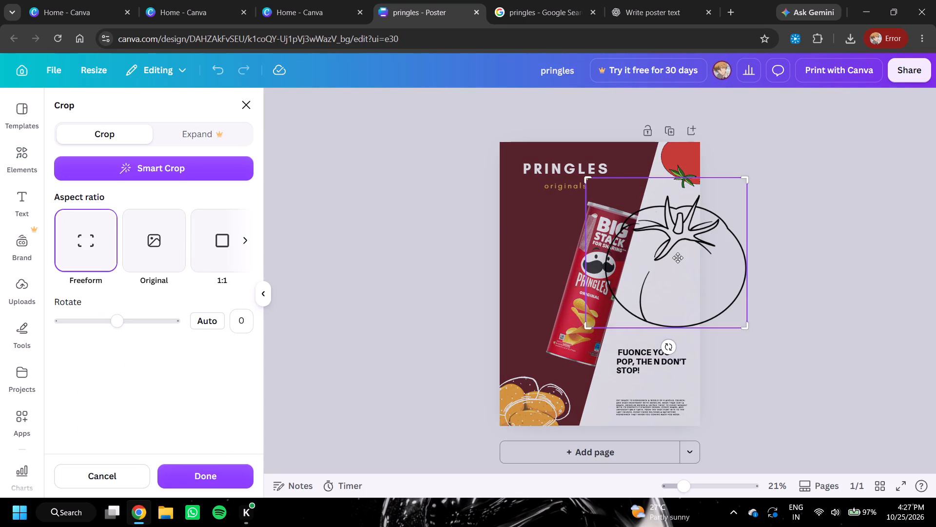
pyautogui.moveTo(671, 349); pyautogui.dragTo(687, 166)
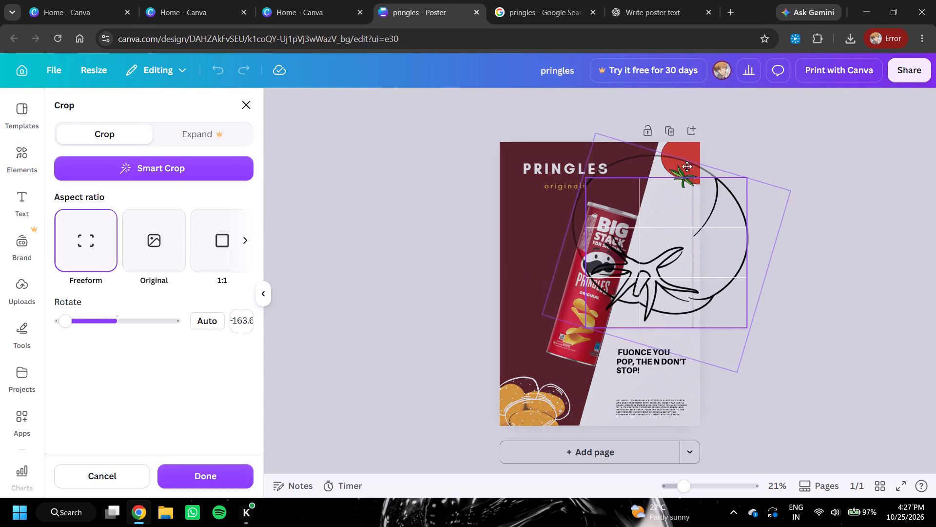
pyautogui.moveTo(687, 166); pyautogui.dragTo(698, 196)
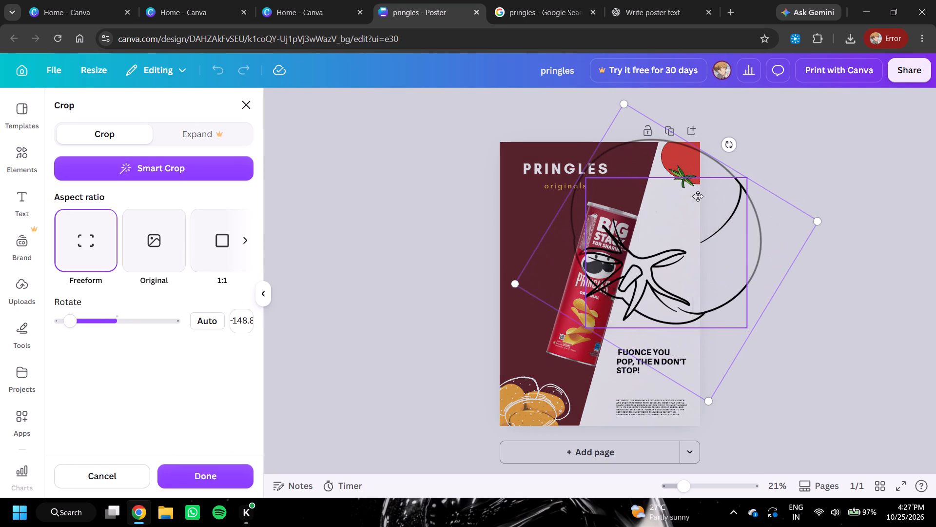
pyautogui.click(72, 324)
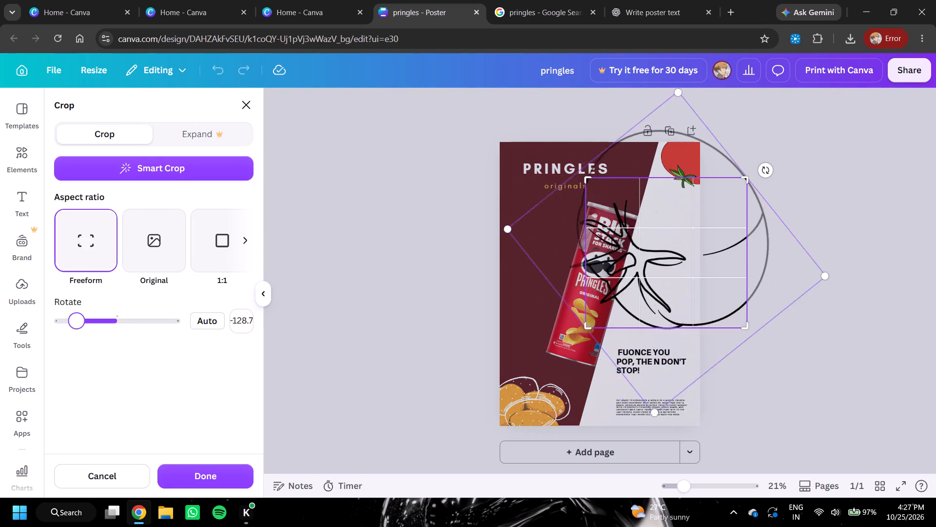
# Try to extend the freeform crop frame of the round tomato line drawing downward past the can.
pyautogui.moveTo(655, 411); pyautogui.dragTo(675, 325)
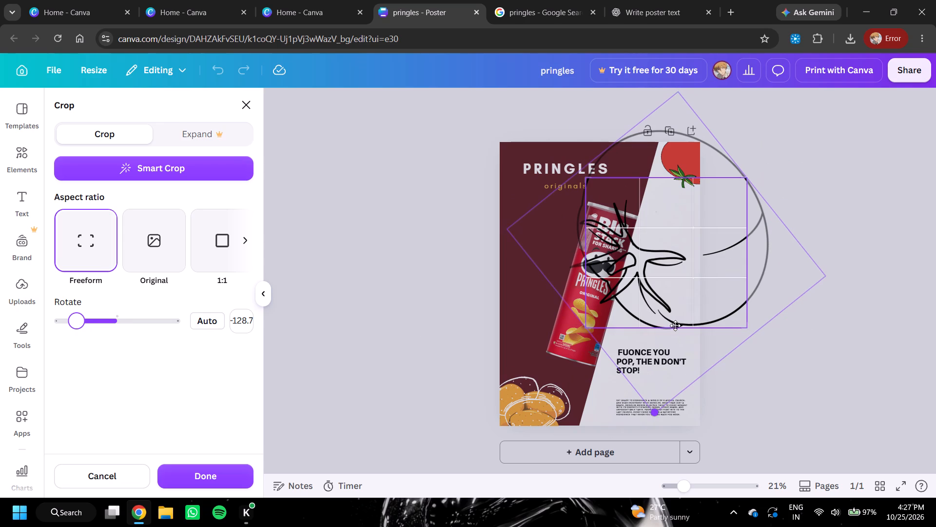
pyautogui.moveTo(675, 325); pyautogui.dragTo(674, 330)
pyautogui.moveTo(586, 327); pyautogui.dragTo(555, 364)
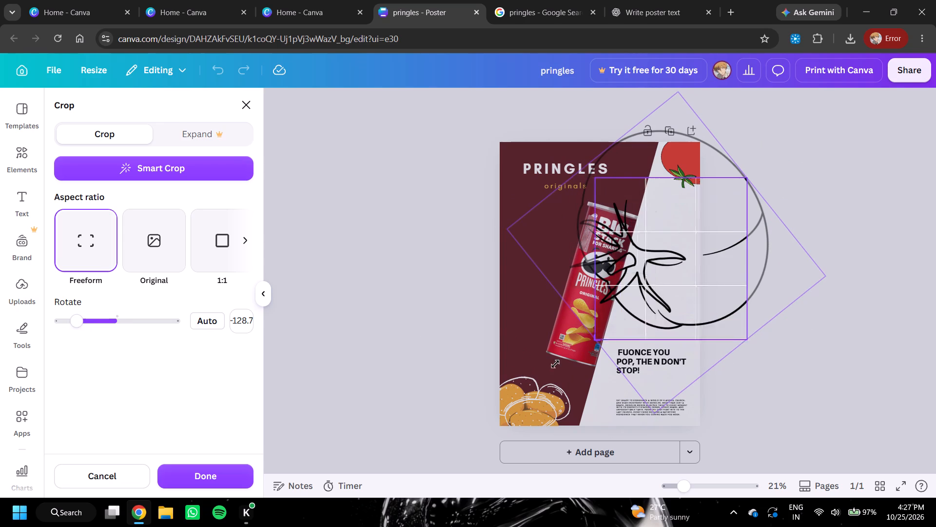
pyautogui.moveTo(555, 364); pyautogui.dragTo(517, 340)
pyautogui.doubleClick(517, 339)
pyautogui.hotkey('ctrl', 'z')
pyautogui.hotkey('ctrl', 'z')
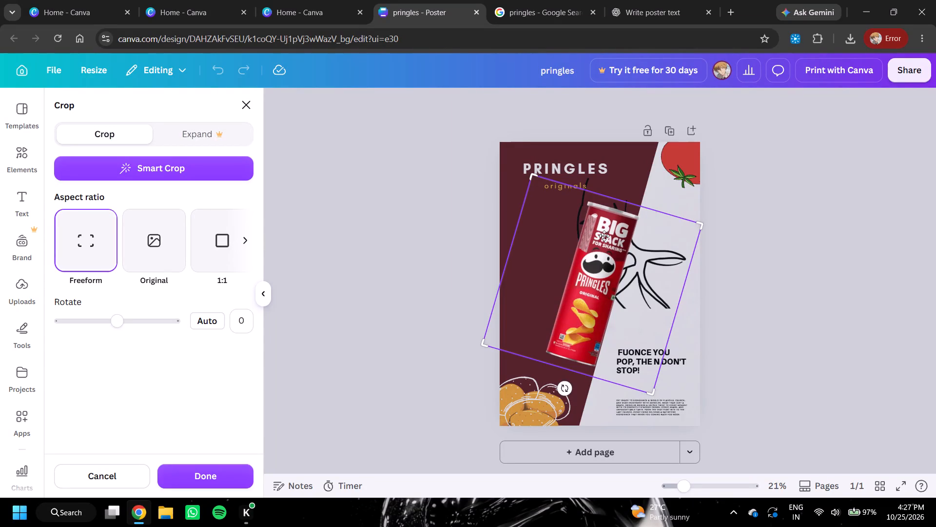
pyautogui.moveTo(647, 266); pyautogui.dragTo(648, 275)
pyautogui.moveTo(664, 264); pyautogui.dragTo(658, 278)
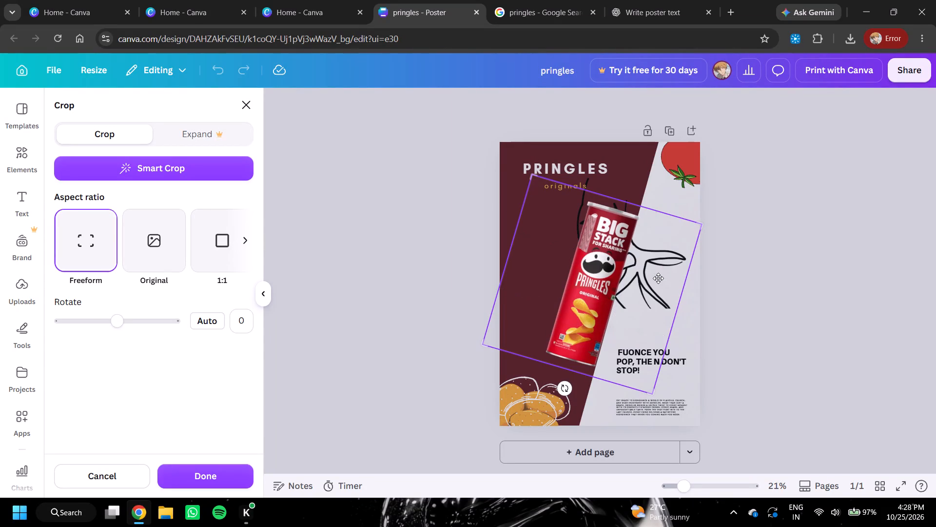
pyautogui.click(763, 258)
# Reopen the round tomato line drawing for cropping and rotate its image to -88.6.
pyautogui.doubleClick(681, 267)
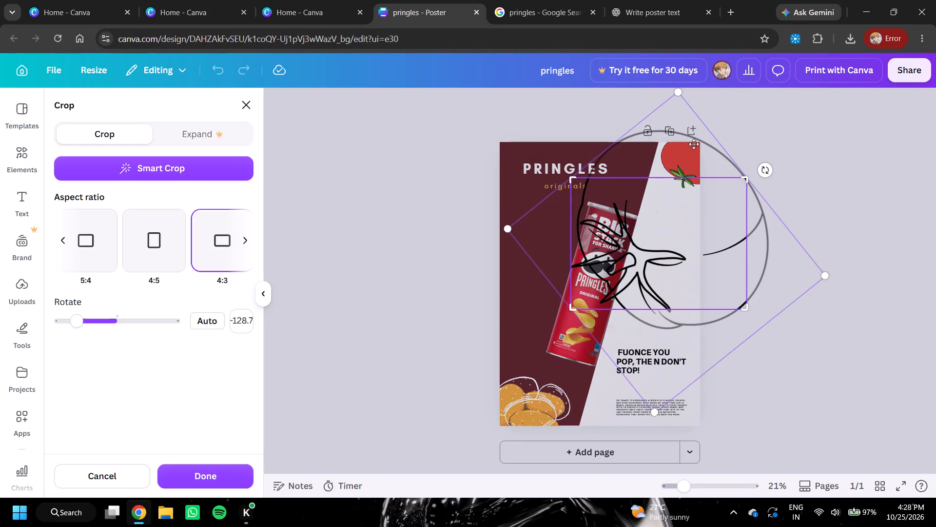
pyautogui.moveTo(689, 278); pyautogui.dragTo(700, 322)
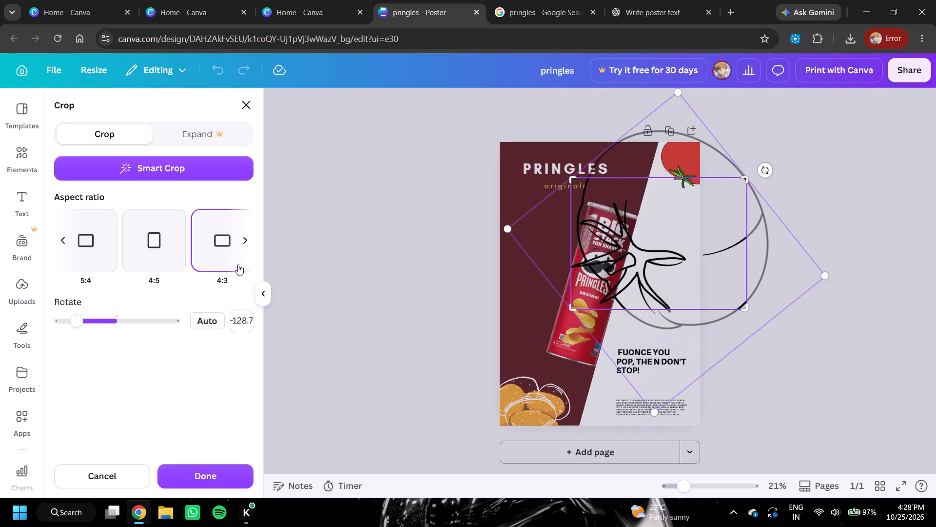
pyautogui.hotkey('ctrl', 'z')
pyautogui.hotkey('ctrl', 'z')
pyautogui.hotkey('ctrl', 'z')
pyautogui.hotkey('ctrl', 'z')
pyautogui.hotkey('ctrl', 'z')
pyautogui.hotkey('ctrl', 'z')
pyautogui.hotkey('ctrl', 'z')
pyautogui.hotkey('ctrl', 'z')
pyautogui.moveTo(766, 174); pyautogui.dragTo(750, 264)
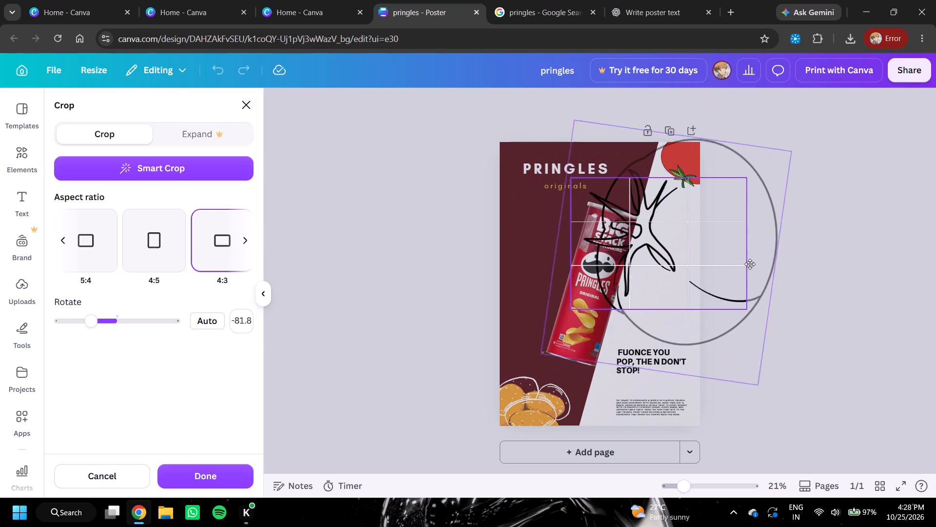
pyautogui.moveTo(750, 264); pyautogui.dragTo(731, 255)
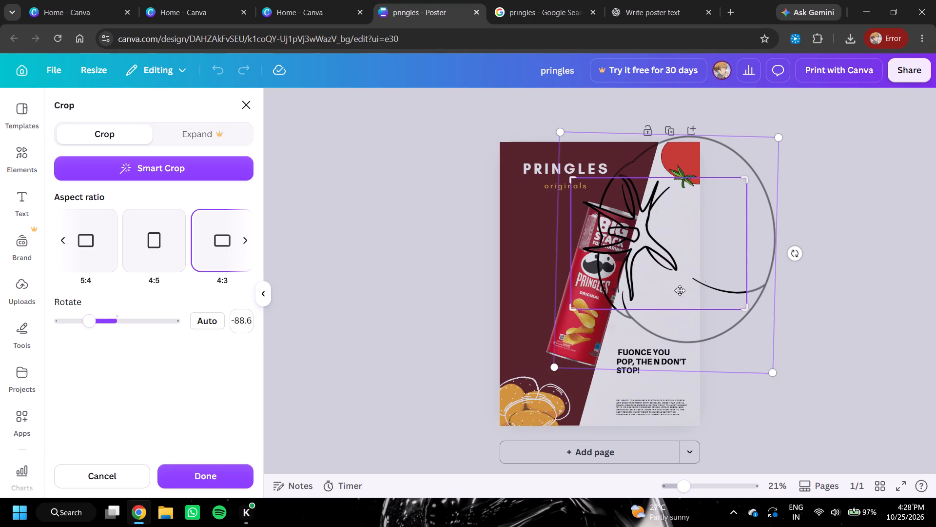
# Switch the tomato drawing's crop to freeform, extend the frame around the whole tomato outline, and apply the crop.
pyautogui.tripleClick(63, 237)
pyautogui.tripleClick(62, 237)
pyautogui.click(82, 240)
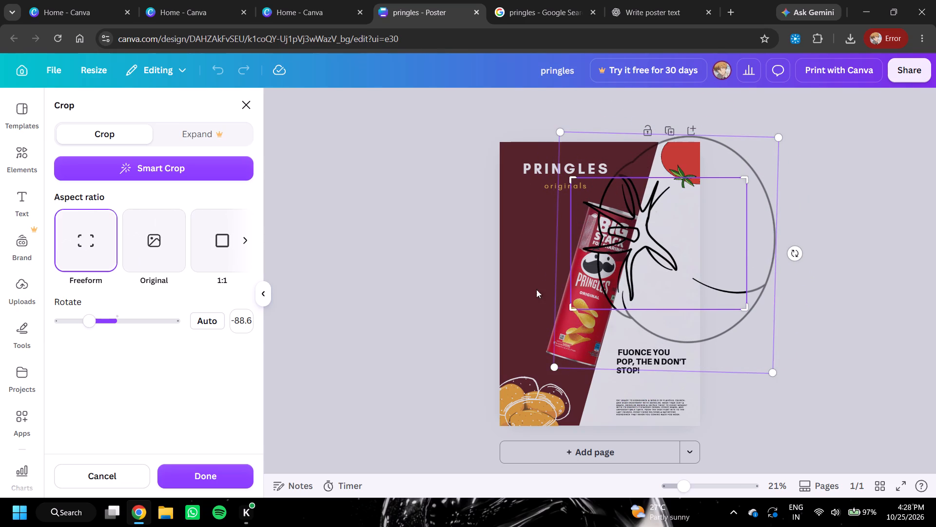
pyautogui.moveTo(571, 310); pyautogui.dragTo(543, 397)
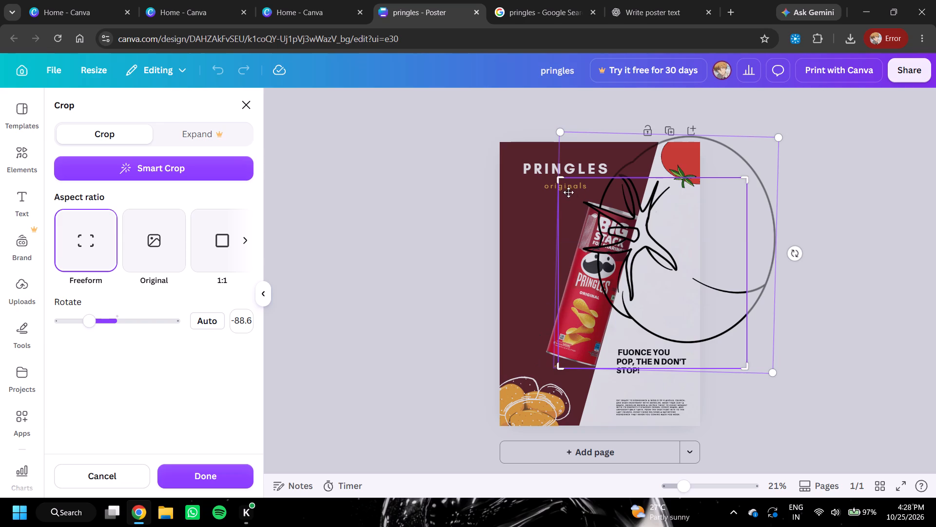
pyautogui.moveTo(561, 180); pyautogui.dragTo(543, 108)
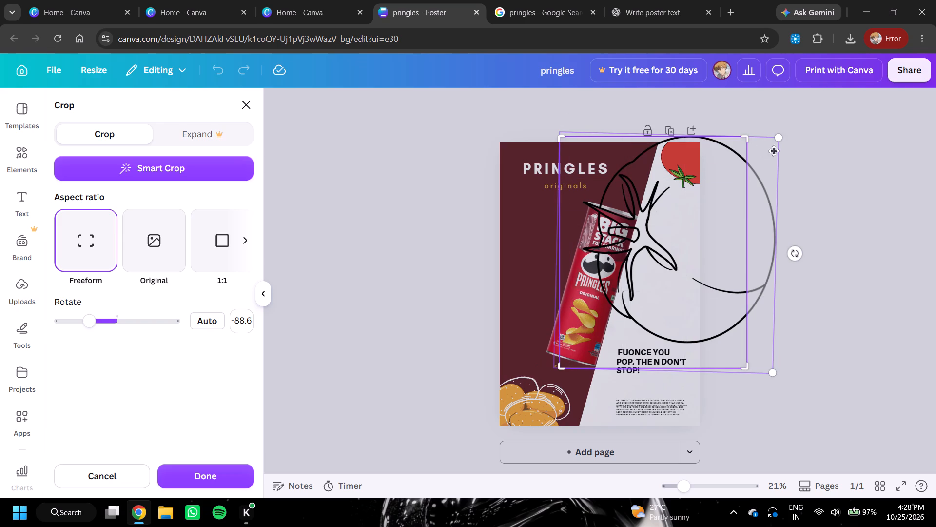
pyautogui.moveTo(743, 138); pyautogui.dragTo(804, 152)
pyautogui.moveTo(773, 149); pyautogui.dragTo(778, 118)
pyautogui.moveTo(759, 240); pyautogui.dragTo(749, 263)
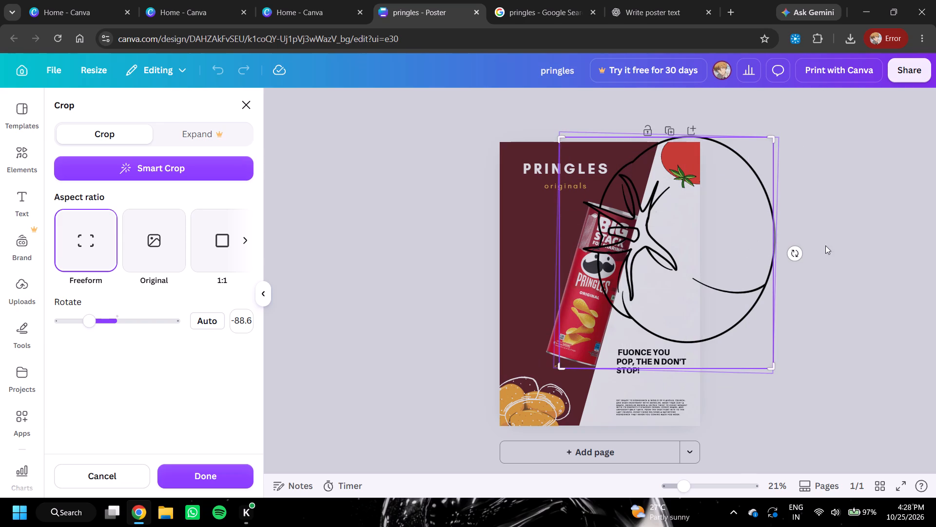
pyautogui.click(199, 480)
# Delete the black round tomato line drawing from the poster.
pyautogui.moveTo(725, 228); pyautogui.dragTo(719, 264)
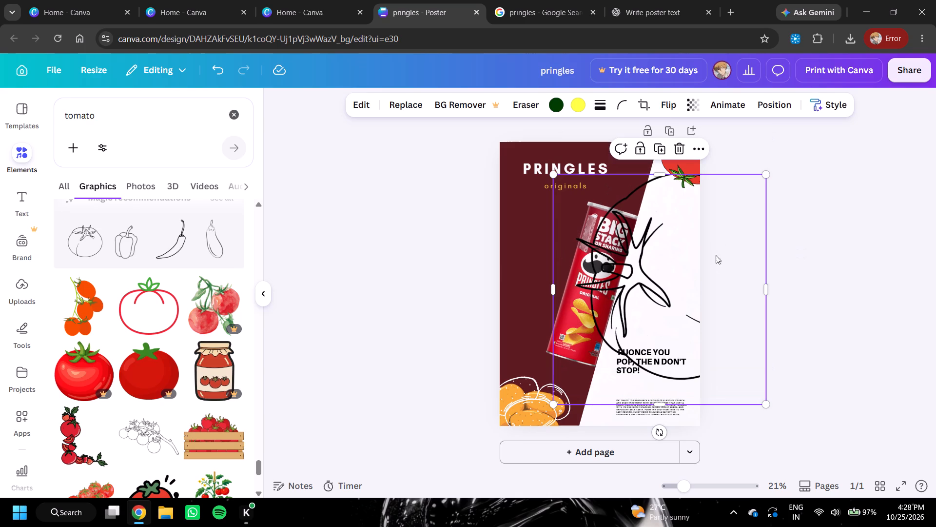
pyautogui.click(679, 145)
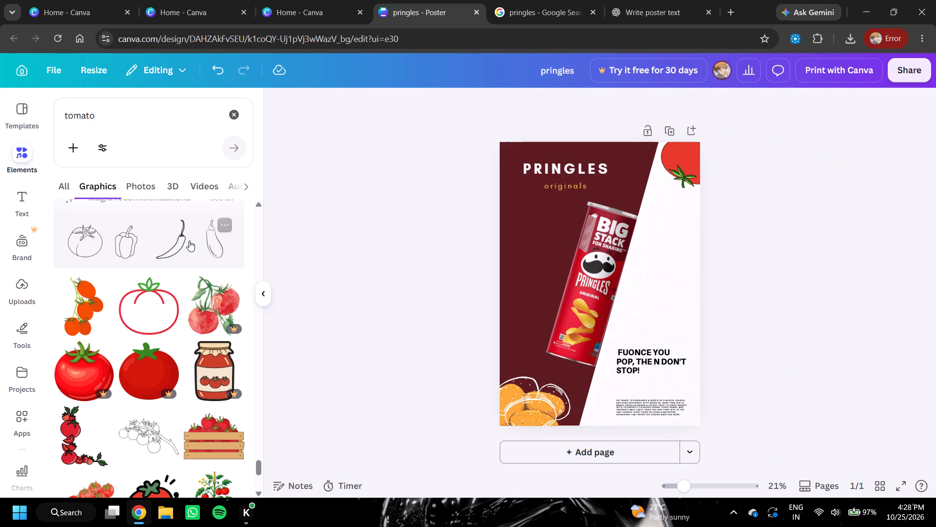
# Replace the tomato element search with one for potato, limited to graphics.
pyautogui.scroll(-6, 182, 251)
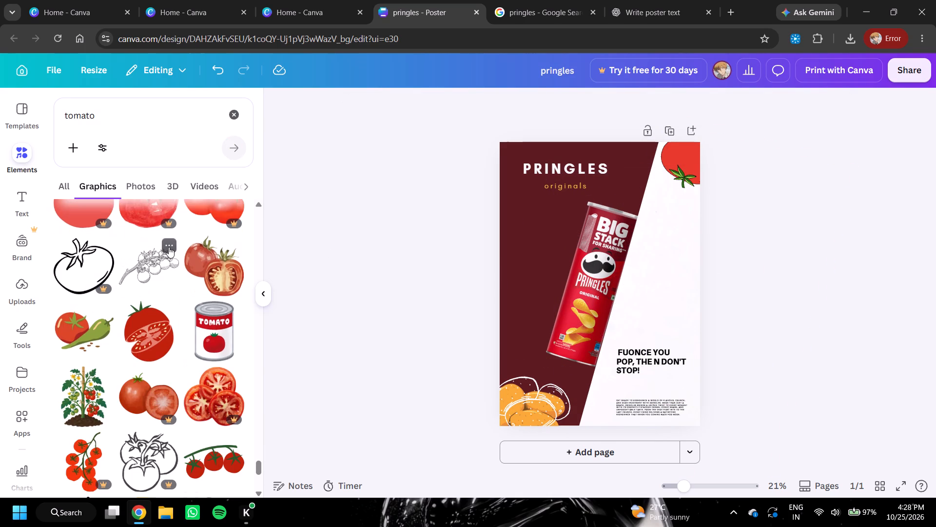
pyautogui.scroll(-4, 169, 247)
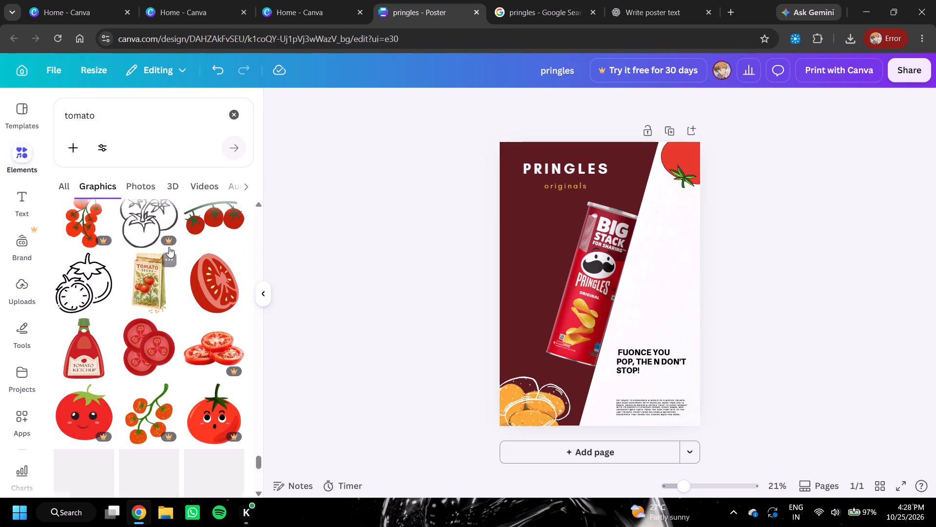
pyautogui.scroll(20, 169, 247)
pyautogui.scroll(12, 169, 247)
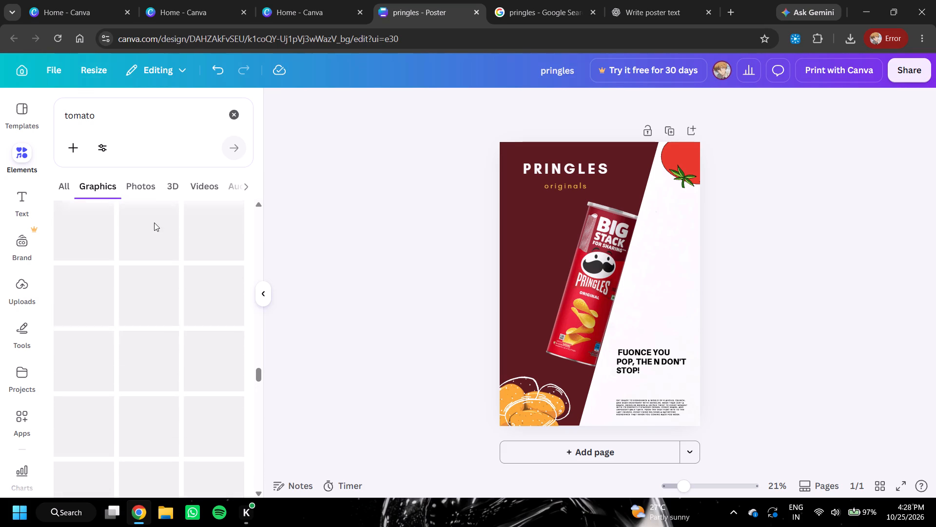
pyautogui.scroll(4, 154, 223)
pyautogui.click(121, 112)
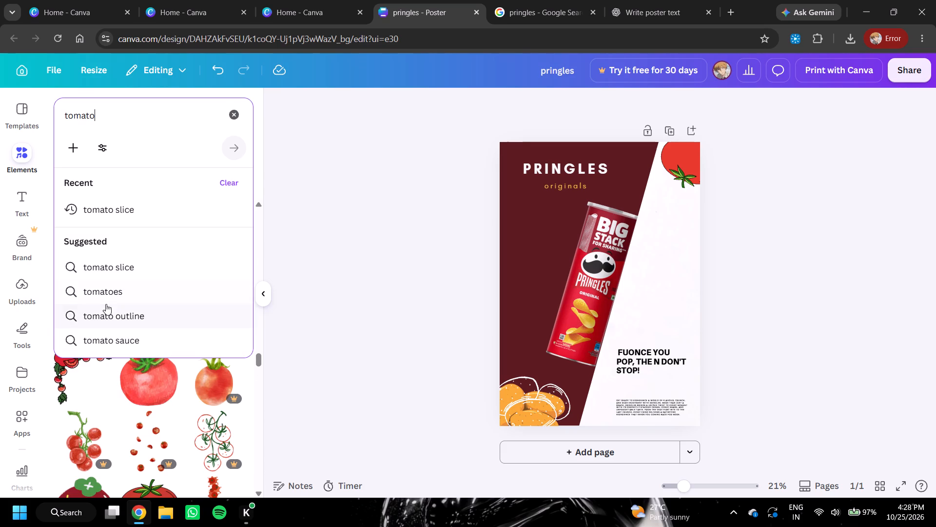
pyautogui.click(233, 119)
pyautogui.click(99, 234)
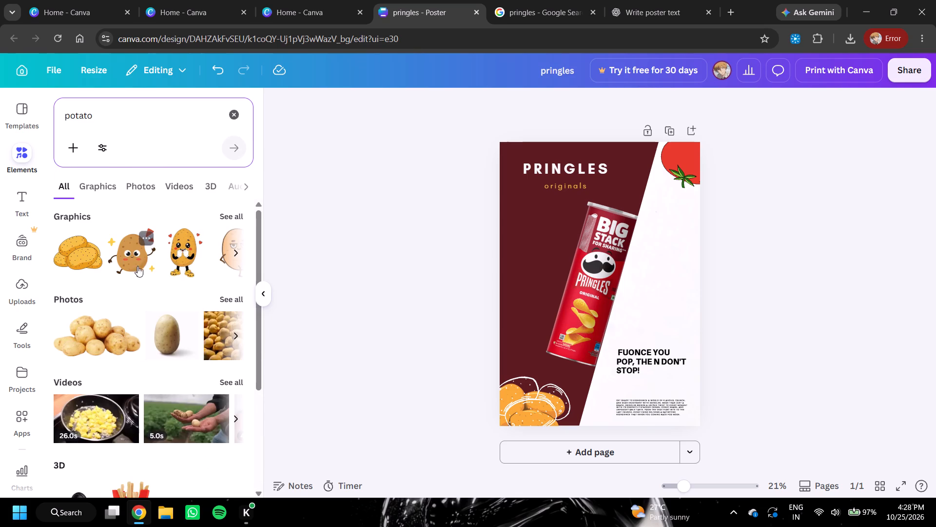
pyautogui.scroll(-2, 155, 294)
pyautogui.click(98, 182)
pyautogui.scroll(-2, 129, 249)
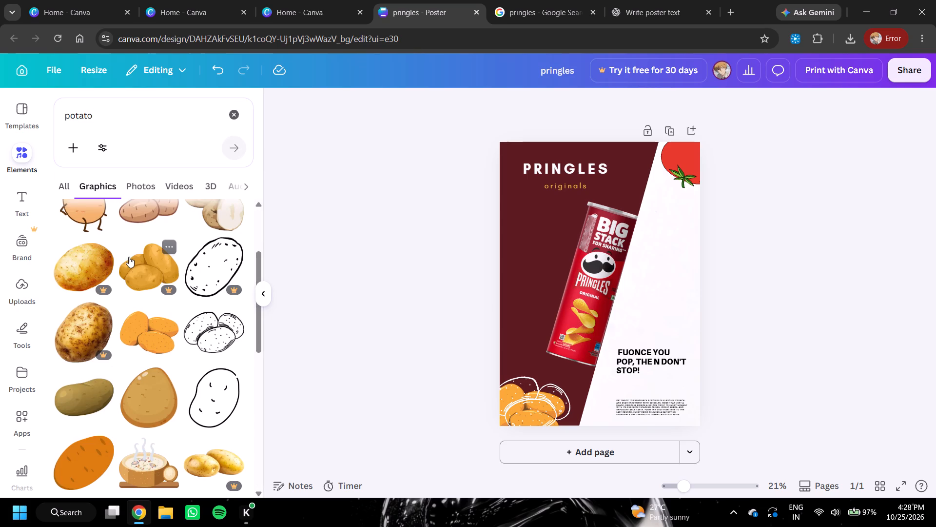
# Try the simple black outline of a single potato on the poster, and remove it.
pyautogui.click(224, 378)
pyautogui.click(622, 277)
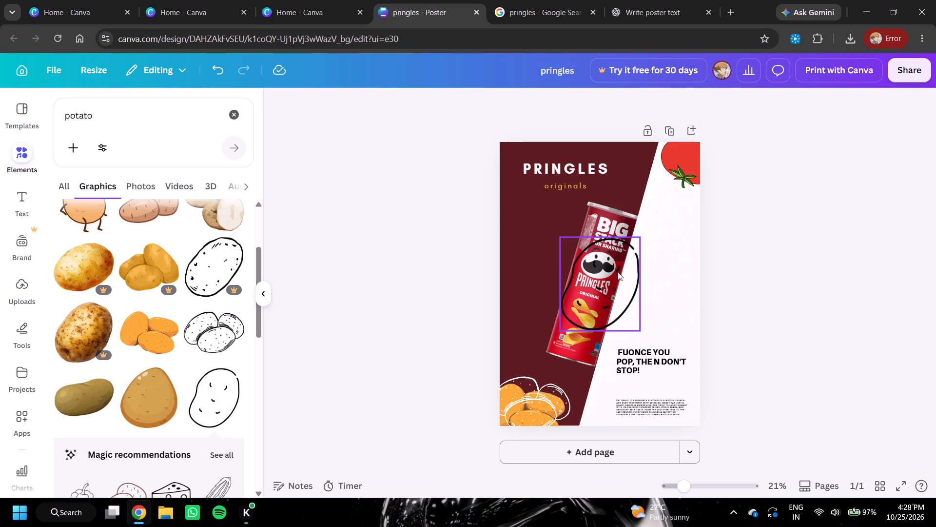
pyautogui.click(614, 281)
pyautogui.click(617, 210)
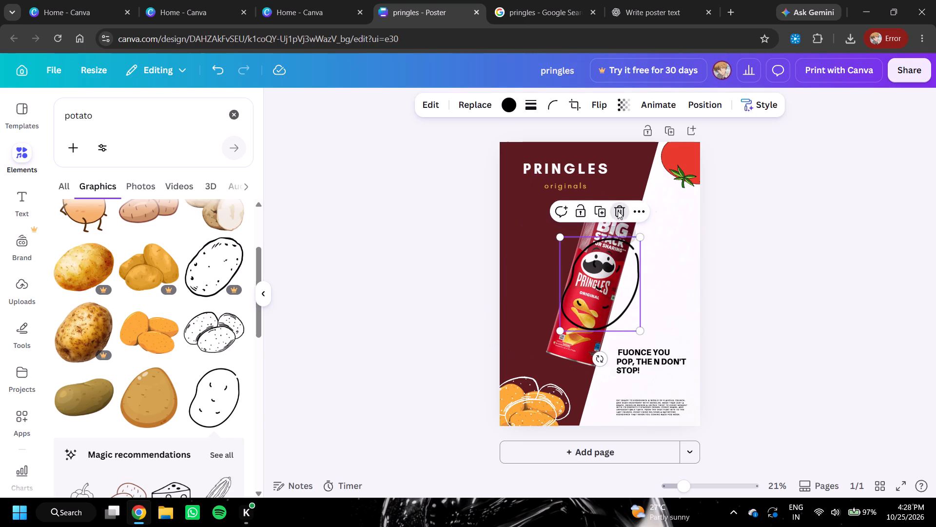
# Add the graphic of a wicker basket full of potato chips, scaled down, to the maroon area below the heading.
pyautogui.scroll(-2, 202, 315)
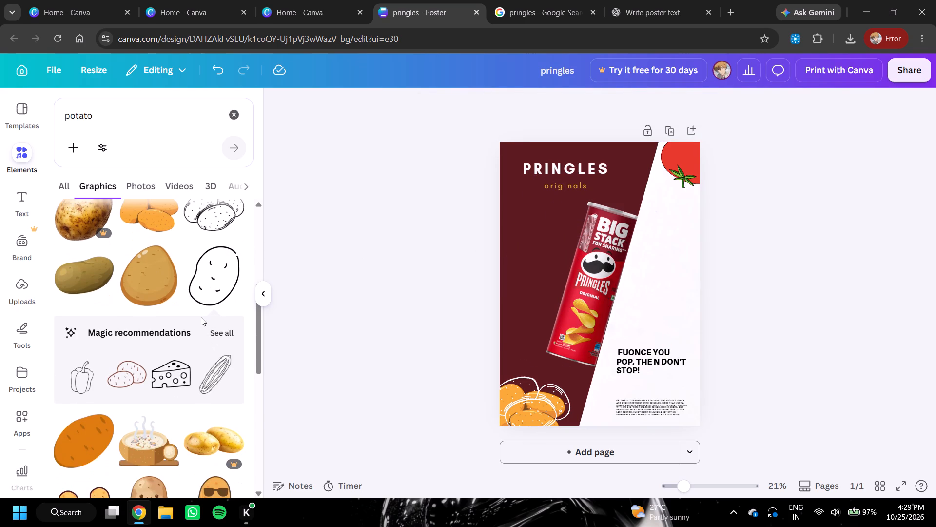
pyautogui.scroll(-5, 201, 317)
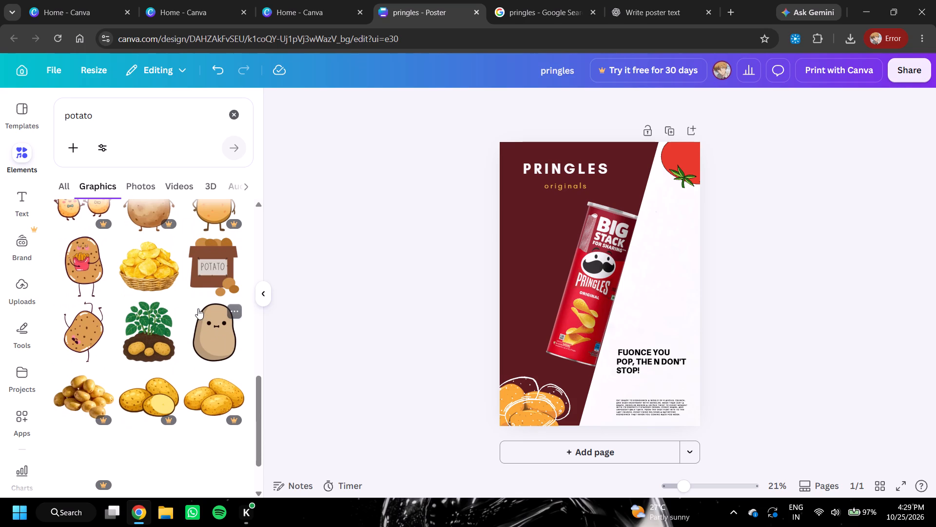
pyautogui.click(160, 278)
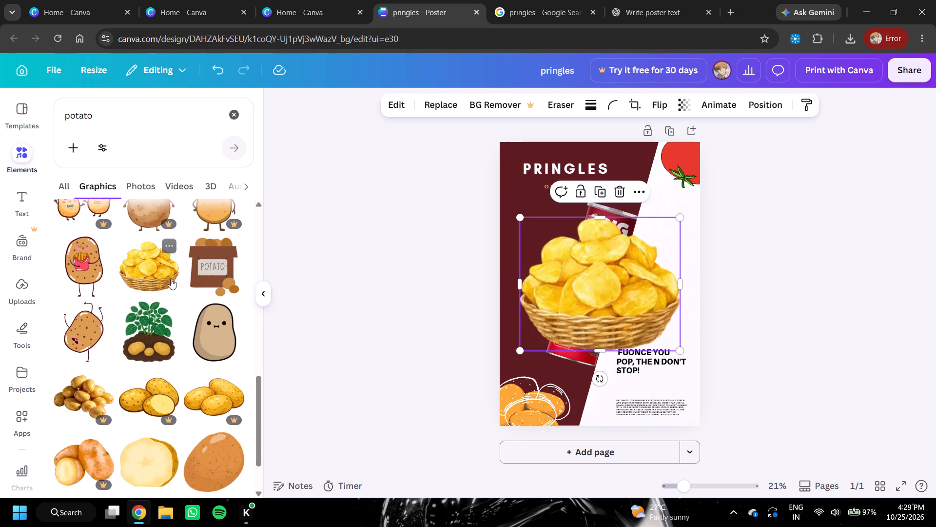
pyautogui.moveTo(638, 306); pyautogui.dragTo(626, 310)
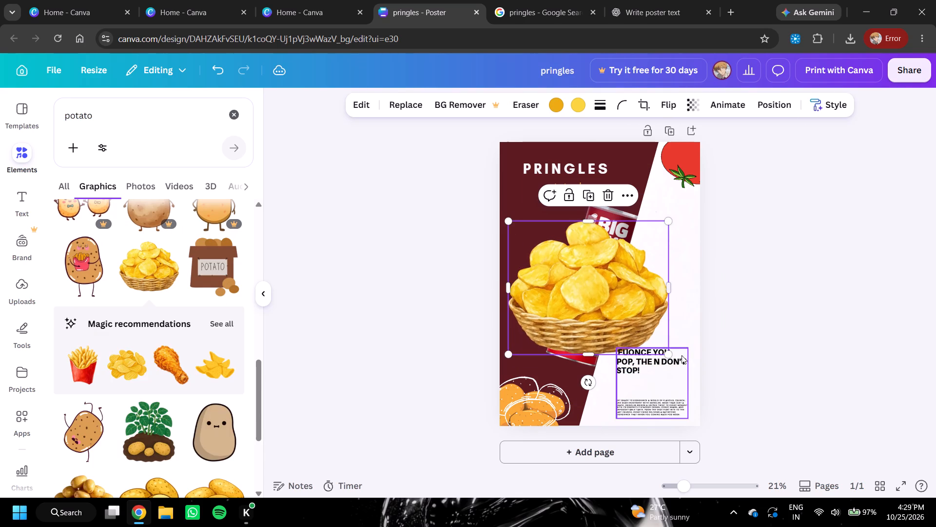
pyautogui.moveTo(666, 352); pyautogui.dragTo(560, 282)
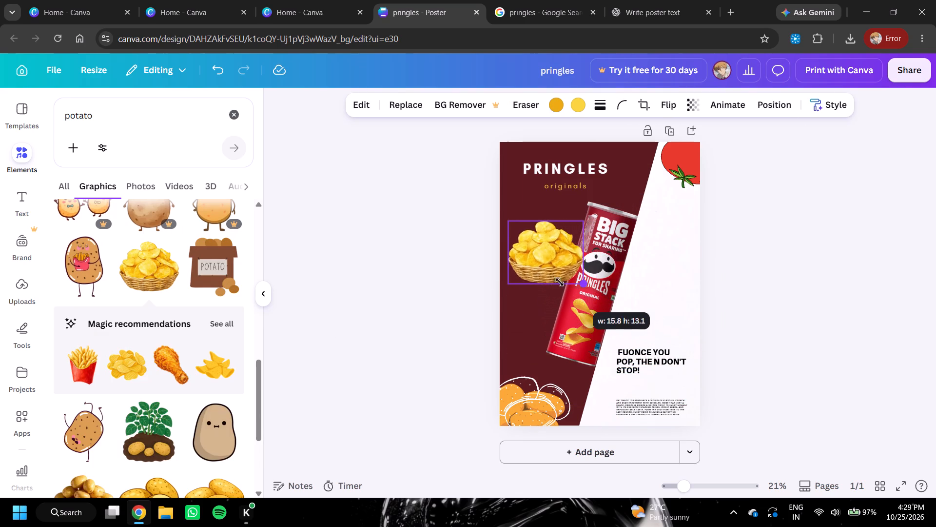
pyautogui.moveTo(560, 282); pyautogui.dragTo(557, 284)
pyautogui.moveTo(538, 231); pyautogui.dragTo(642, 264)
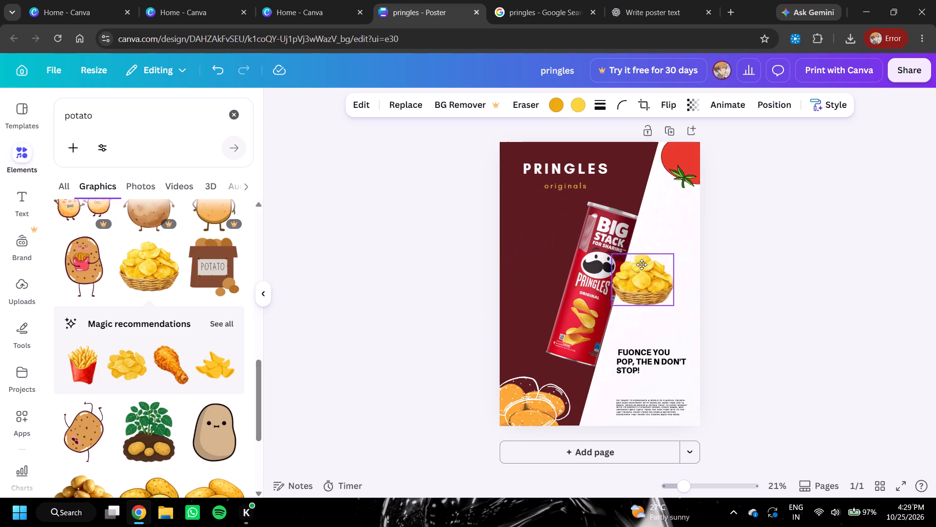
pyautogui.moveTo(642, 264); pyautogui.dragTo(542, 207)
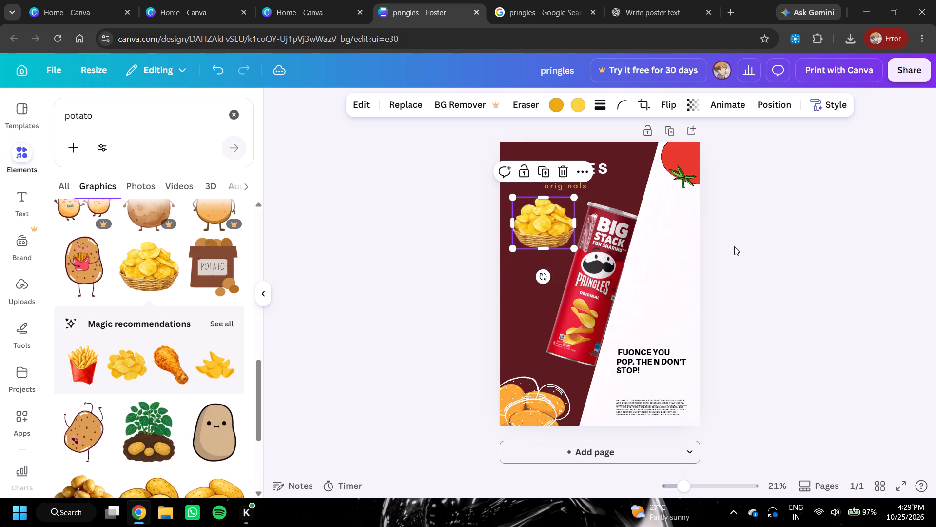
# Rotate the chips basket counterclockwise until its base faces the can, and move it against the can's upper side.
pyautogui.click(734, 246)
pyautogui.moveTo(555, 223); pyautogui.dragTo(551, 228)
pyautogui.moveTo(539, 284); pyautogui.dragTo(592, 247)
pyautogui.click(589, 244)
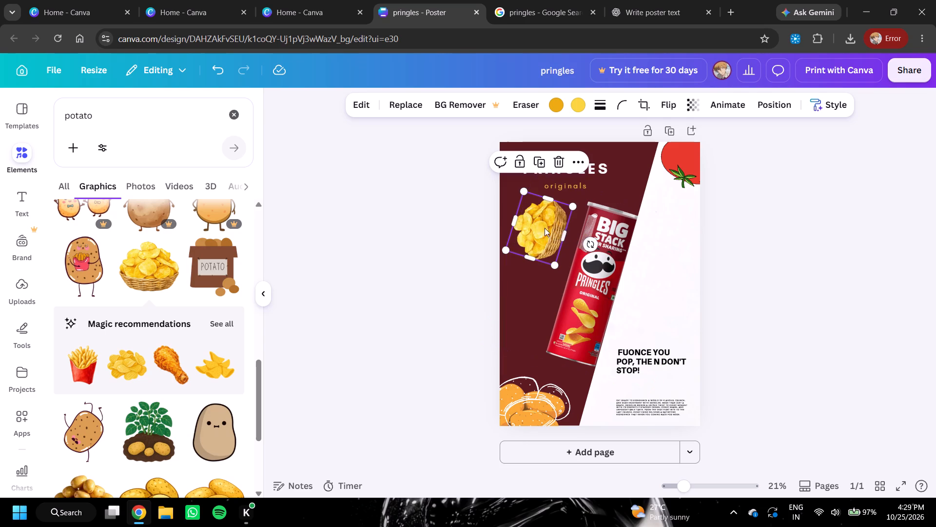
pyautogui.moveTo(539, 227); pyautogui.dragTo(552, 237)
pyautogui.click(739, 282)
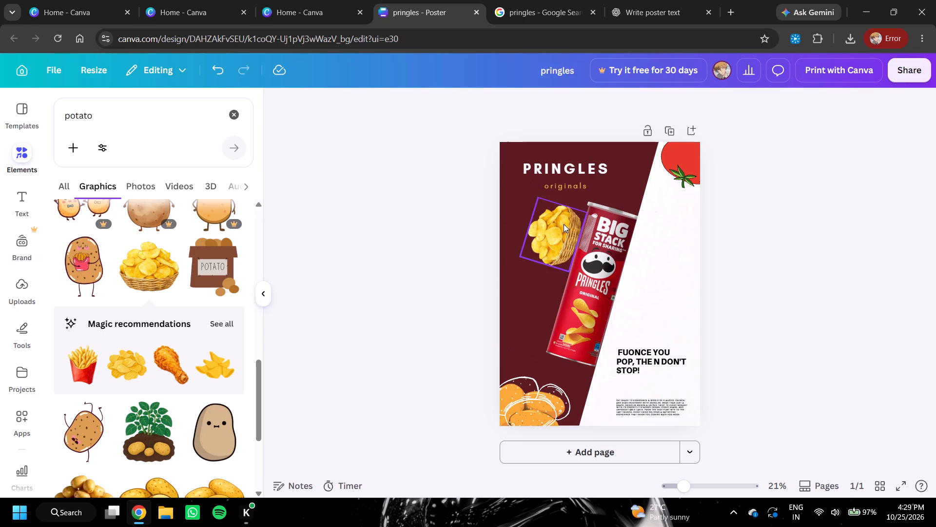
pyautogui.scroll(2, 240, 266)
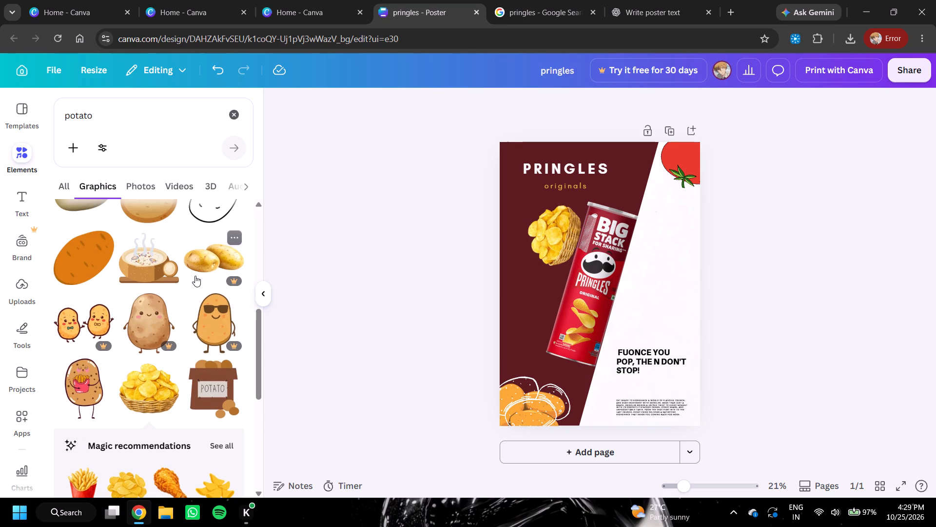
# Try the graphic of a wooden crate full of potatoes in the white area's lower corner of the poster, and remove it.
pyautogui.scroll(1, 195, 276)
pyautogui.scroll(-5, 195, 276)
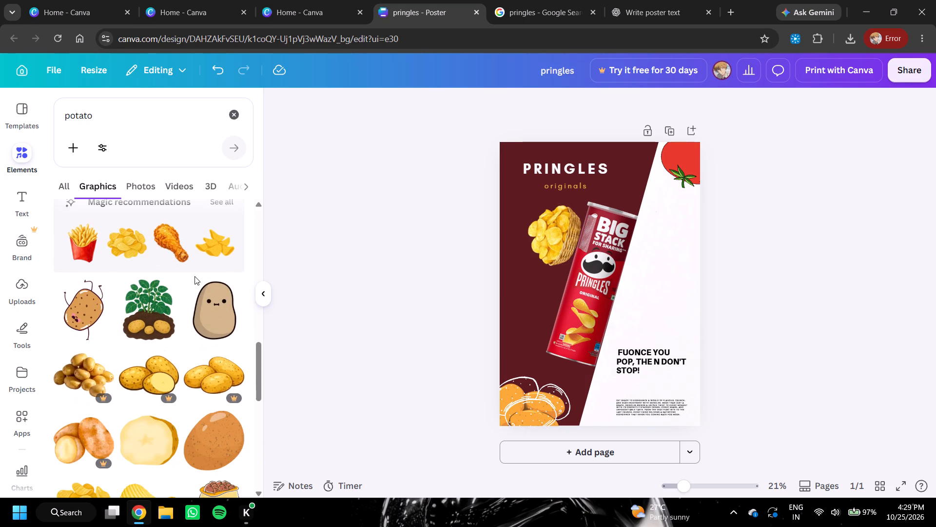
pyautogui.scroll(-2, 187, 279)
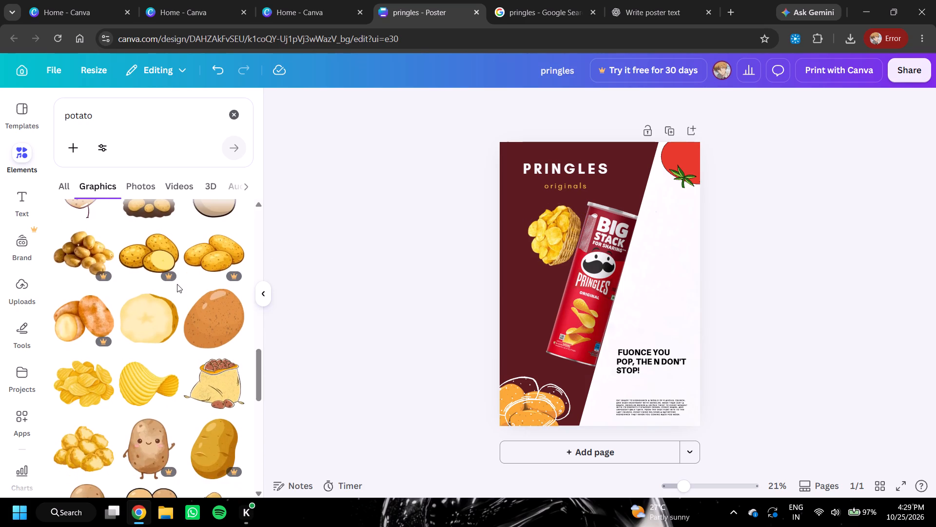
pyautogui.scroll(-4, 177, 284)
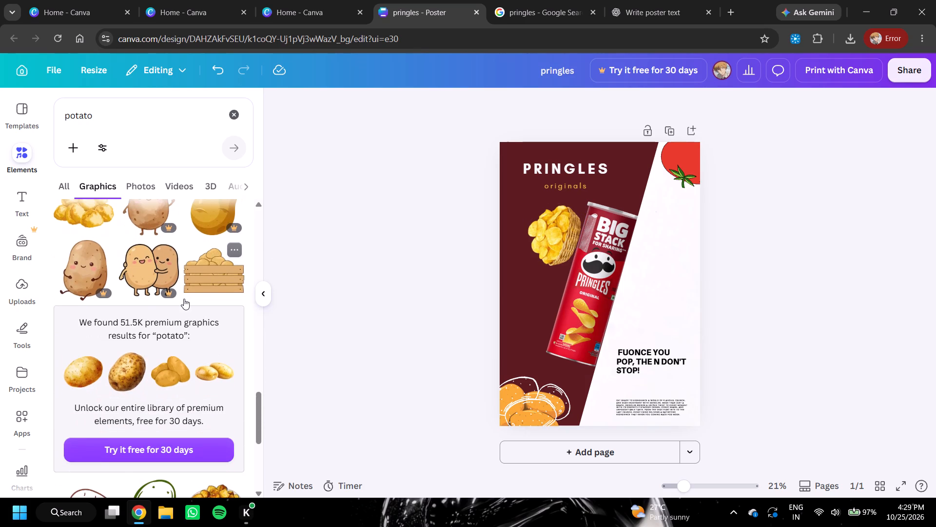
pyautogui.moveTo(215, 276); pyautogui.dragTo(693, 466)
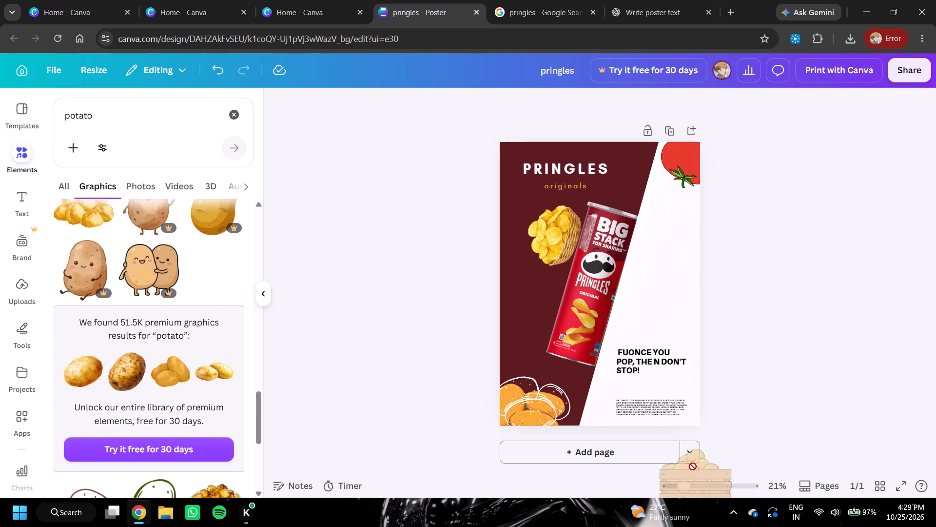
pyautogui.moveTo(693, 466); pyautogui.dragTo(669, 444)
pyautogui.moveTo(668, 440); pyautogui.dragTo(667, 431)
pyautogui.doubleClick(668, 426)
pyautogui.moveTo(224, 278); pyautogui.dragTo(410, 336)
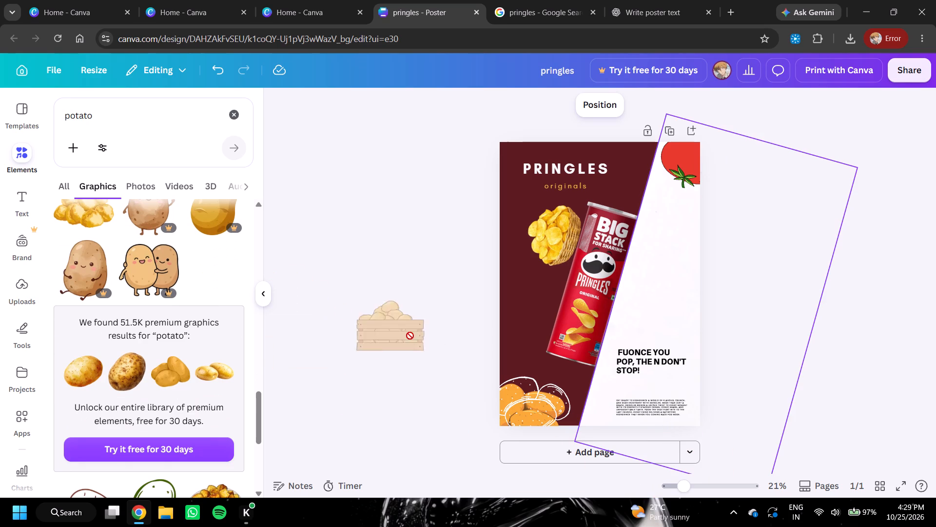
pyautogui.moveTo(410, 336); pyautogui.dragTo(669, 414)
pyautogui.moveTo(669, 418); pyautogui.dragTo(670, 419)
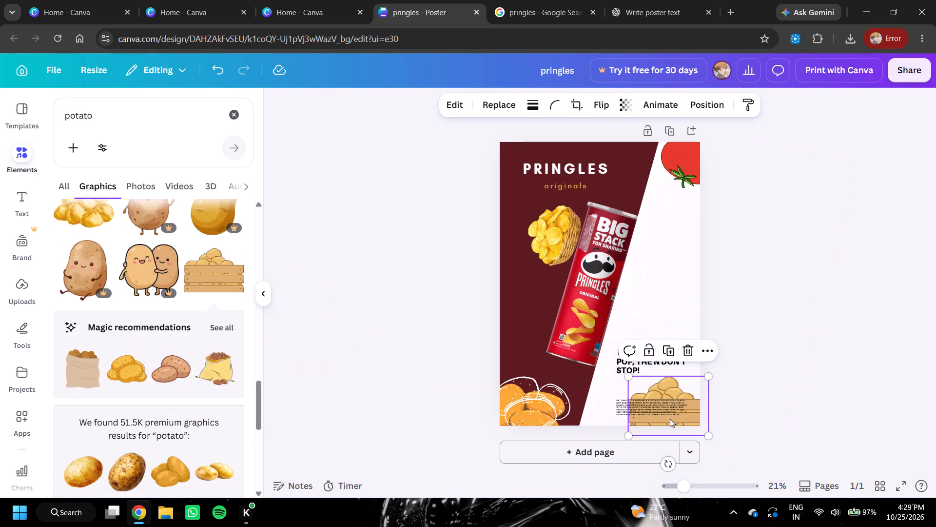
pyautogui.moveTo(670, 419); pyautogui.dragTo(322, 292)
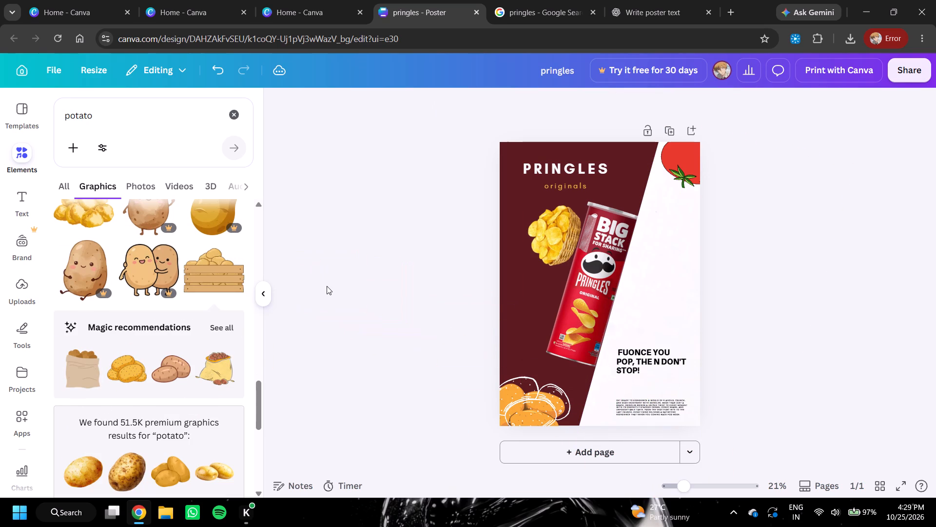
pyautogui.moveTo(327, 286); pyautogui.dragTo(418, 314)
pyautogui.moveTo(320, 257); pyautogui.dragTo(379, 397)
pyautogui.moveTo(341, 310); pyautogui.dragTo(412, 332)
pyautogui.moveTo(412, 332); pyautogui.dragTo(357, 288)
# Look through more of the potato graphics for another one that suits the poster.
pyautogui.scroll(-3, 172, 343)
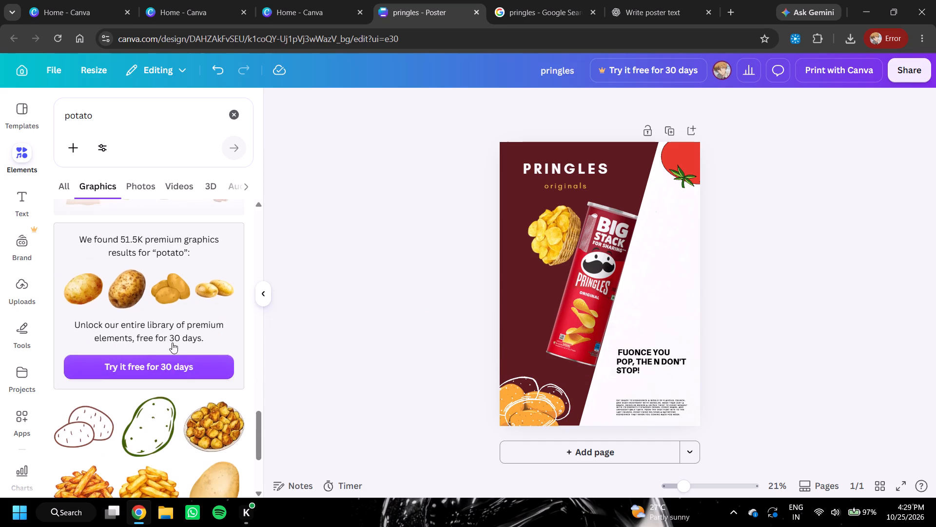
pyautogui.scroll(-5, 172, 343)
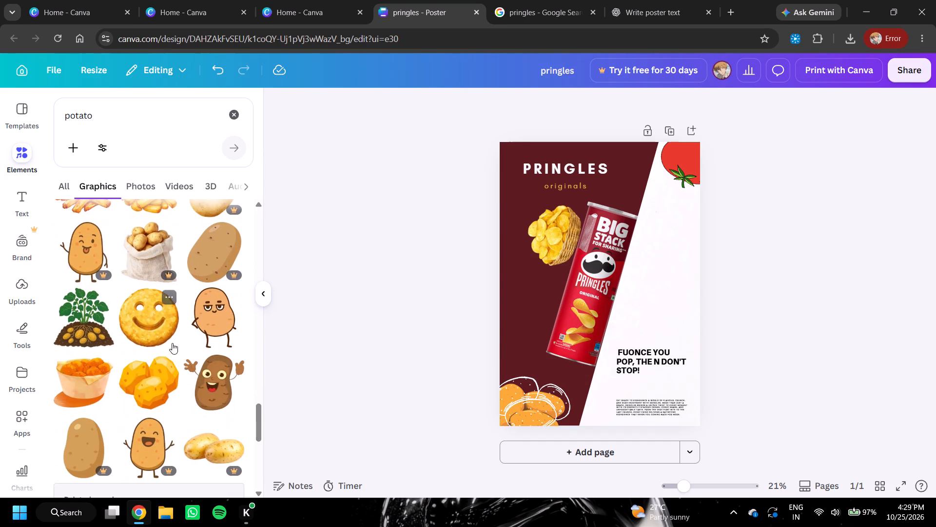
pyautogui.scroll(-7, 172, 343)
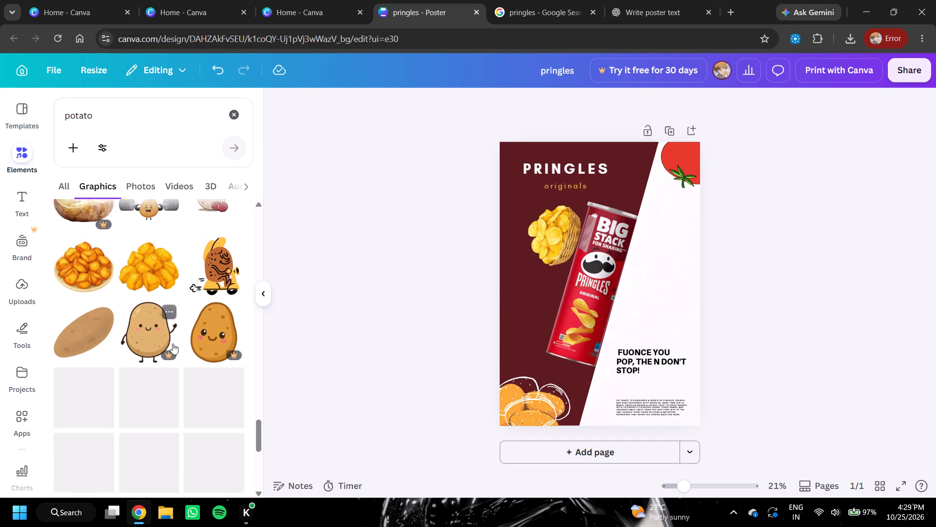
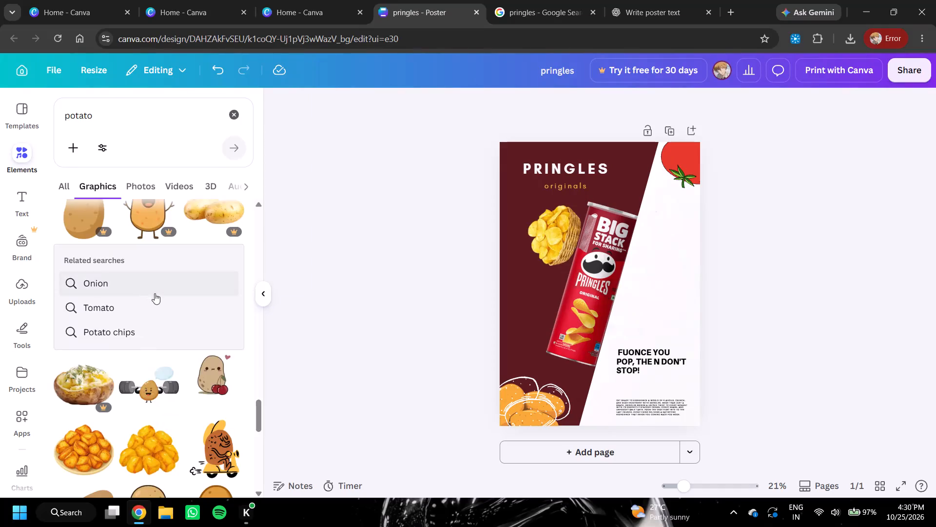
# Add the orange-yellow potato cluster graphic, shrink it, and place it partly off the poster's right edge above the slogan.
pyautogui.scroll(3, 160, 296)
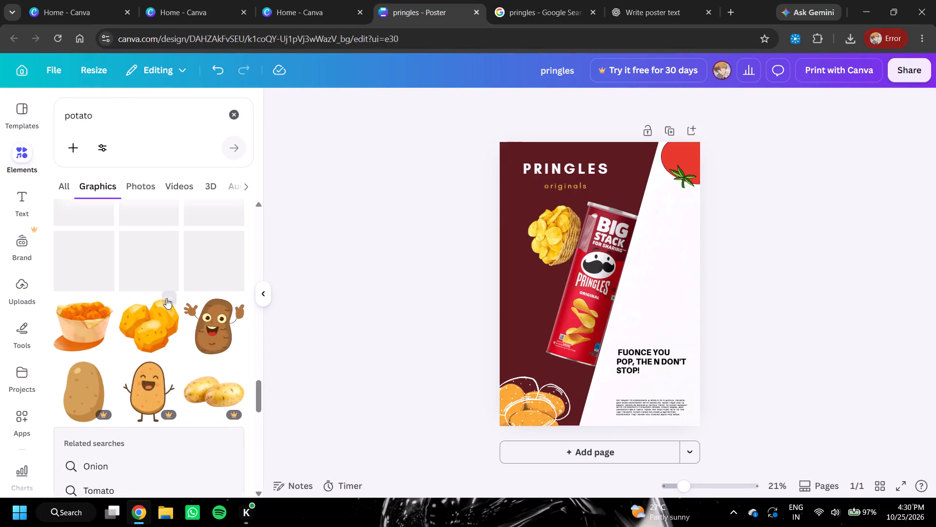
pyautogui.scroll(2, 166, 298)
pyautogui.scroll(-1, 166, 298)
pyautogui.click(156, 385)
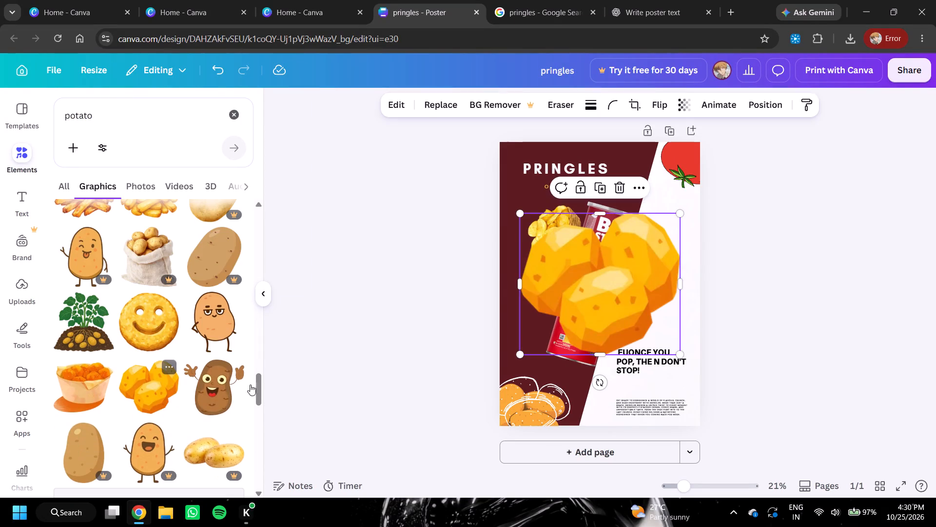
pyautogui.moveTo(648, 298); pyautogui.dragTo(688, 329)
pyautogui.moveTo(691, 329); pyautogui.dragTo(713, 312)
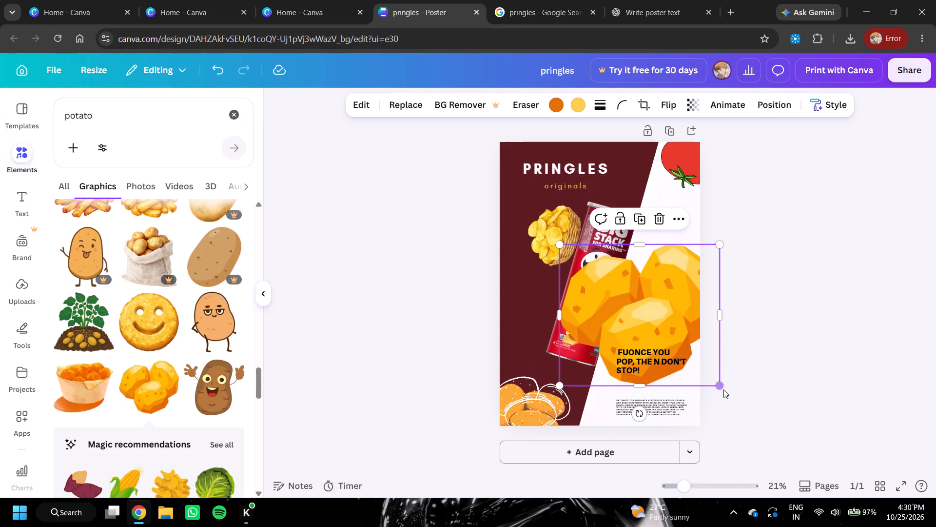
pyautogui.click(723, 389)
pyautogui.moveTo(721, 386); pyautogui.dragTo(663, 323)
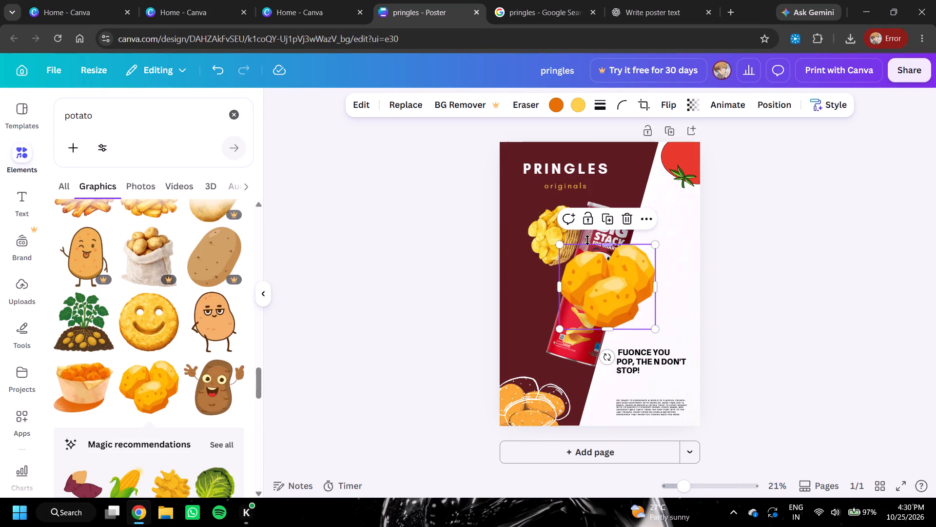
pyautogui.moveTo(587, 240); pyautogui.dragTo(647, 250)
pyautogui.moveTo(587, 285); pyautogui.dragTo(631, 282)
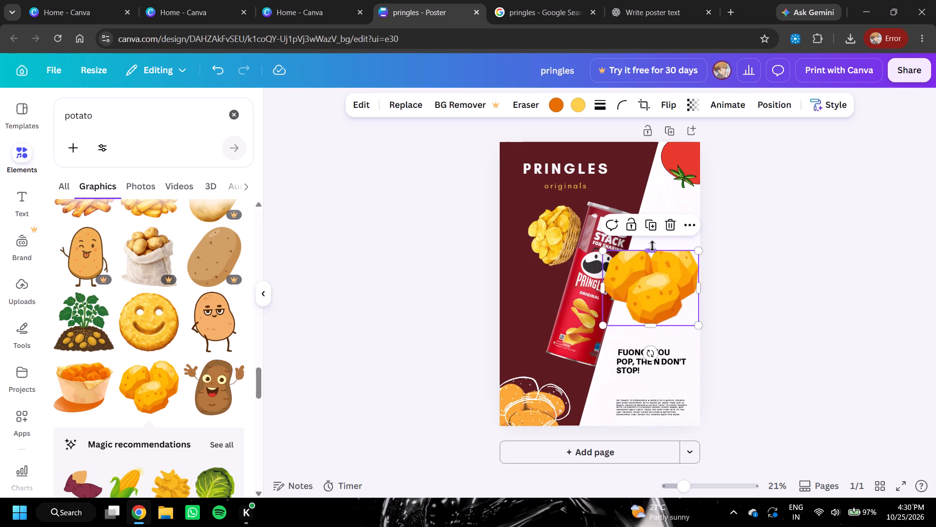
pyautogui.moveTo(650, 247); pyautogui.dragTo(656, 227)
pyautogui.moveTo(665, 288); pyautogui.dragTo(696, 281)
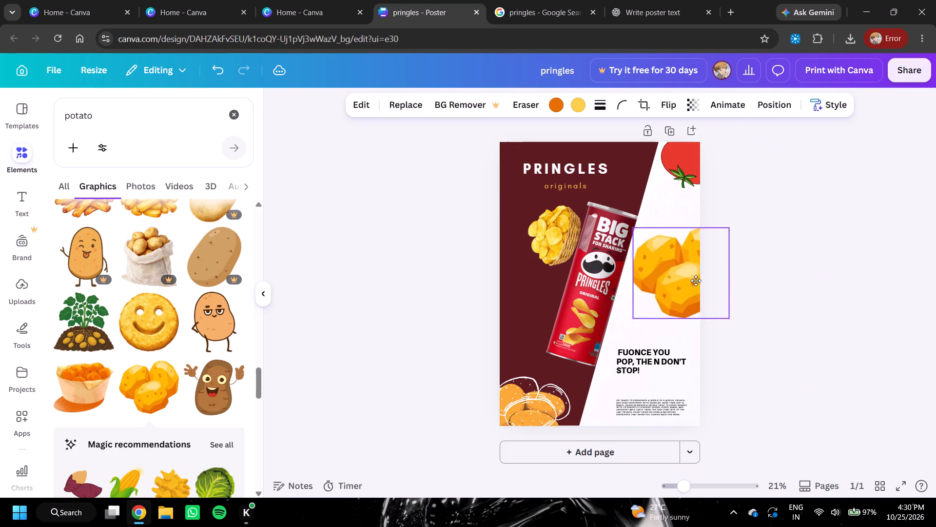
pyautogui.moveTo(696, 281); pyautogui.dragTo(705, 267)
pyautogui.click(789, 245)
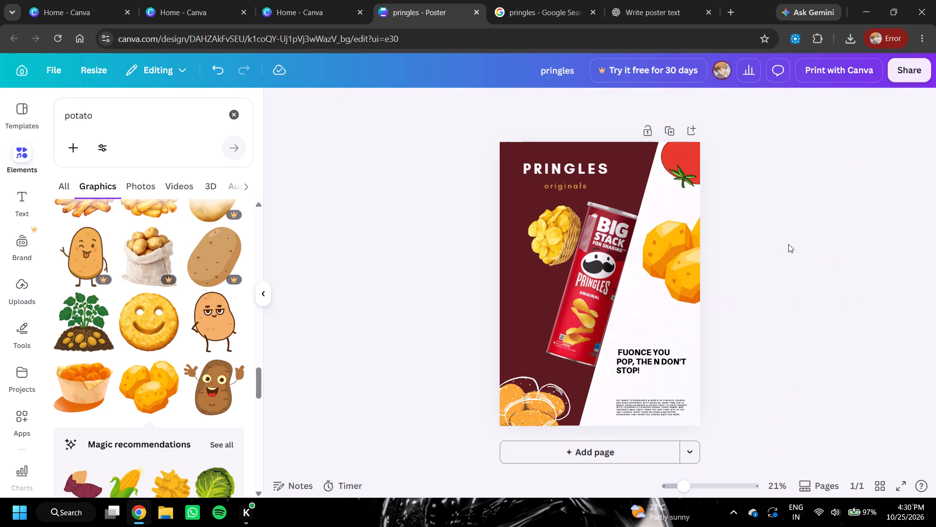
# Delete the tomato graphic from the poster's upper-right corner.
pyautogui.click(686, 157)
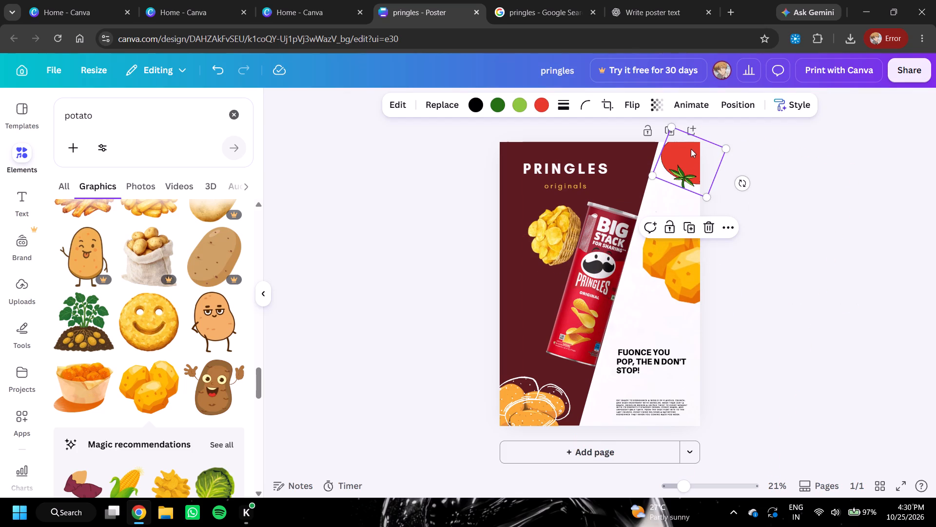
pyautogui.click(704, 232)
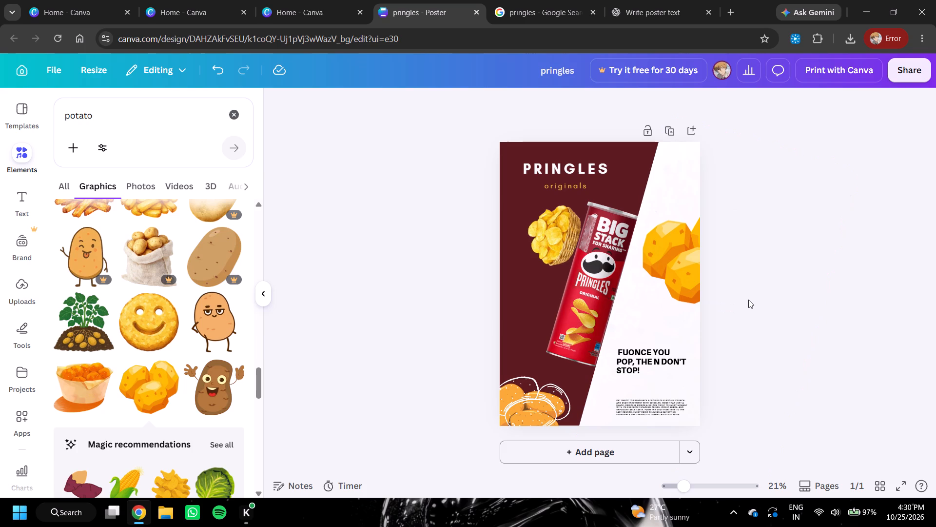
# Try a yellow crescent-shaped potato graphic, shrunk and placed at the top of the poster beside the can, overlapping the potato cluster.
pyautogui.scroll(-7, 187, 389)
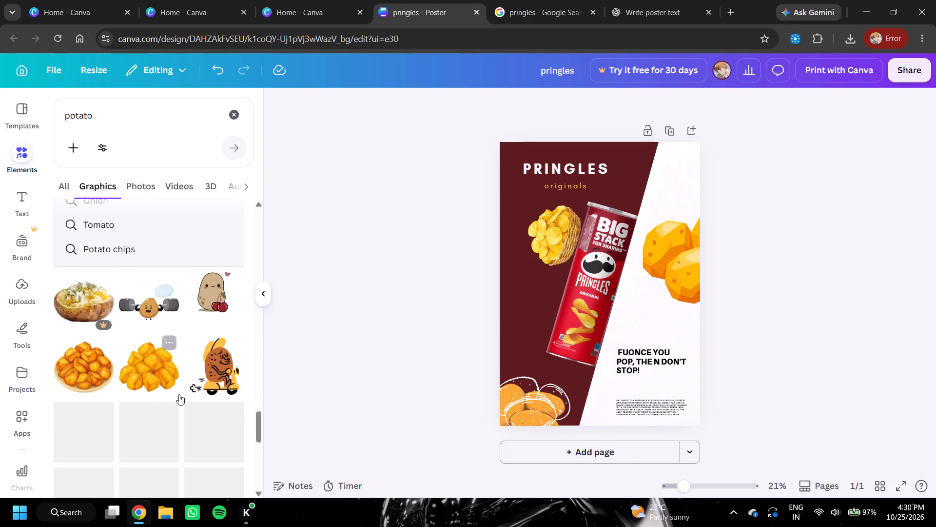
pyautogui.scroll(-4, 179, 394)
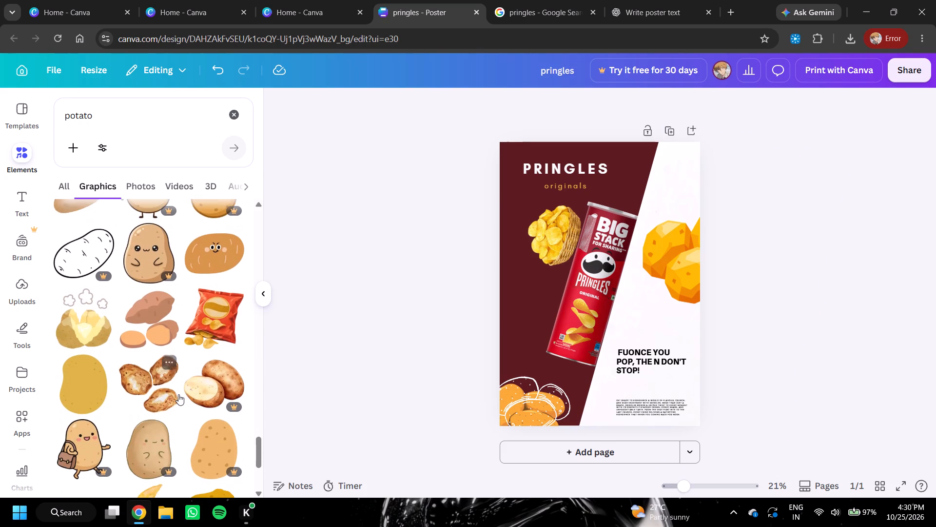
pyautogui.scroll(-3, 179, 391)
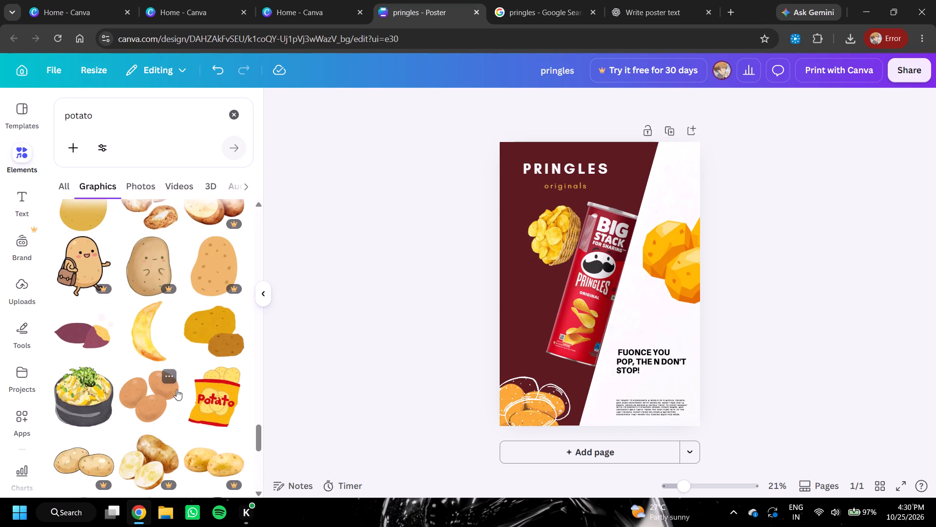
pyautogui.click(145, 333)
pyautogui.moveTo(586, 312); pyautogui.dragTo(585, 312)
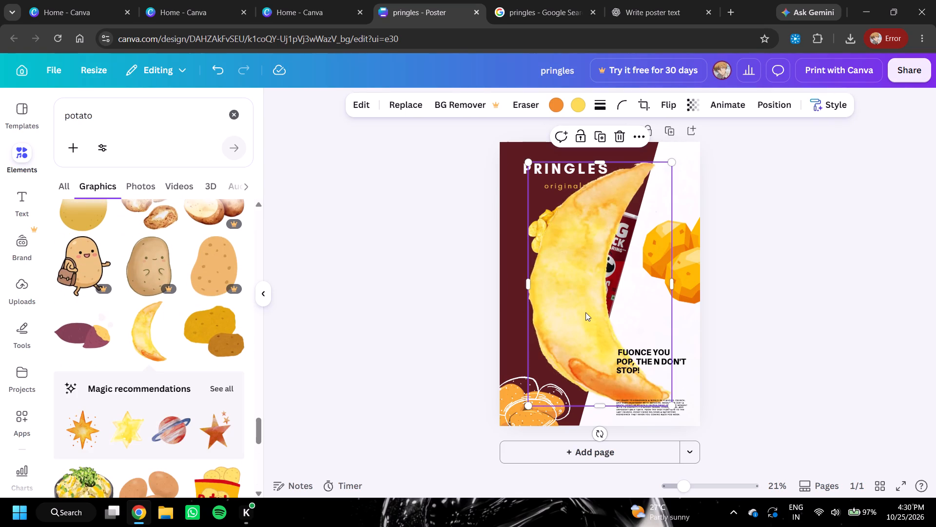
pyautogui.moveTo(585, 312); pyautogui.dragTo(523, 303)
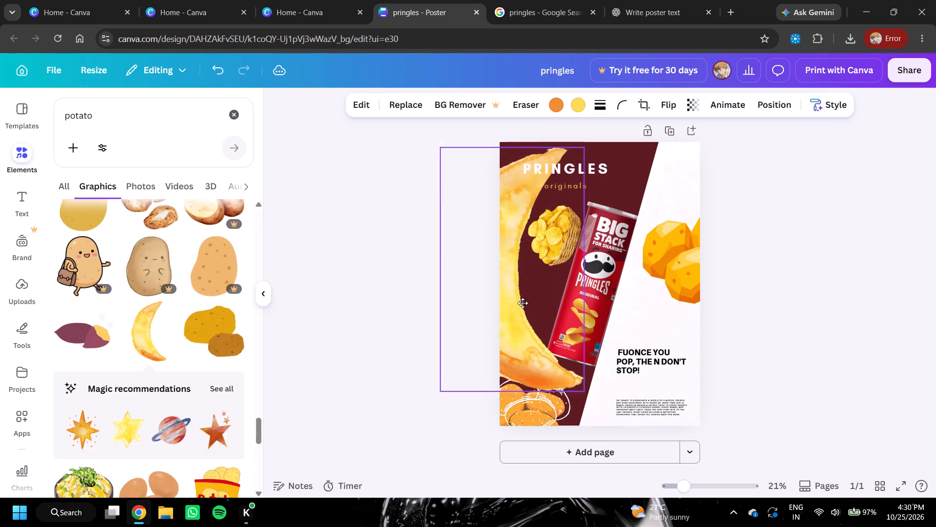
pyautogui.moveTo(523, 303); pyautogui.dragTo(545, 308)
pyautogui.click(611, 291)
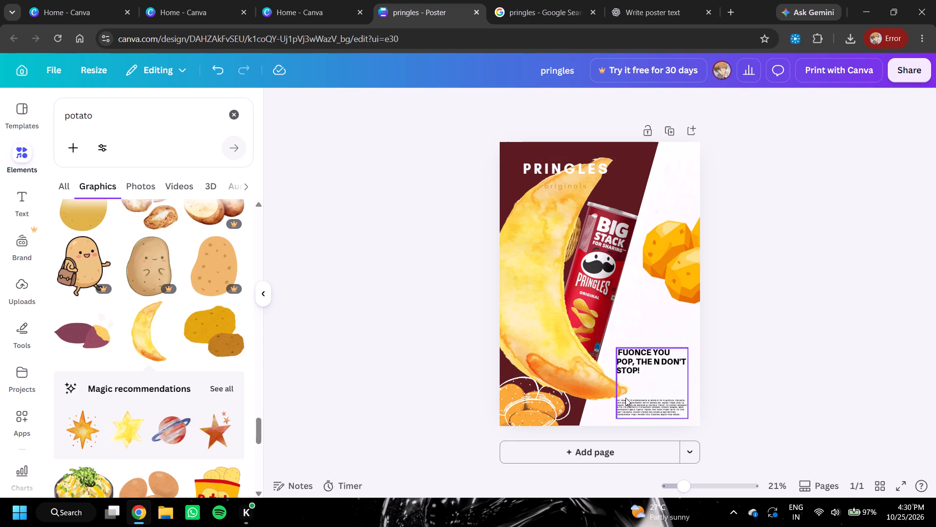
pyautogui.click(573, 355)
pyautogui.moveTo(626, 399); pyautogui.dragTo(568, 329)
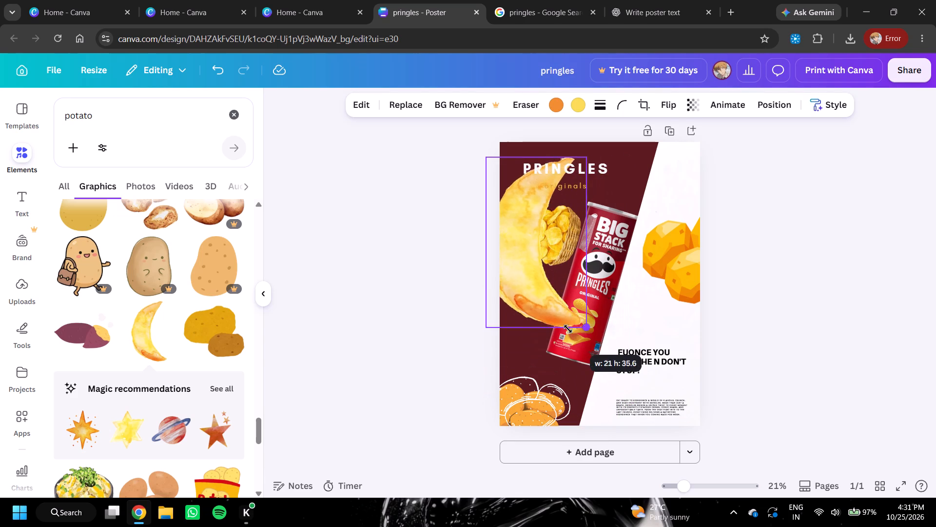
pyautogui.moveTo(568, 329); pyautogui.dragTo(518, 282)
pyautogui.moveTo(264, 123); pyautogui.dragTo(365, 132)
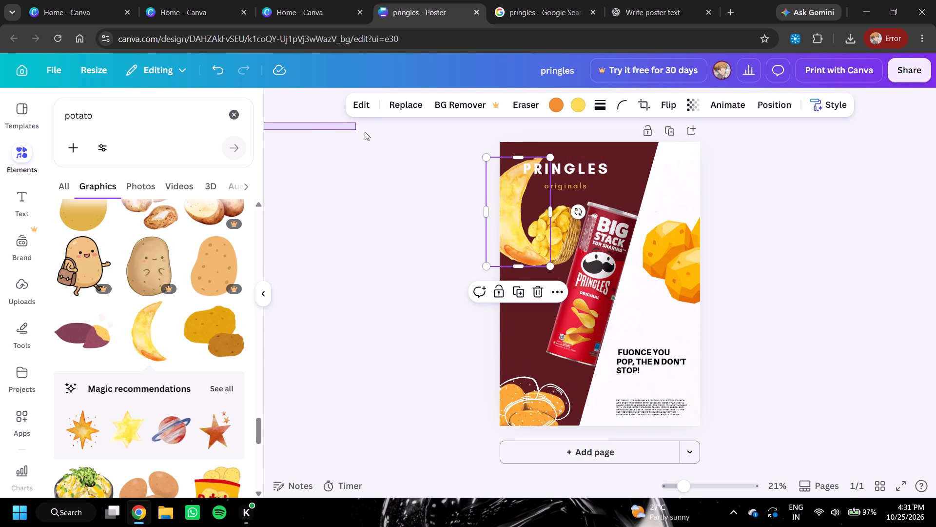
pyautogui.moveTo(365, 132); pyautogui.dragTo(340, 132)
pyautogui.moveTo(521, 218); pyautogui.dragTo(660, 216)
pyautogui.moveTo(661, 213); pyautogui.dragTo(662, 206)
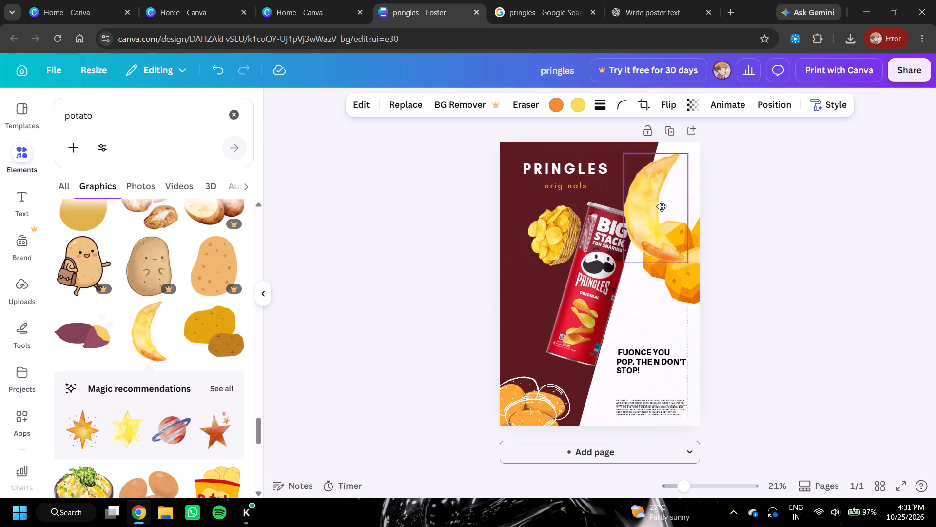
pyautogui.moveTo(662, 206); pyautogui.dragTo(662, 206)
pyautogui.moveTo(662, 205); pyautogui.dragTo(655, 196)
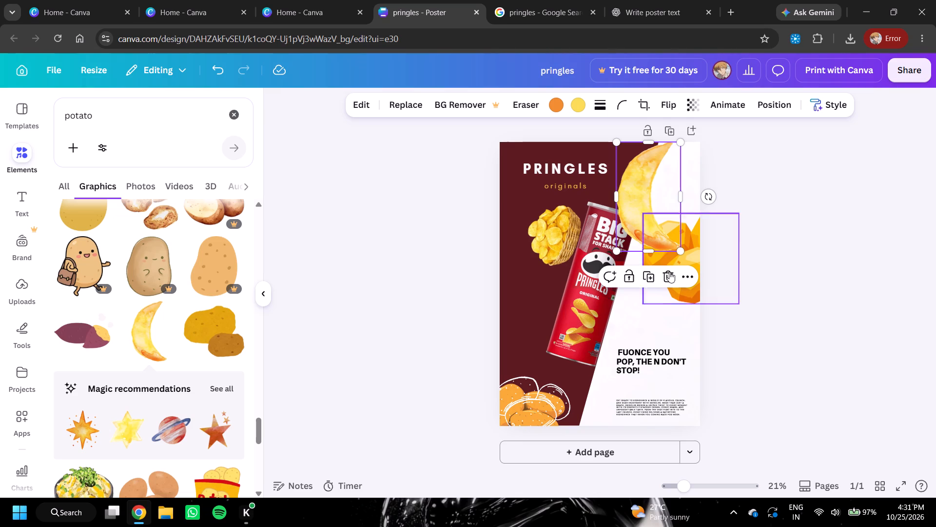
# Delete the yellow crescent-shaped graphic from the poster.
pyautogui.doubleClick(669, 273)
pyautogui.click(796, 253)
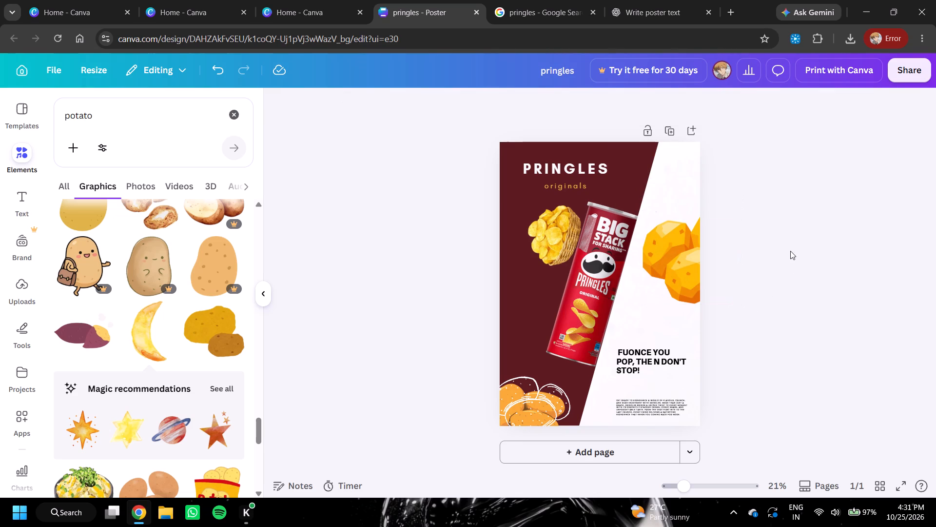
# Add the yellow watercolor star graphic, shrink it to a small accent, and place it at the can's upper-right corner.
pyautogui.scroll(-3, 203, 319)
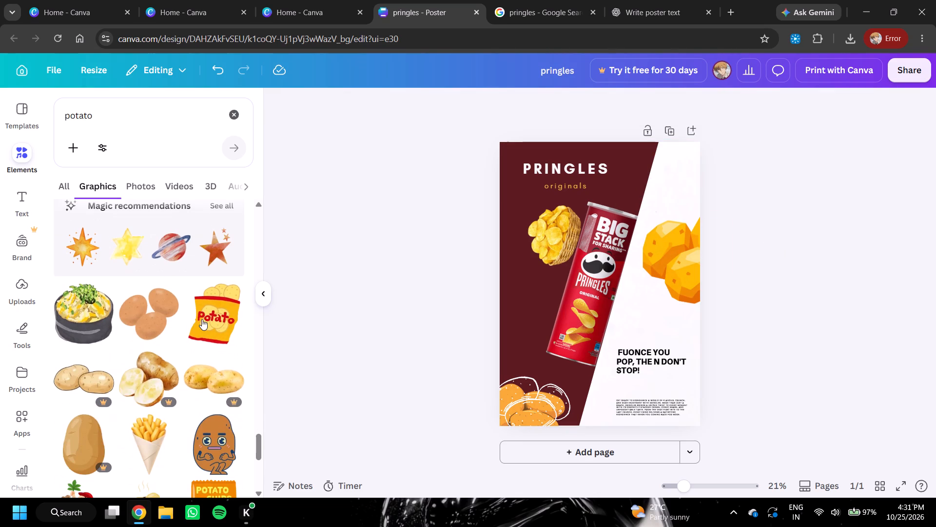
pyautogui.click(117, 249)
pyautogui.moveTo(679, 376); pyautogui.dragTo(678, 372)
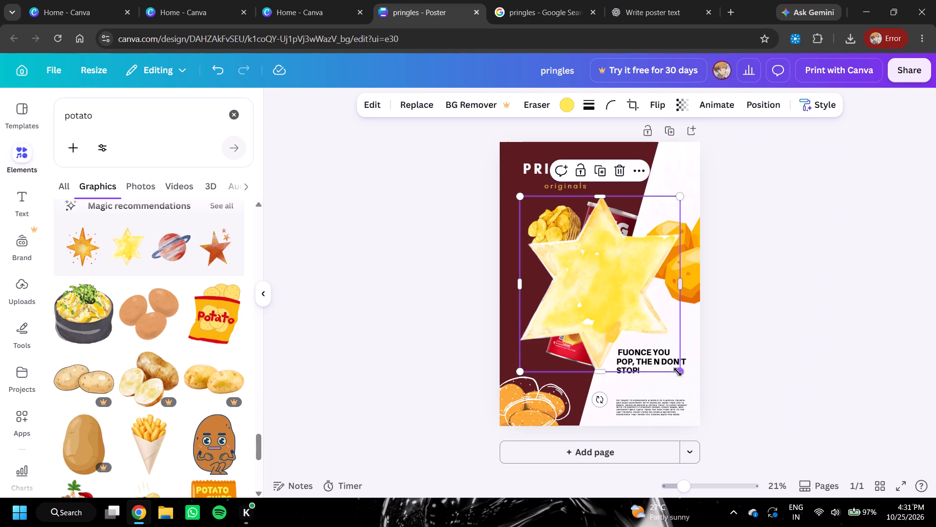
pyautogui.moveTo(678, 372); pyautogui.dragTo(546, 236)
pyautogui.moveTo(536, 212); pyautogui.dragTo(630, 212)
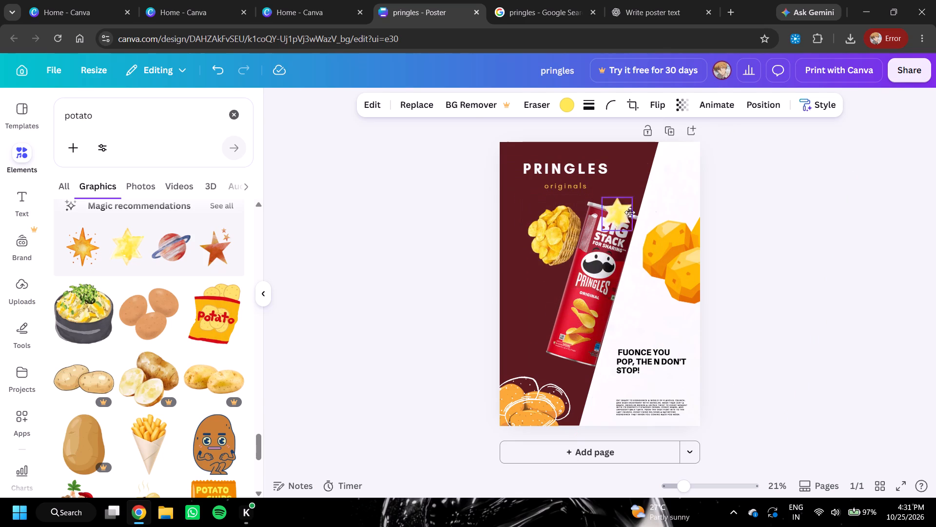
pyautogui.moveTo(630, 212); pyautogui.dragTo(639, 210)
pyautogui.moveTo(655, 228); pyautogui.dragTo(654, 226)
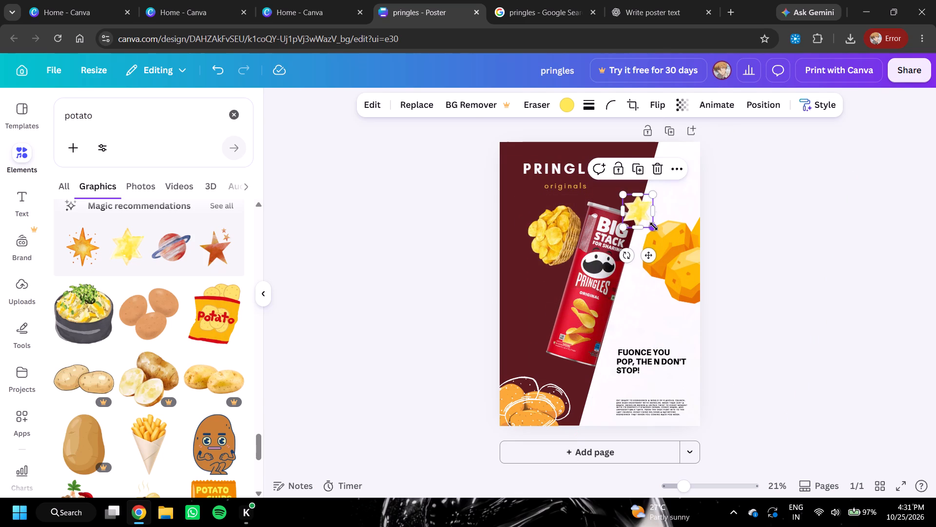
pyautogui.moveTo(654, 226); pyautogui.dragTo(650, 225)
pyautogui.moveTo(637, 208); pyautogui.dragTo(635, 217)
pyautogui.click(635, 217)
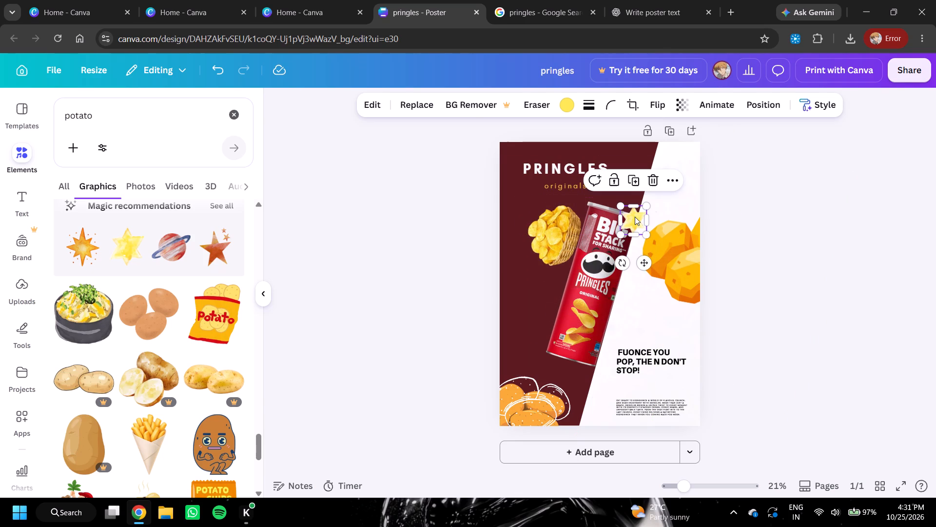
pyautogui.click(749, 228)
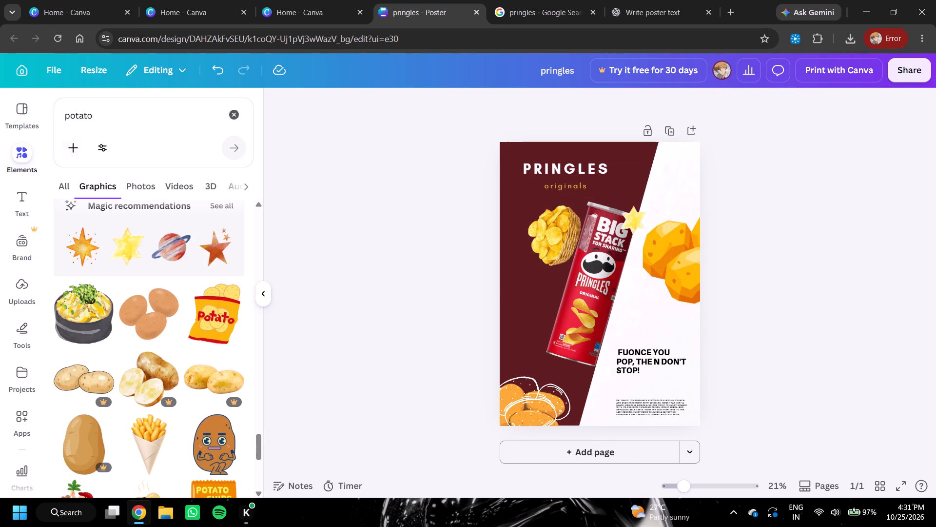
# Search the graphics for "rectangle" and add the textured solid yellow rectangle to the poster.
pyautogui.moveTo(100, 117); pyautogui.dragTo(63, 116)
pyautogui.press('BackSpace')
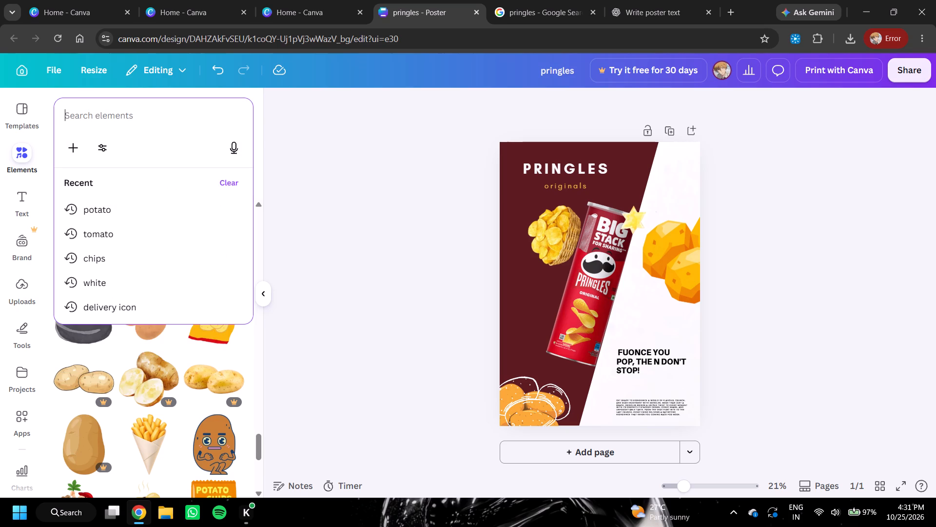
pyautogui.write('re')
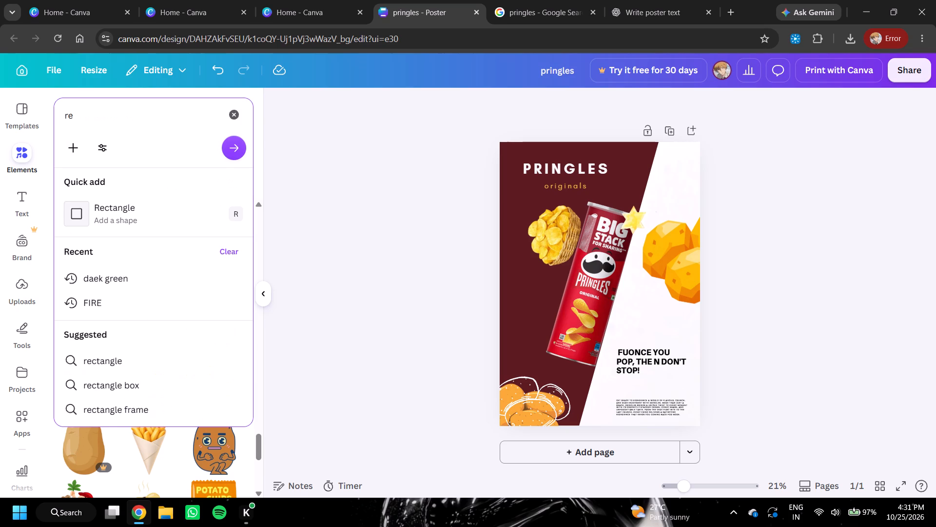
pyautogui.write('ctangle')
pyautogui.press('Return')
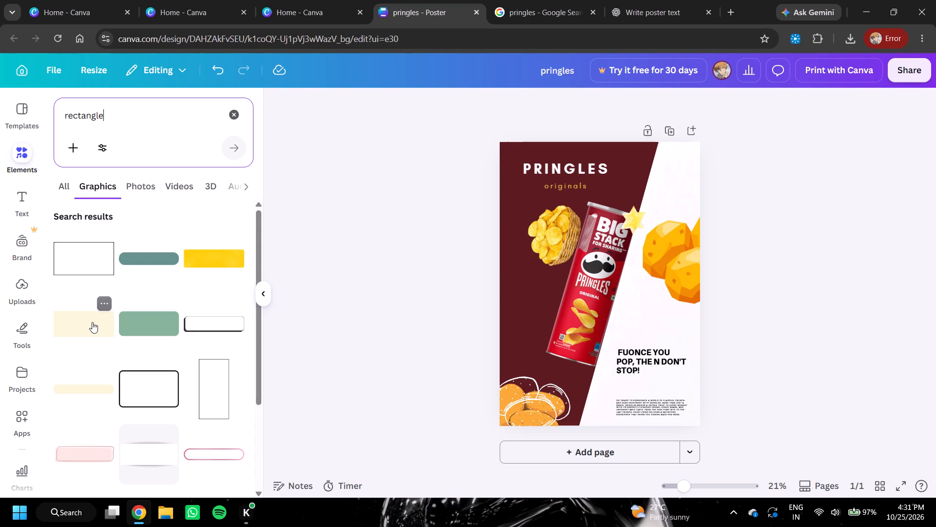
pyautogui.click(207, 264)
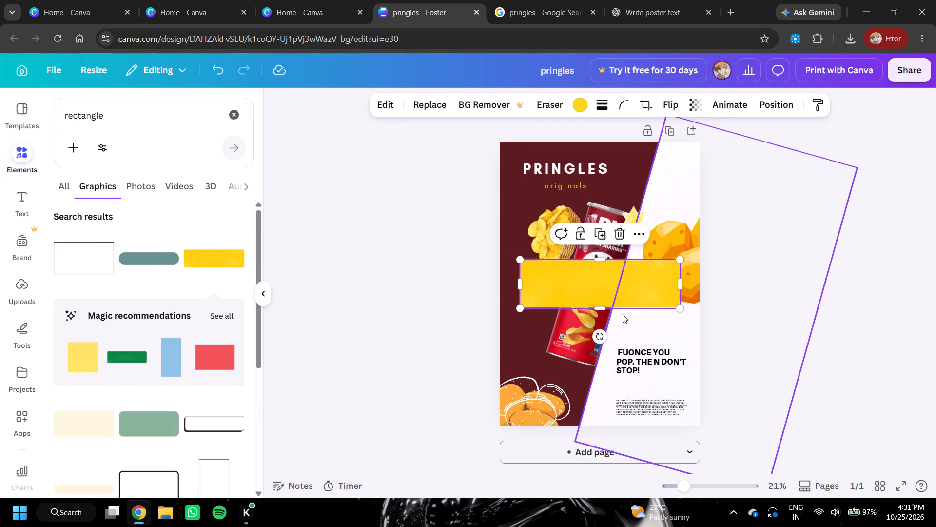
# Rotate the yellow rectangle to about 106 degrees so it stands parallel to the tilted can.
pyautogui.click(599, 340)
pyautogui.moveTo(599, 340); pyautogui.dragTo(496, 255)
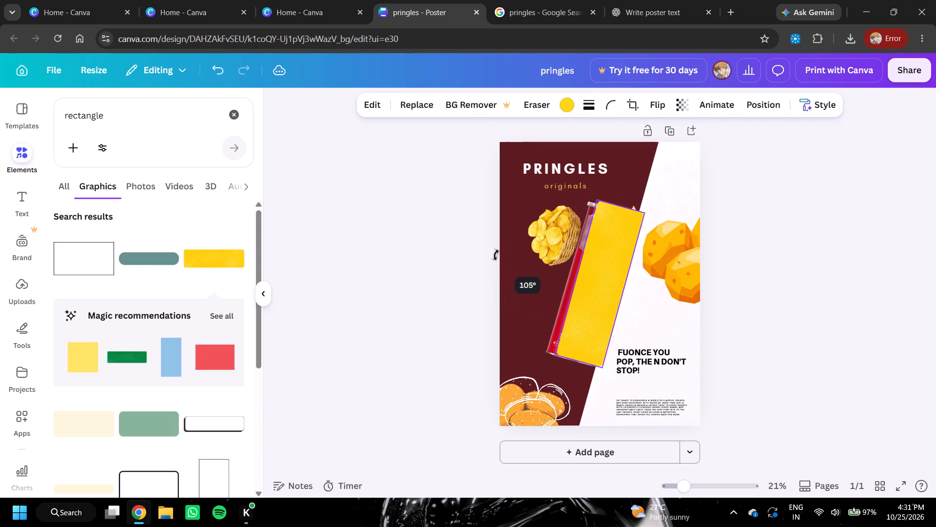
pyautogui.moveTo(496, 255); pyautogui.dragTo(494, 252)
pyautogui.moveTo(597, 298); pyautogui.dragTo(597, 302)
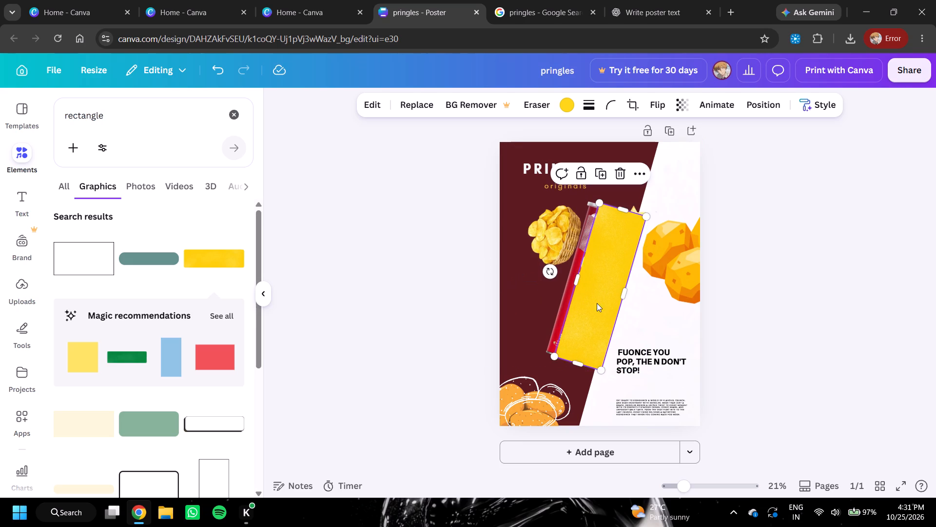
pyautogui.moveTo(549, 270); pyautogui.dragTo(549, 269)
pyautogui.moveTo(549, 269); pyautogui.dragTo(549, 269)
pyautogui.moveTo(549, 269); pyautogui.dragTo(546, 269)
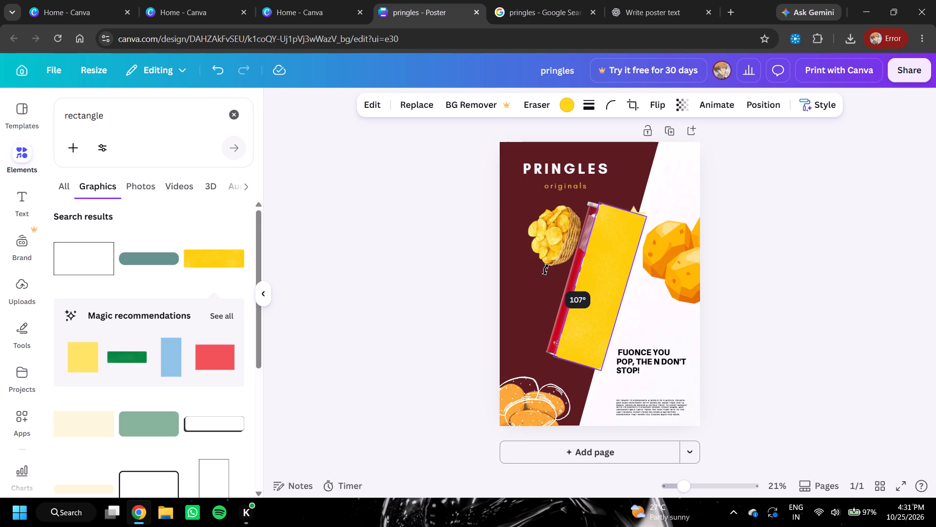
pyautogui.moveTo(546, 269); pyautogui.dragTo(545, 270)
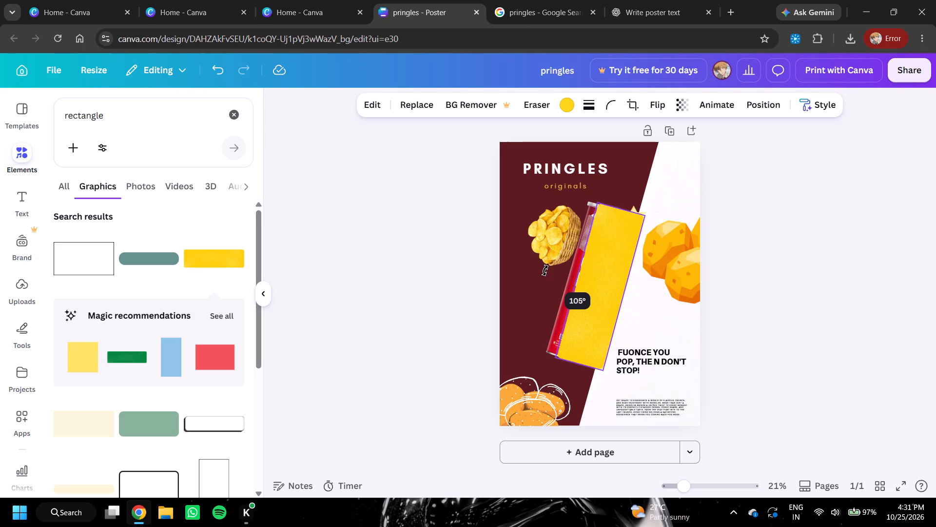
pyautogui.moveTo(545, 270); pyautogui.dragTo(545, 269)
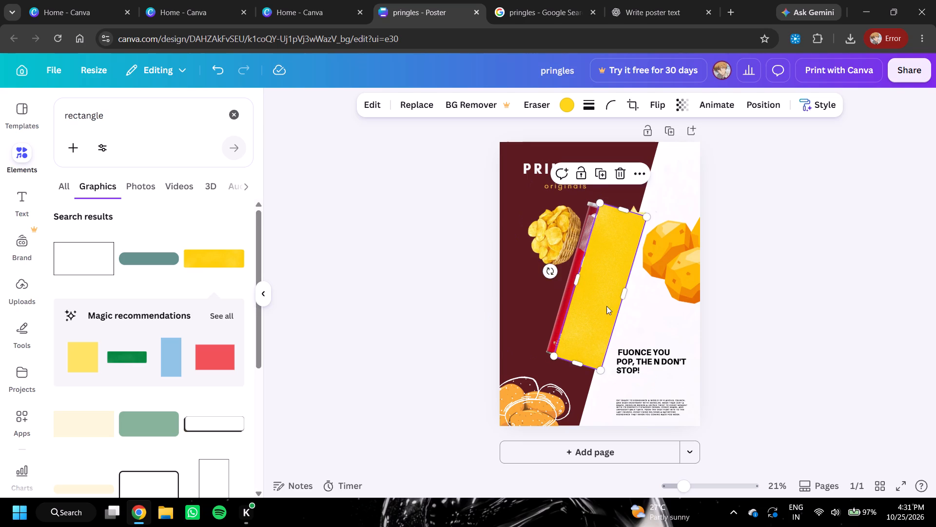
# Shift the yellow rectangle off the can's right side and enlarge it beyond the can's top and bottom ends.
pyautogui.moveTo(602, 305); pyautogui.dragTo(584, 298)
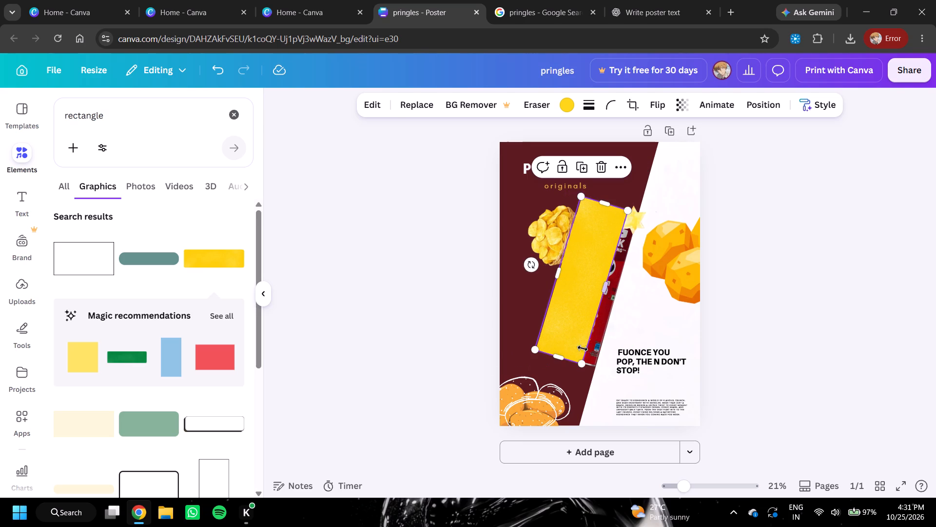
pyautogui.moveTo(581, 363); pyautogui.dragTo(587, 378)
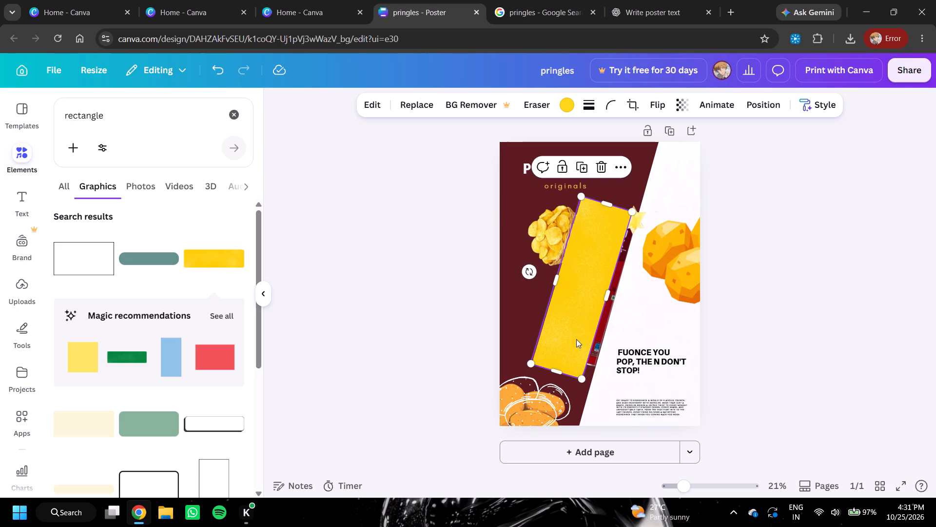
pyautogui.moveTo(573, 333); pyautogui.dragTo(573, 327)
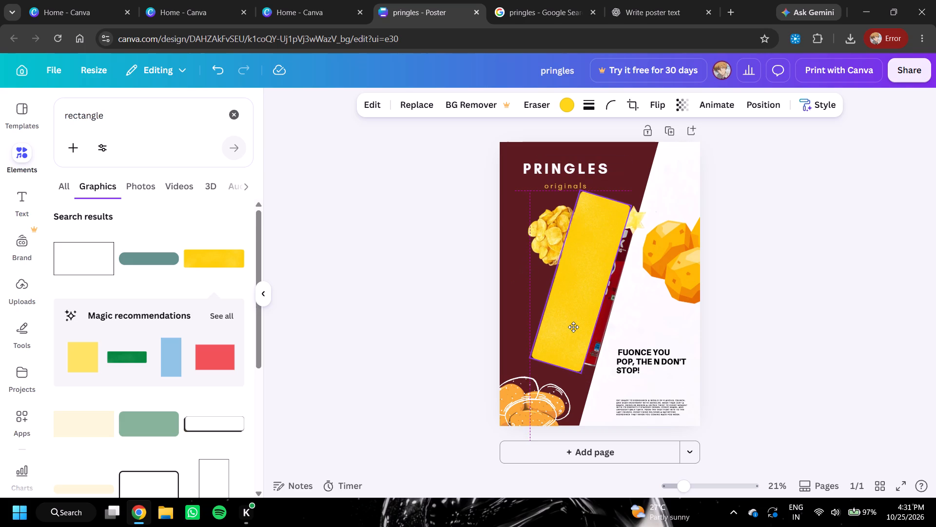
pyautogui.moveTo(573, 327); pyautogui.dragTo(574, 326)
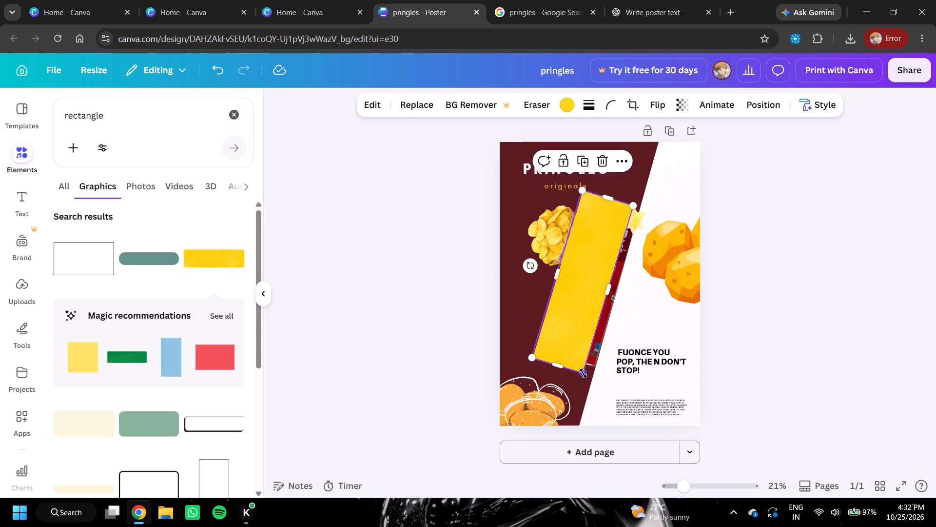
pyautogui.moveTo(583, 373); pyautogui.dragTo(585, 379)
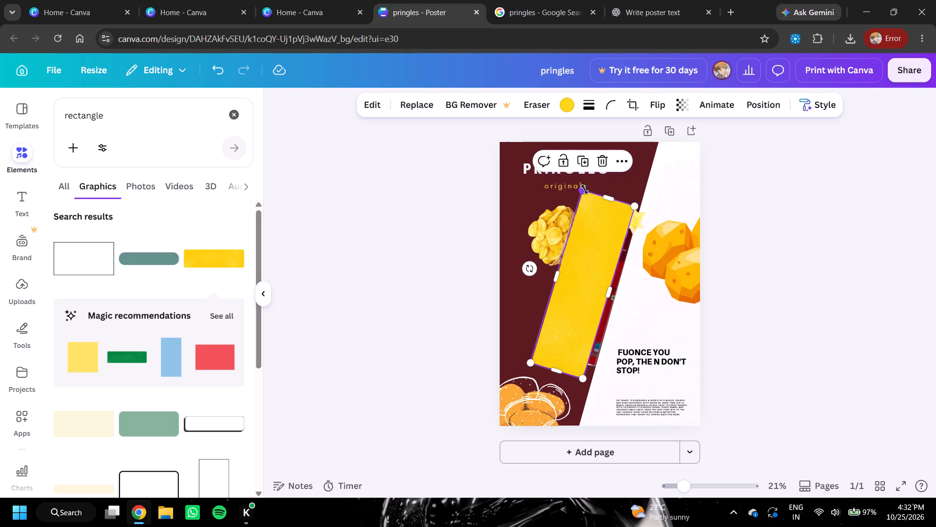
pyautogui.moveTo(585, 189); pyautogui.dragTo(581, 184)
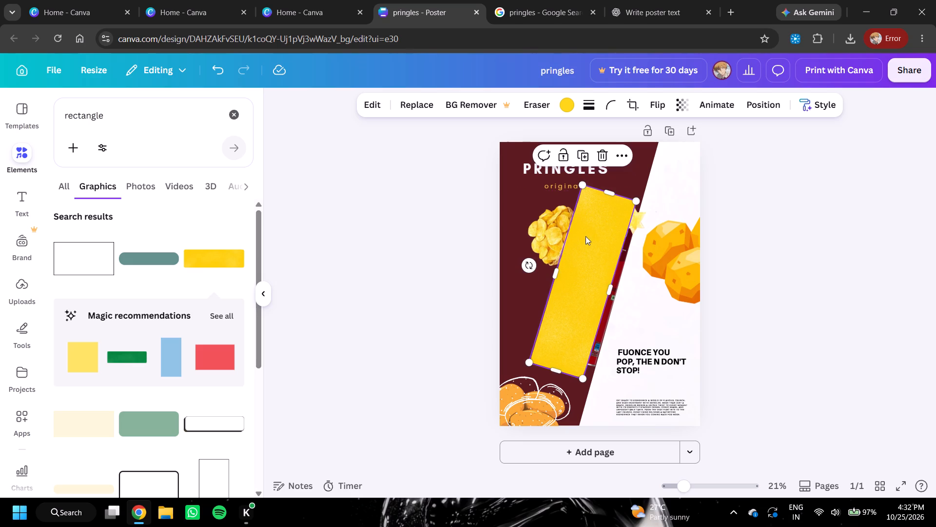
# Widen the yellow rectangle and adjust its position and tilt so its right edge follows the maroon background's diagonal edge.
pyautogui.click(588, 263)
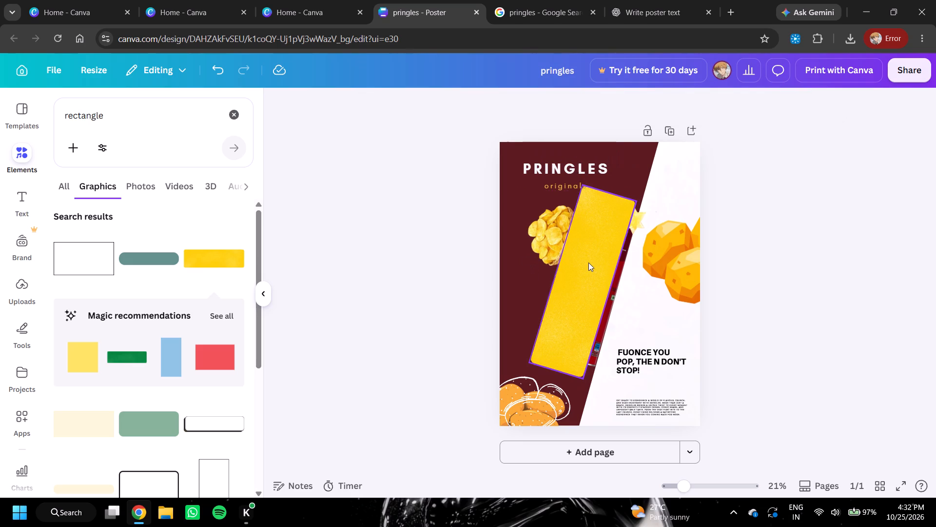
pyautogui.click(588, 263)
pyautogui.moveTo(588, 263); pyautogui.dragTo(579, 253)
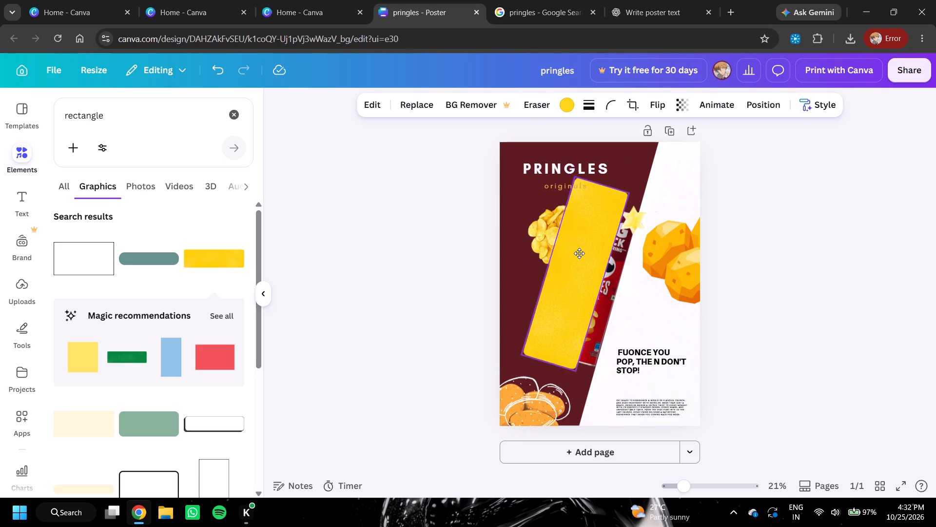
pyautogui.moveTo(579, 253); pyautogui.dragTo(582, 256)
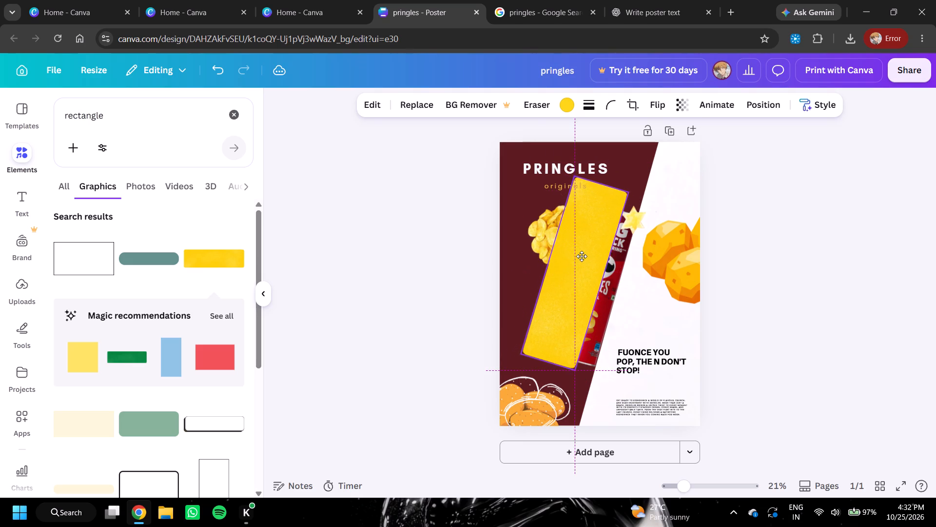
pyautogui.moveTo(582, 256); pyautogui.dragTo(593, 263)
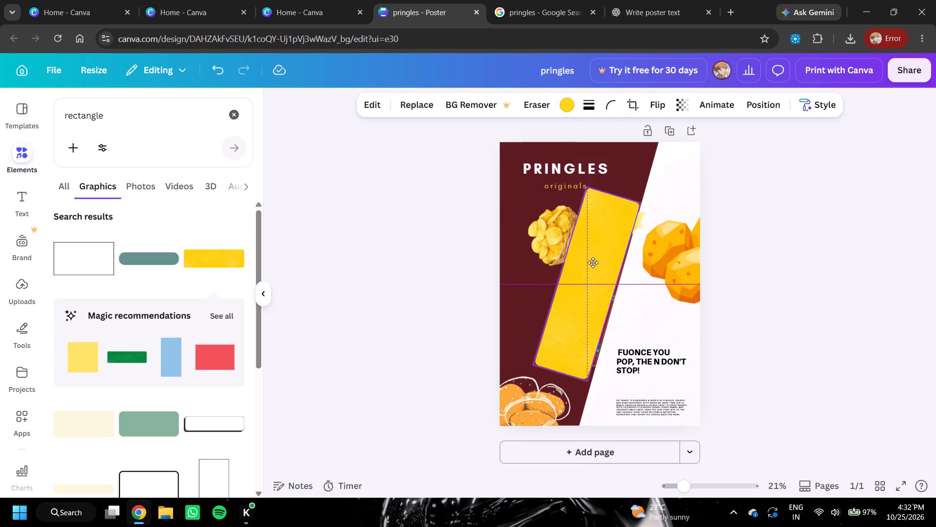
pyautogui.moveTo(593, 263); pyautogui.dragTo(593, 260)
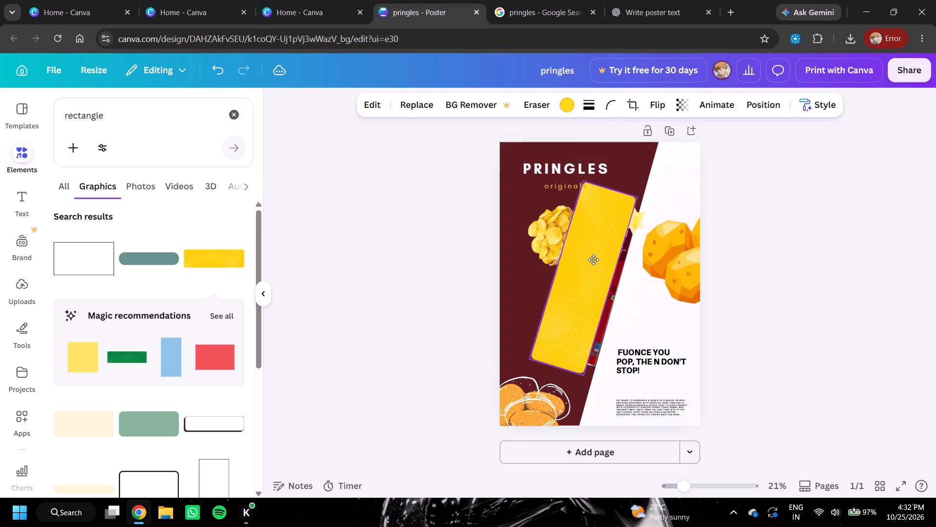
pyautogui.moveTo(593, 260); pyautogui.dragTo(600, 262)
pyautogui.moveTo(567, 267); pyautogui.dragTo(560, 266)
pyautogui.click(587, 266)
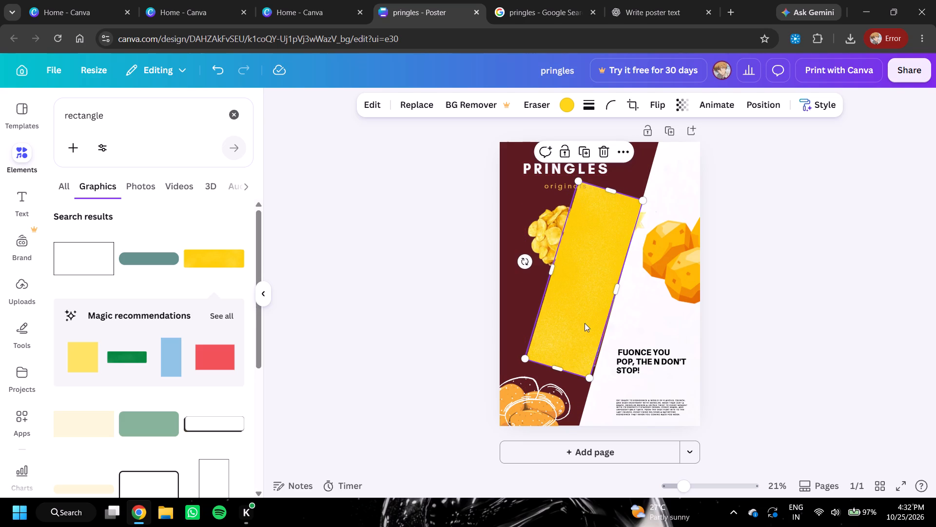
pyautogui.click(528, 262)
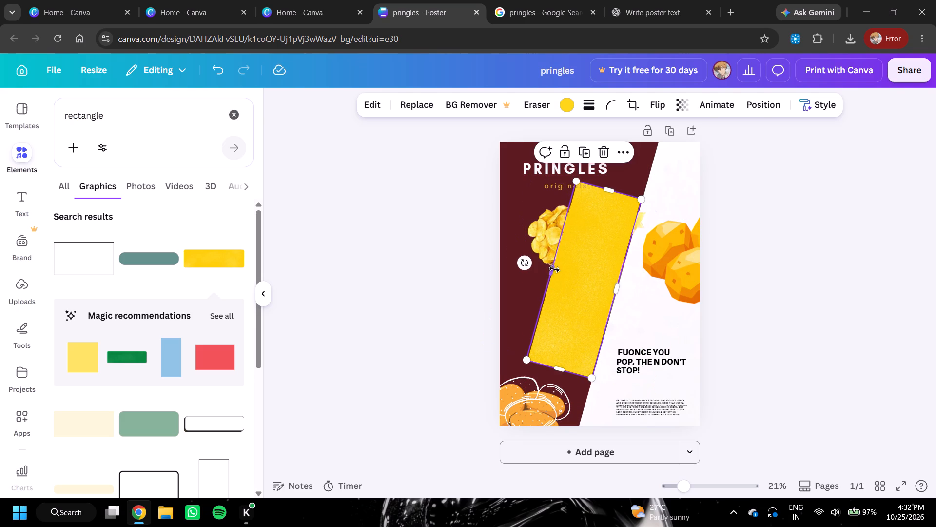
pyautogui.click(571, 269)
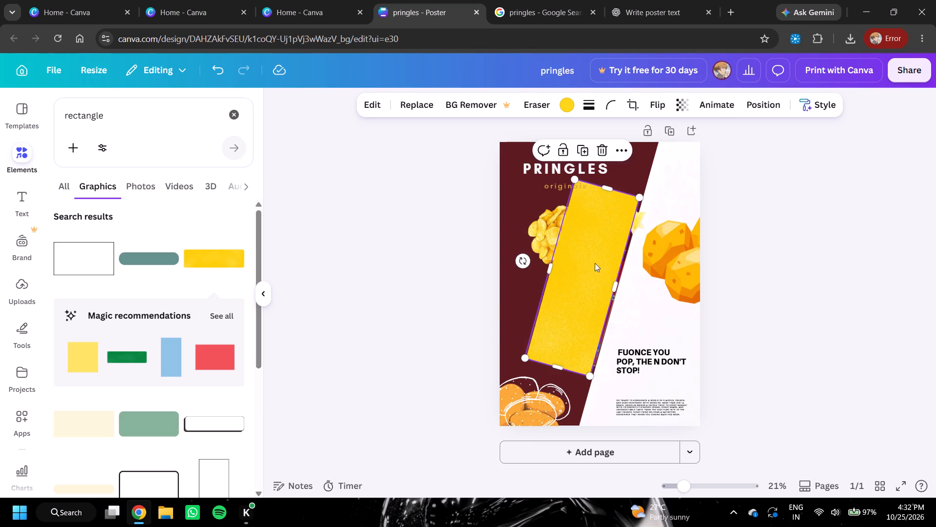
# Delete the small yellow star at the can's upper-right corner.
pyautogui.click(641, 227)
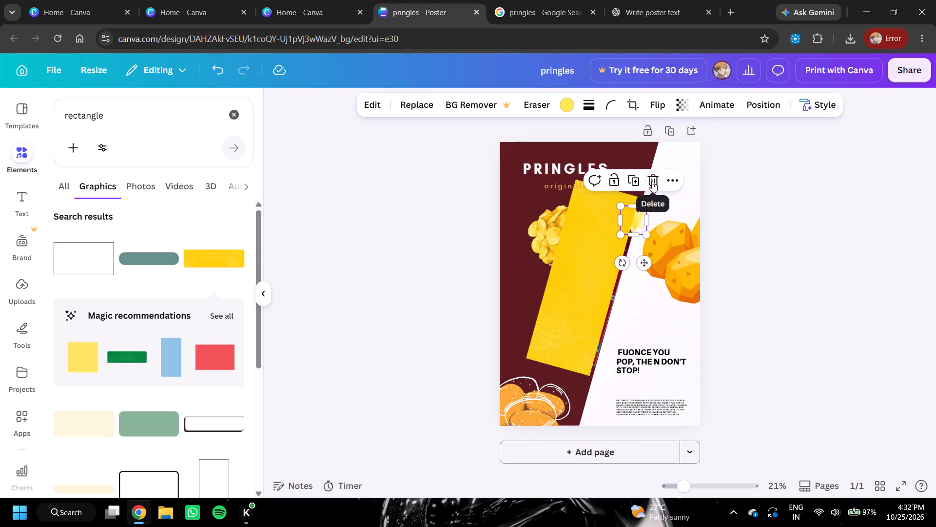
pyautogui.click(652, 182)
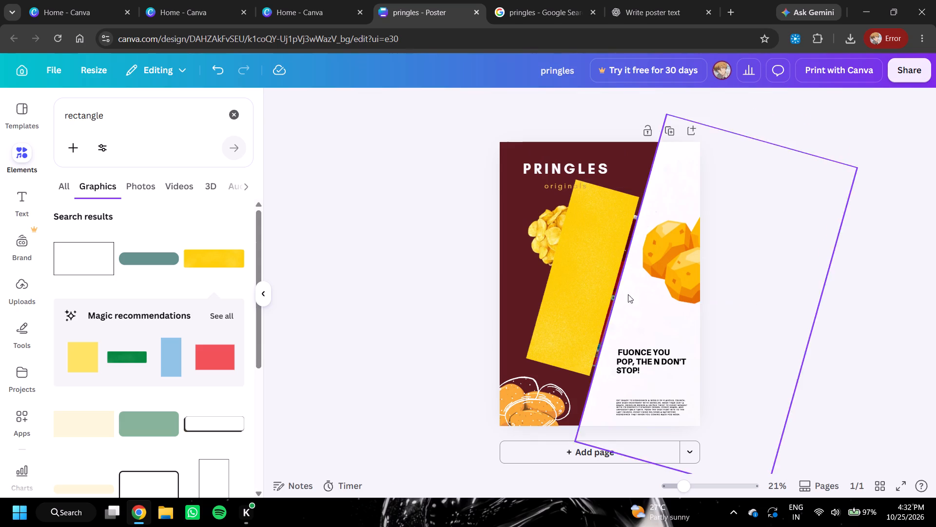
# Fine-tune the yellow rectangle's rotation to about 106 degrees and nudge it slightly up along the diagonal edge.
pyautogui.click(585, 280)
pyautogui.click(526, 260)
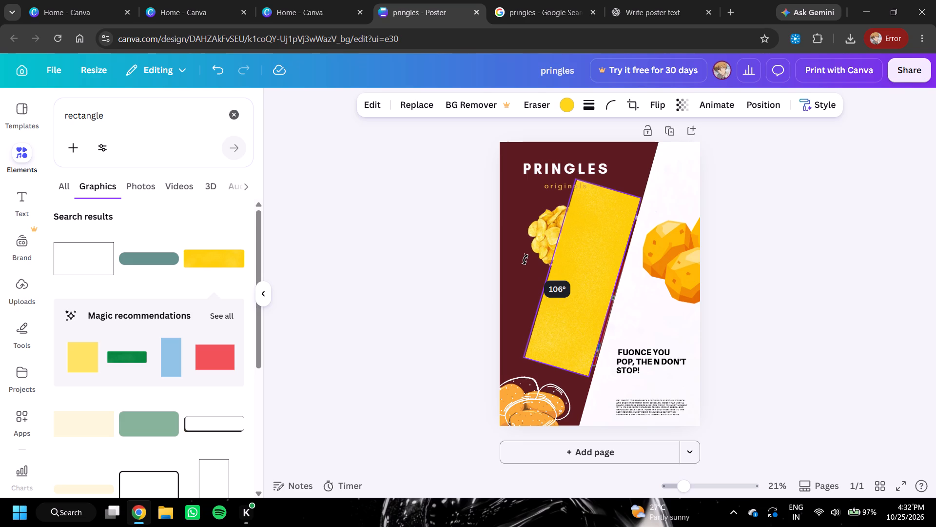
pyautogui.click(571, 268)
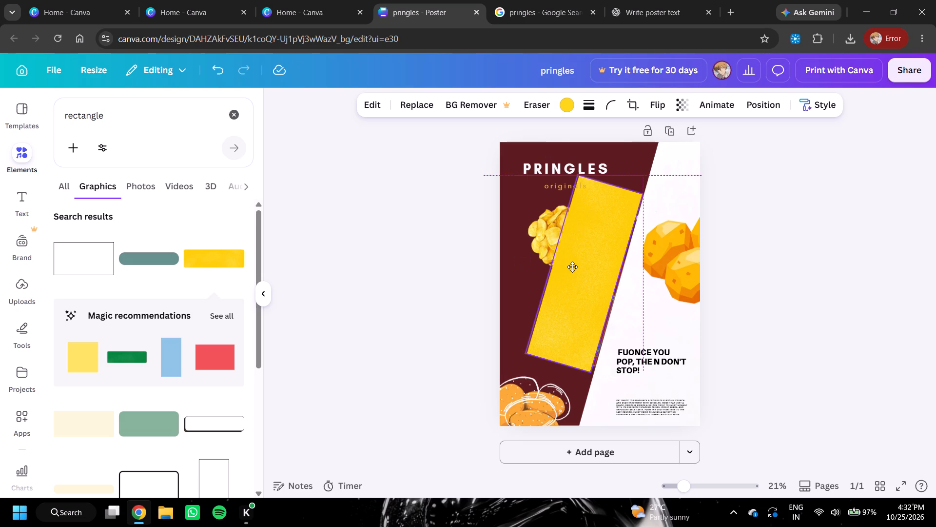
pyautogui.click(527, 257)
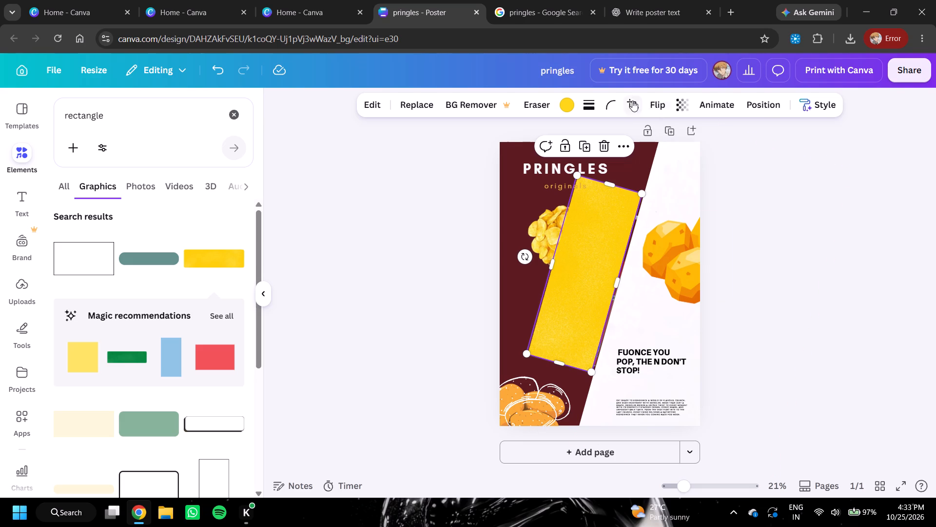
# Set the yellow rectangle's transparency to 43 so the can shows through.
pyautogui.click(675, 105)
pyautogui.click(679, 154)
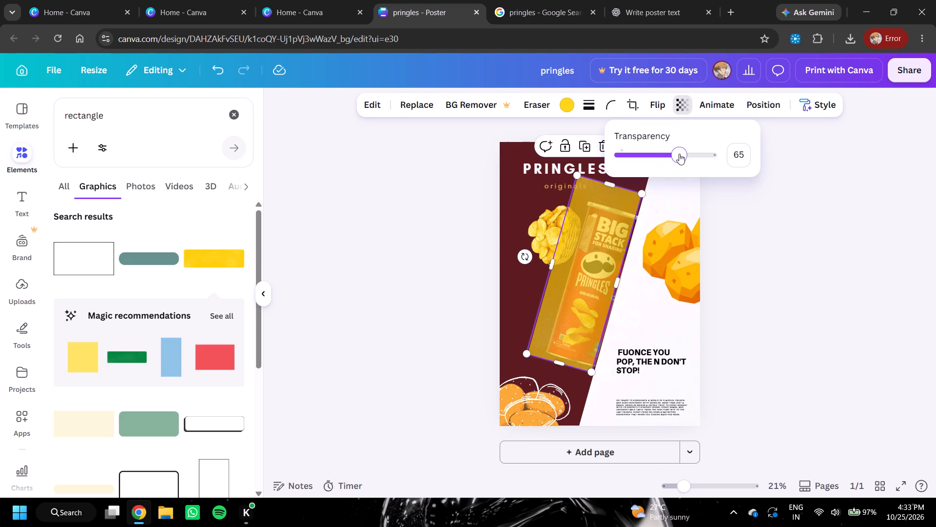
pyautogui.click(659, 154)
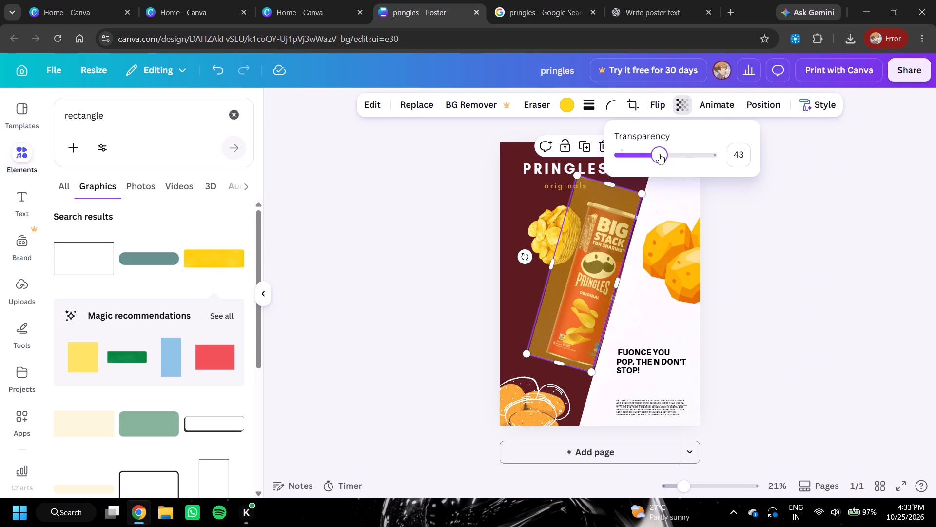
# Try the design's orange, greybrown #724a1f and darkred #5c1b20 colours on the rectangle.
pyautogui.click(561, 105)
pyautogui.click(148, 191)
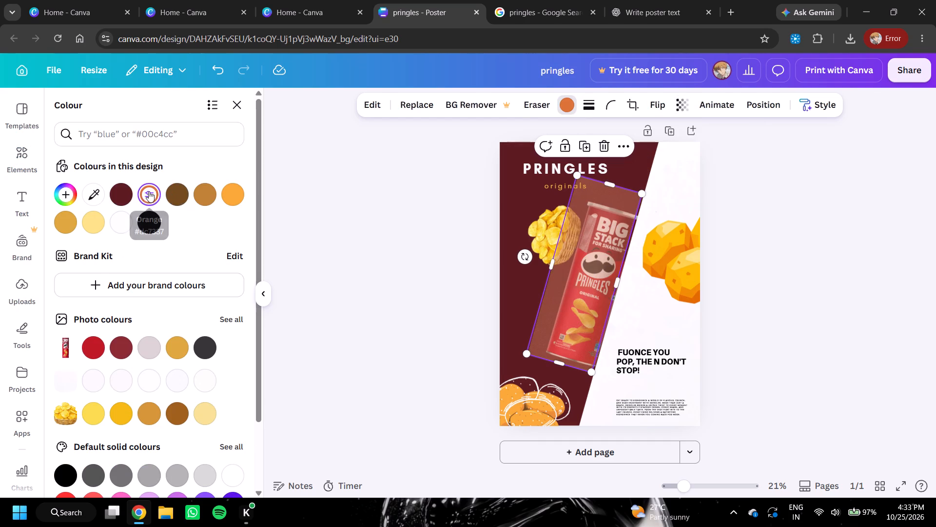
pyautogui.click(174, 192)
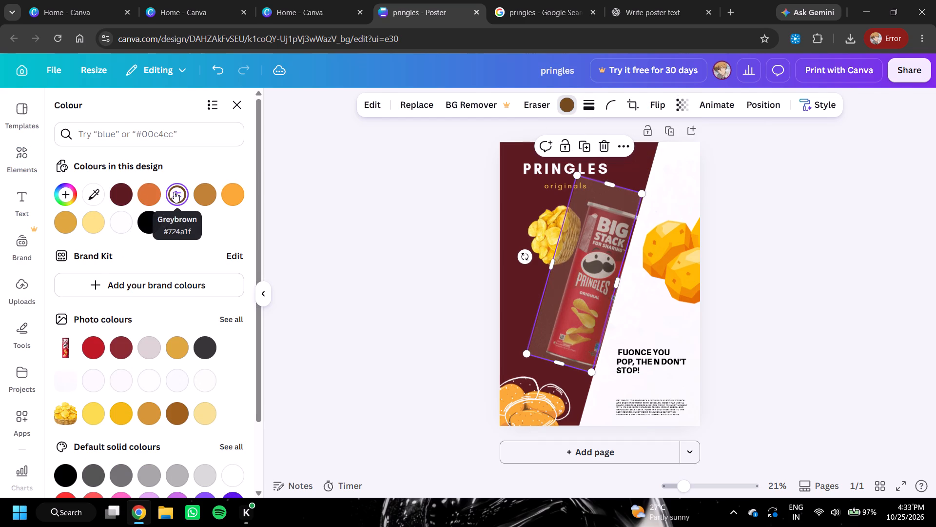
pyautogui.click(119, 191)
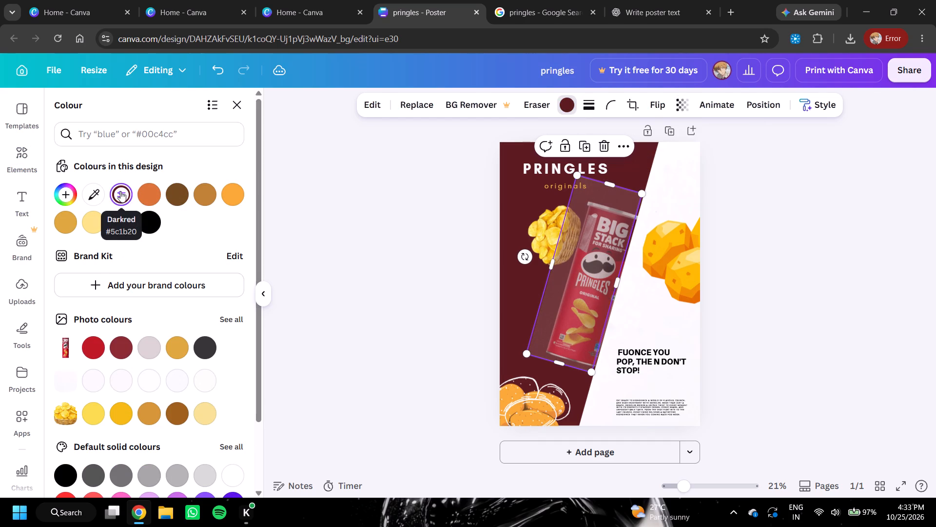
# Give the rectangle the custom very dark red colour #21080A.
pyautogui.click(64, 197)
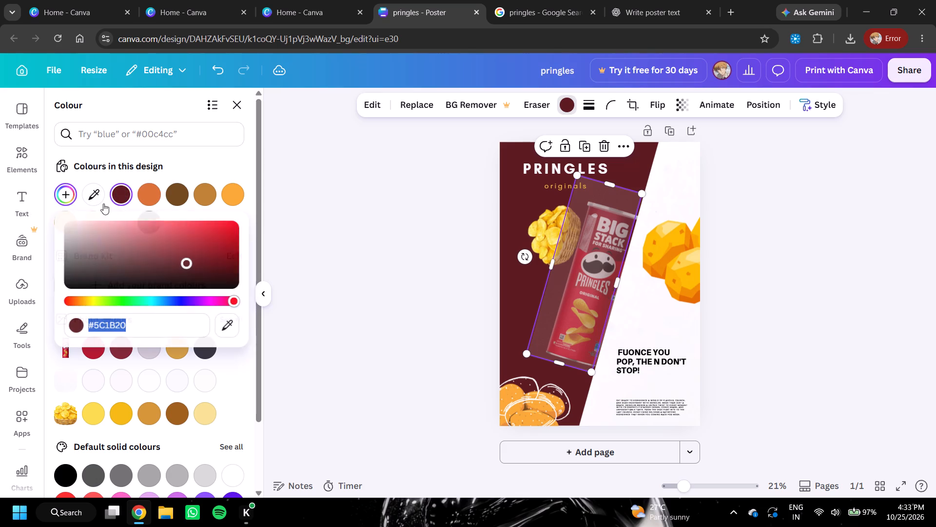
pyautogui.moveTo(188, 259); pyautogui.dragTo(195, 270)
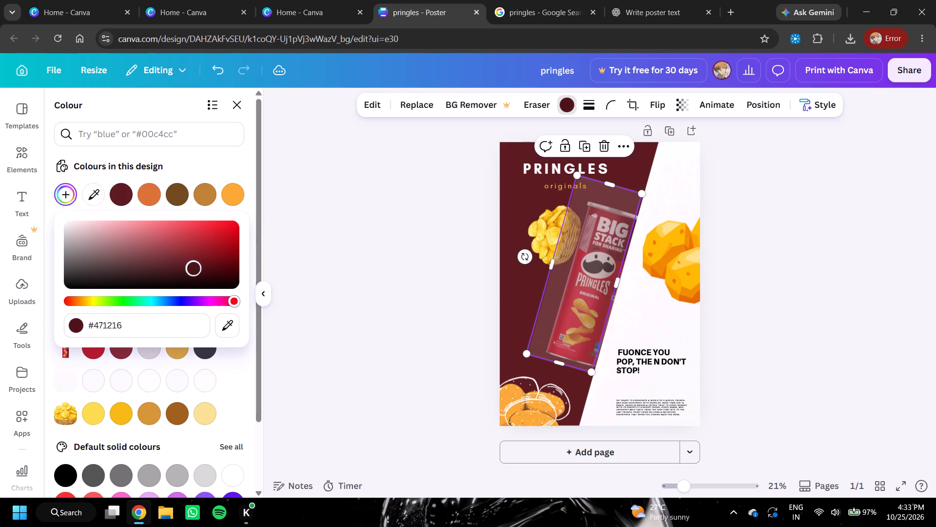
pyautogui.moveTo(195, 270); pyautogui.dragTo(224, 279)
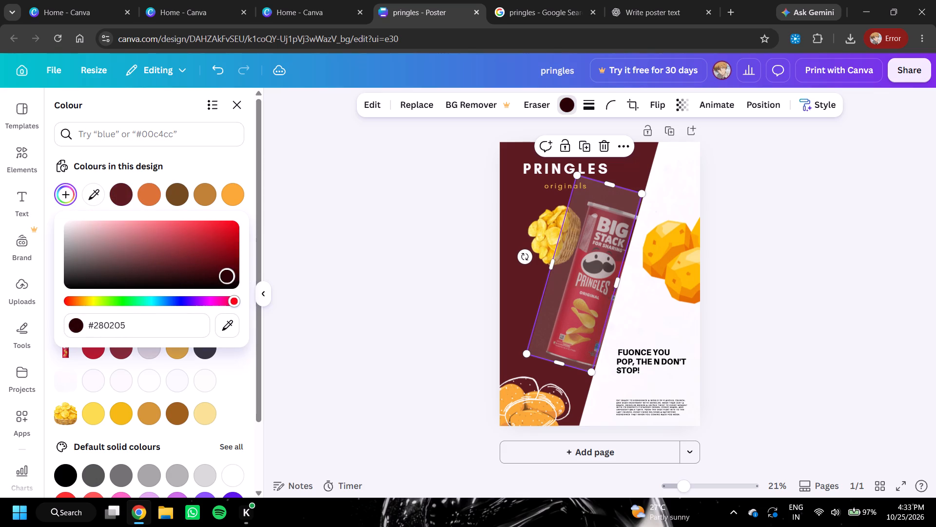
pyautogui.moveTo(224, 279); pyautogui.dragTo(198, 280)
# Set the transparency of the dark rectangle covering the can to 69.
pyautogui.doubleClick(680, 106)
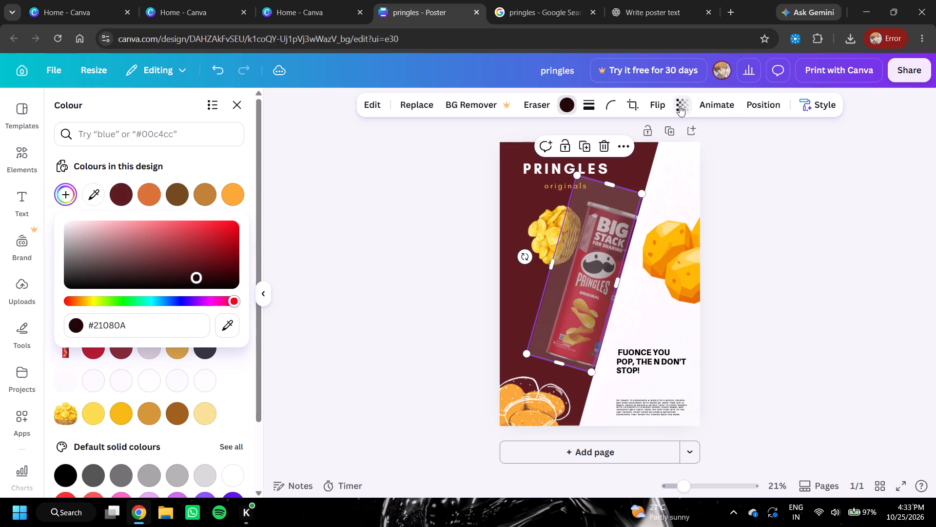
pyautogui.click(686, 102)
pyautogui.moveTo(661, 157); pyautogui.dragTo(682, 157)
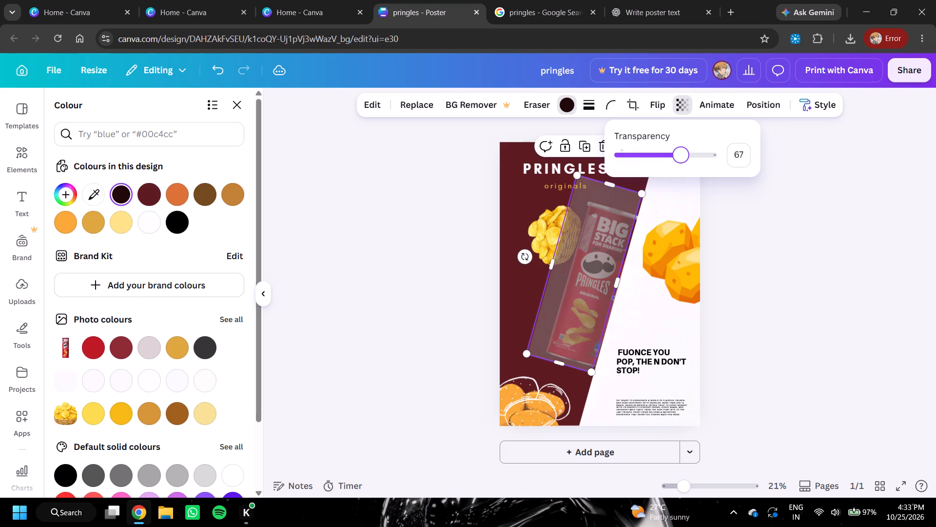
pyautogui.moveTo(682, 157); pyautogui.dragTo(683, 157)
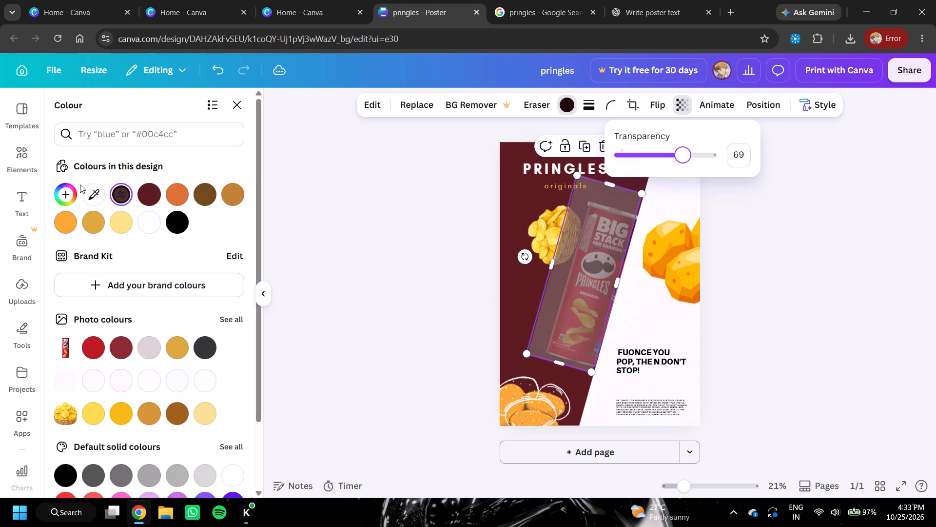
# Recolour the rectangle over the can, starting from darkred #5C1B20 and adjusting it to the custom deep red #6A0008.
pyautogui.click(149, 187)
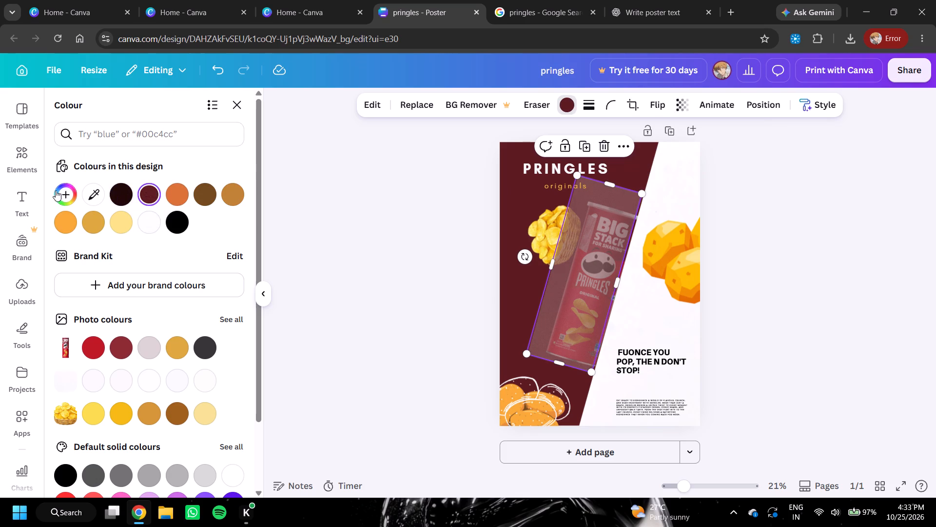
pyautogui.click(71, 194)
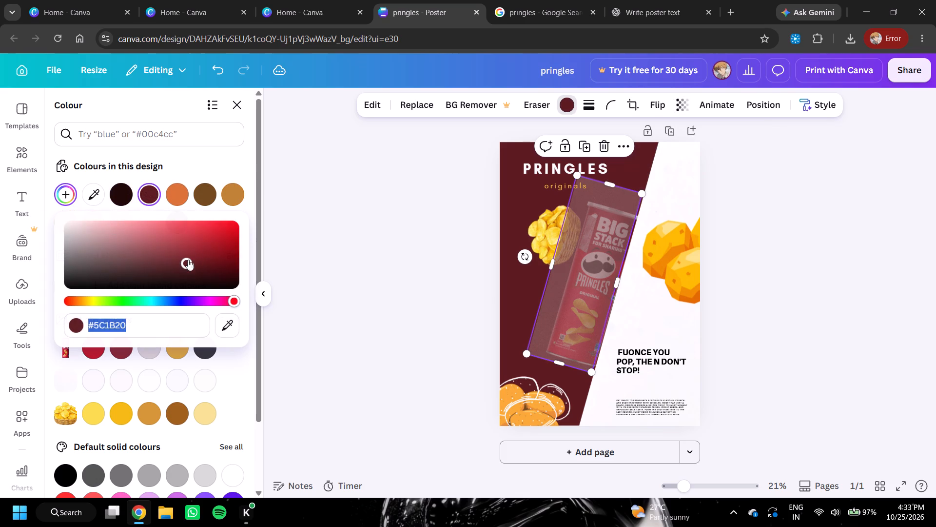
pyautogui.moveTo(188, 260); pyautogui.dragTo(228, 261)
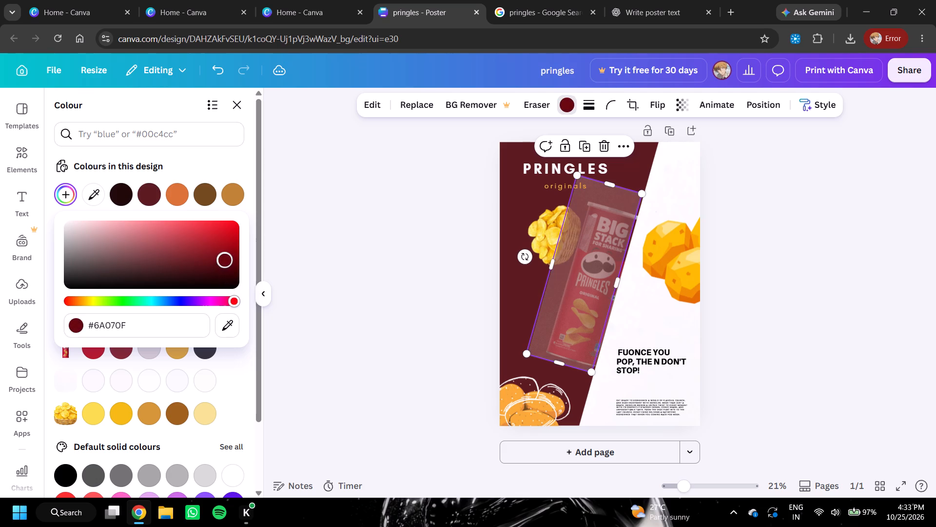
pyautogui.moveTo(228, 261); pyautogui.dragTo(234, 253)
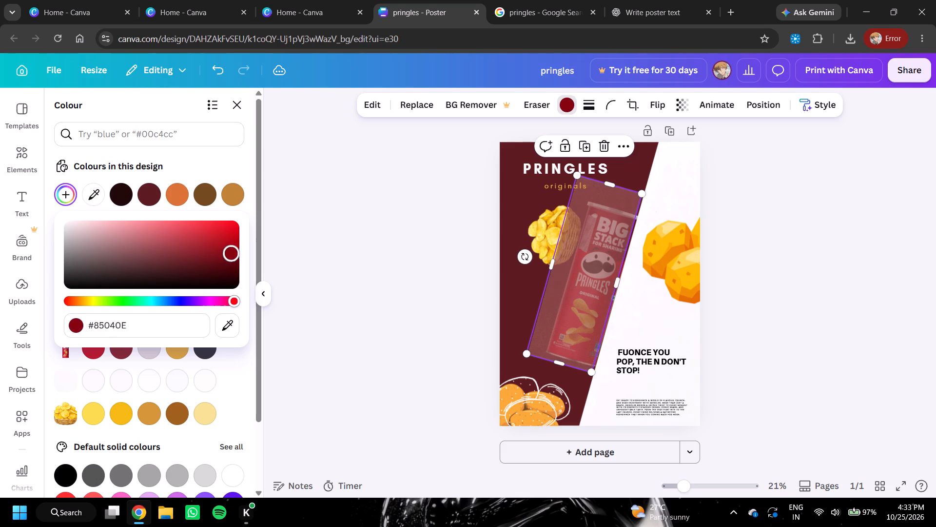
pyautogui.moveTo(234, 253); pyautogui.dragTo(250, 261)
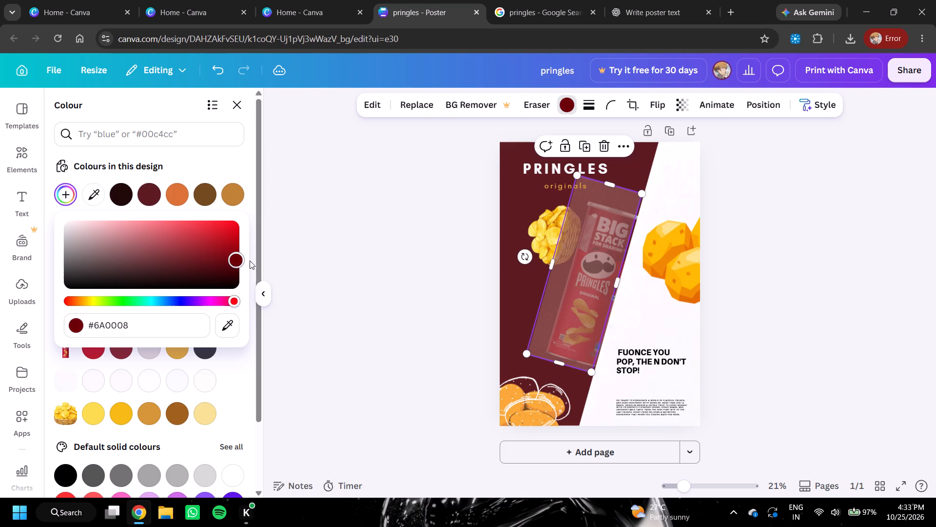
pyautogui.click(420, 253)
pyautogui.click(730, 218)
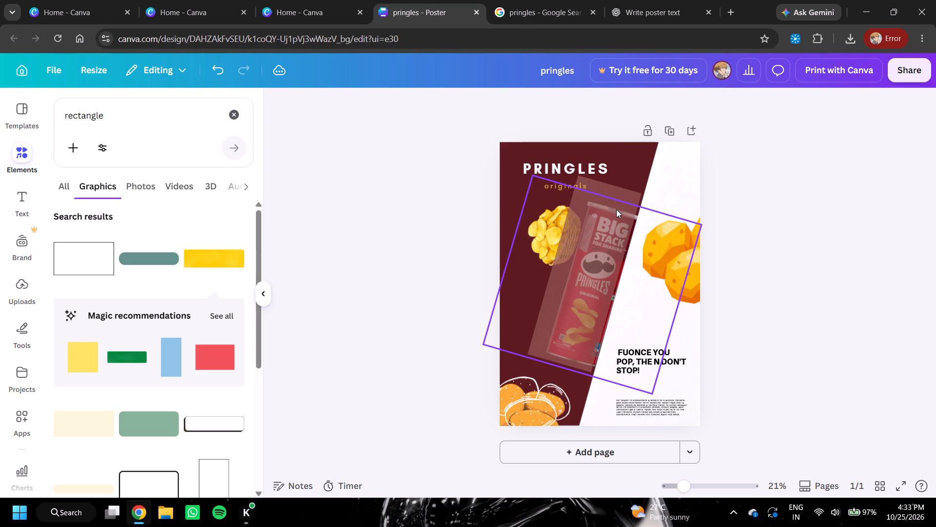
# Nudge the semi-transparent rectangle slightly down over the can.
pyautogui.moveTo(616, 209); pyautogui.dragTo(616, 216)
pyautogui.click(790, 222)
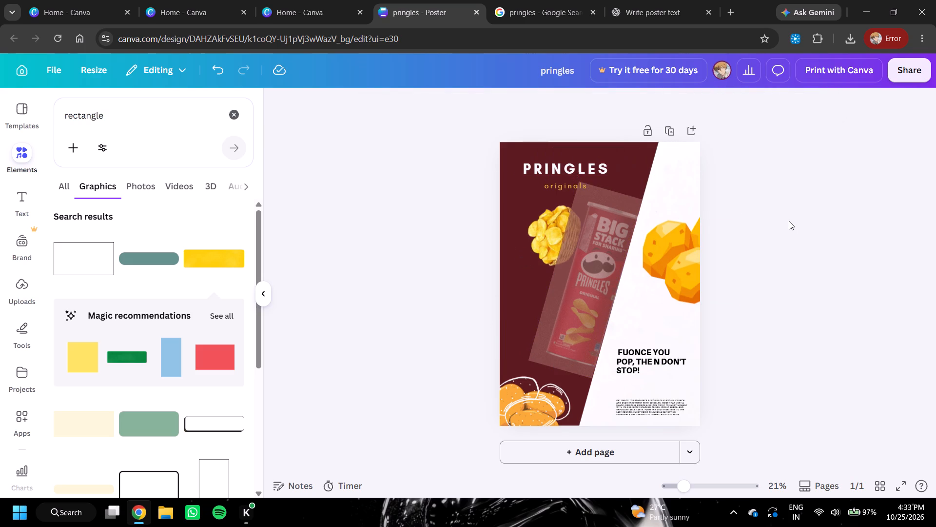
# Delete the semi-transparent deep red rectangle covering the can.
pyautogui.click(611, 241)
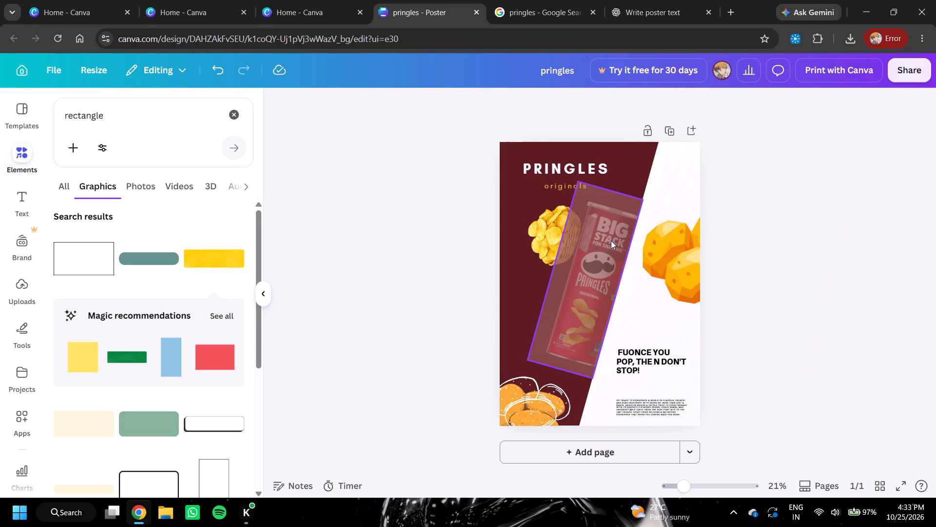
pyautogui.click(611, 241)
pyautogui.click(632, 262)
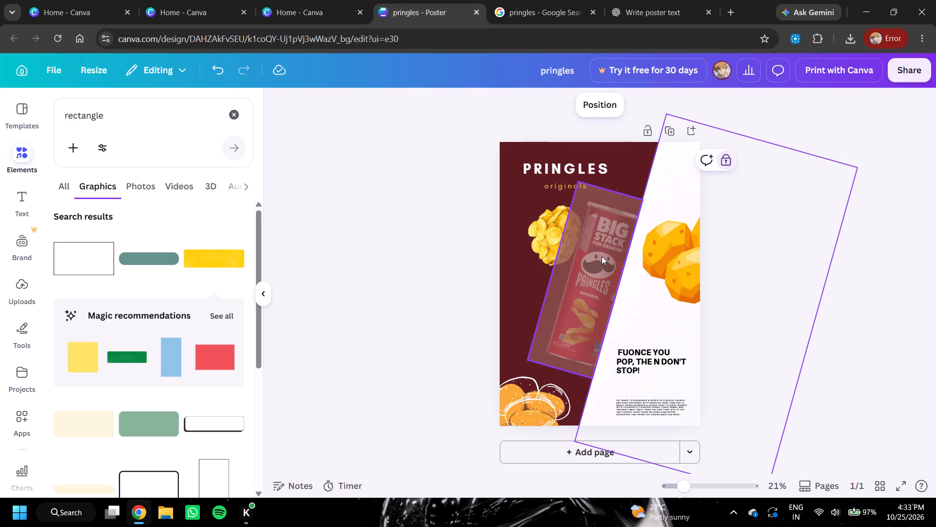
pyautogui.click(601, 256)
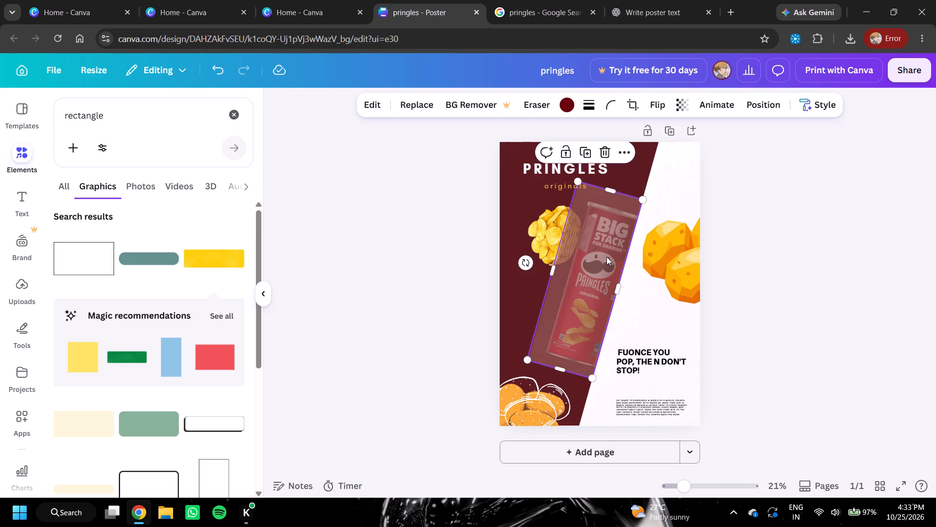
pyautogui.click(601, 154)
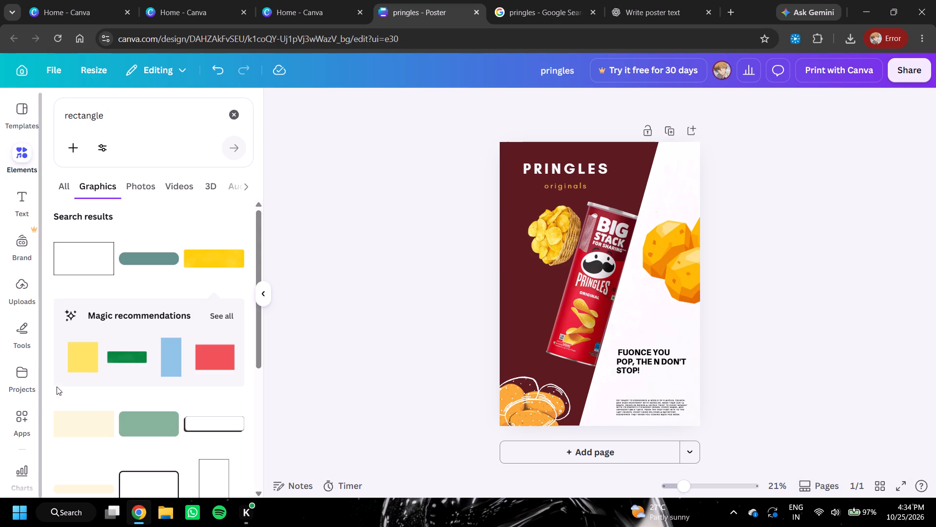
# Add the recommended yellow square, tilt it to match the can, shrink it to about 14.4 by 14.4 and place it below the chips basket.
pyautogui.click(73, 361)
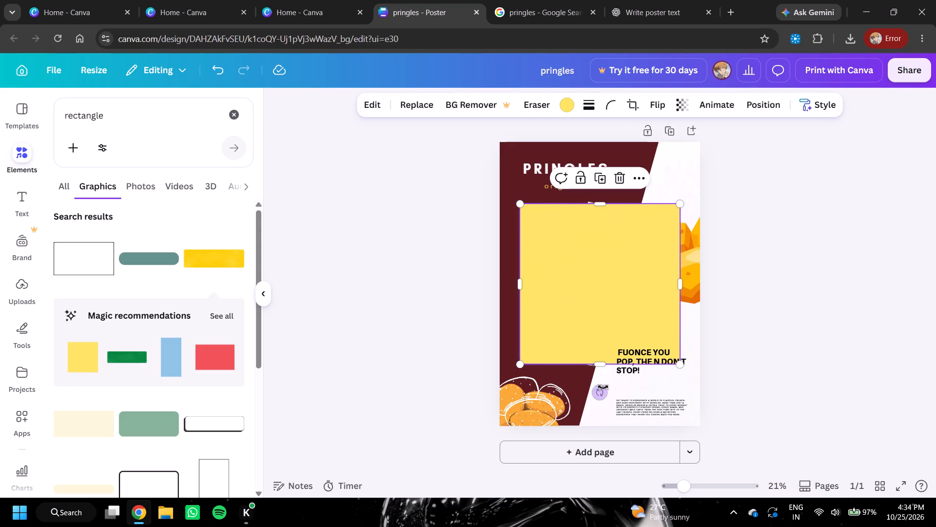
pyautogui.moveTo(597, 391); pyautogui.dragTo(564, 378)
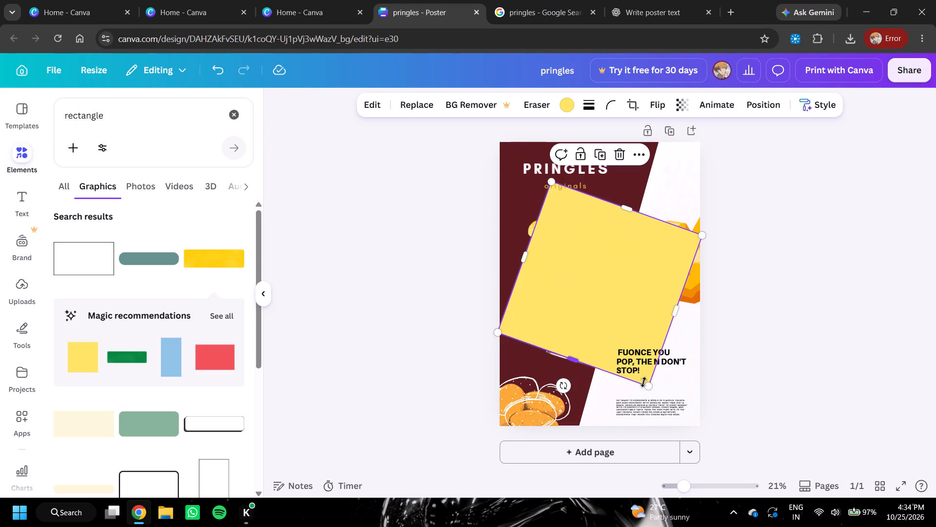
pyautogui.moveTo(649, 385); pyautogui.dragTo(576, 308)
pyautogui.moveTo(571, 238); pyautogui.dragTo(546, 326)
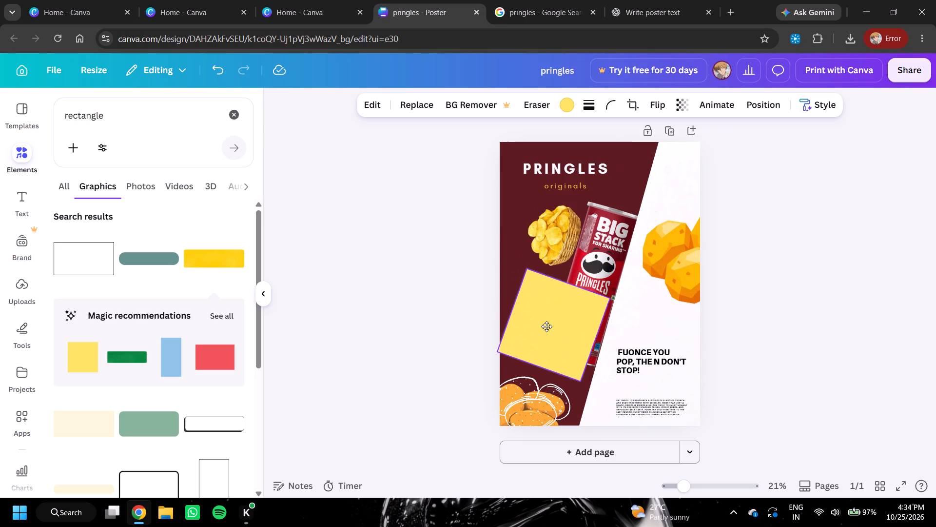
pyautogui.moveTo(546, 326); pyautogui.dragTo(550, 310)
pyautogui.moveTo(586, 367); pyautogui.dragTo(570, 342)
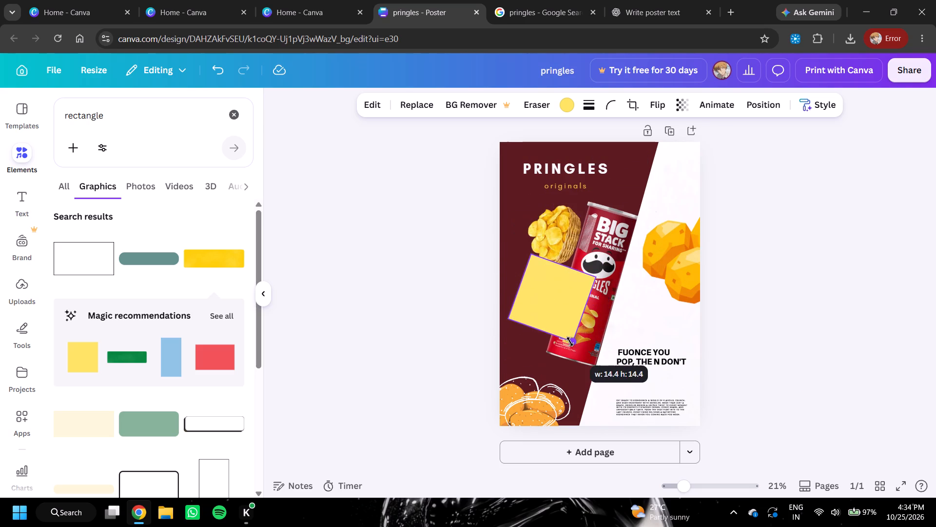
pyautogui.moveTo(570, 342); pyautogui.dragTo(569, 341)
pyautogui.moveTo(556, 299); pyautogui.dragTo(559, 307)
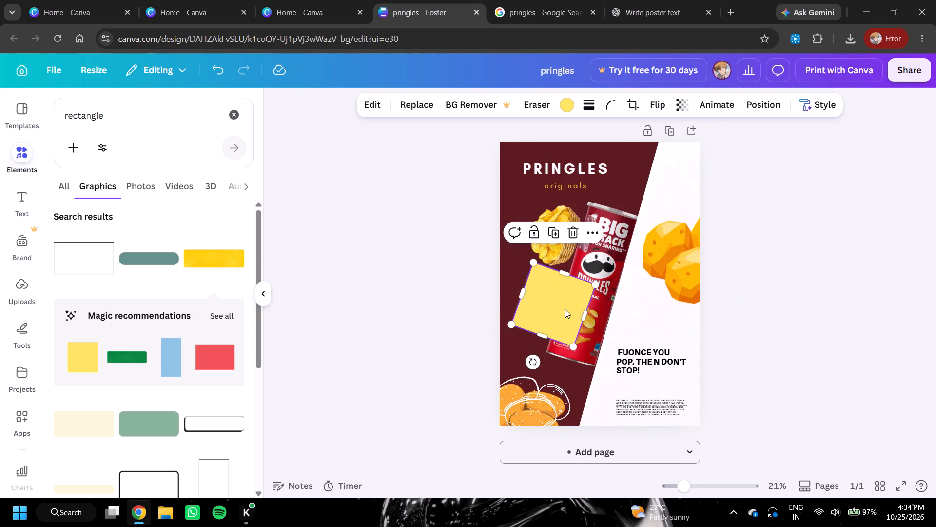
# Crop the tilted yellow square freeform into a narrower upright rectangle that clears the can.
pyautogui.click(576, 310)
pyautogui.click(576, 310)
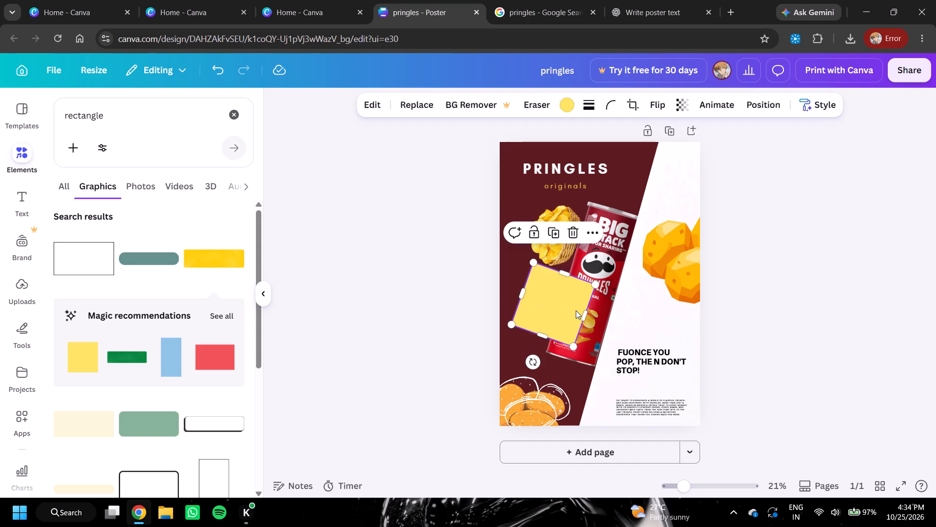
pyautogui.doubleClick(576, 310)
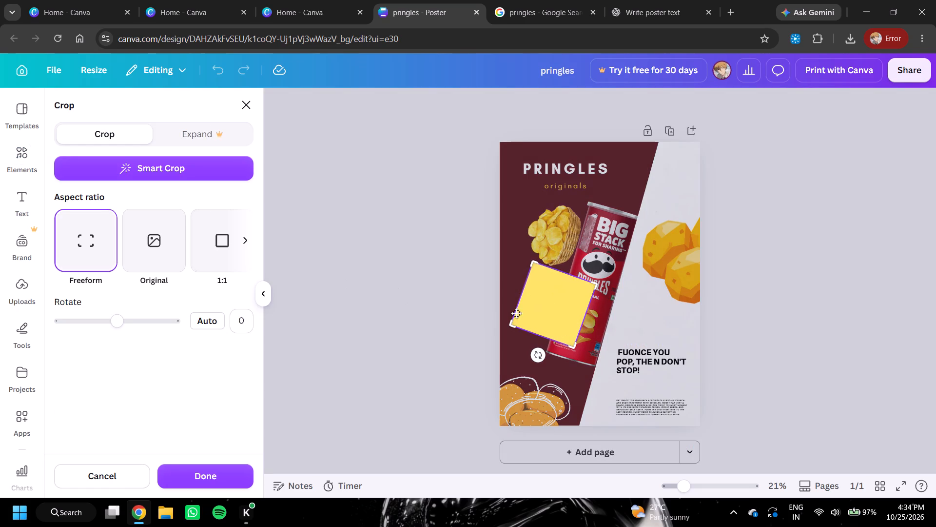
pyautogui.moveTo(576, 345); pyautogui.dragTo(547, 334)
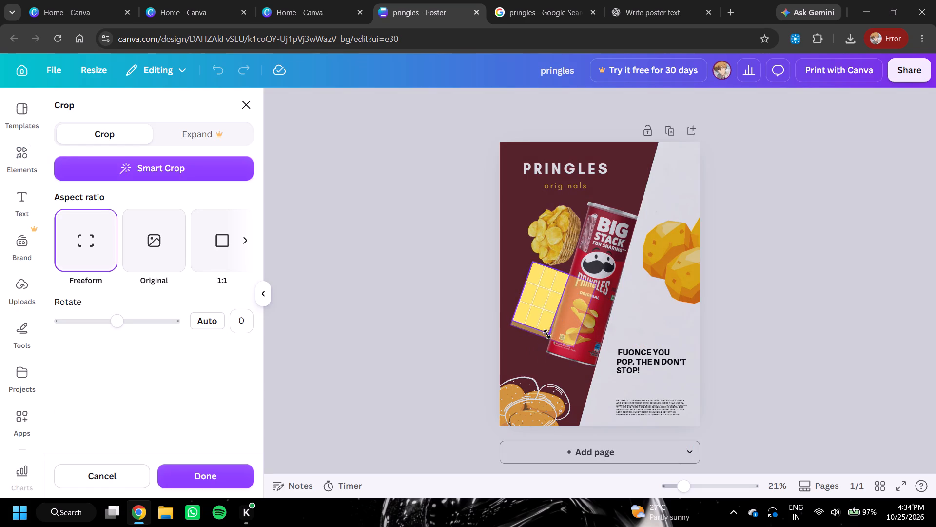
pyautogui.moveTo(547, 334); pyautogui.dragTo(543, 350)
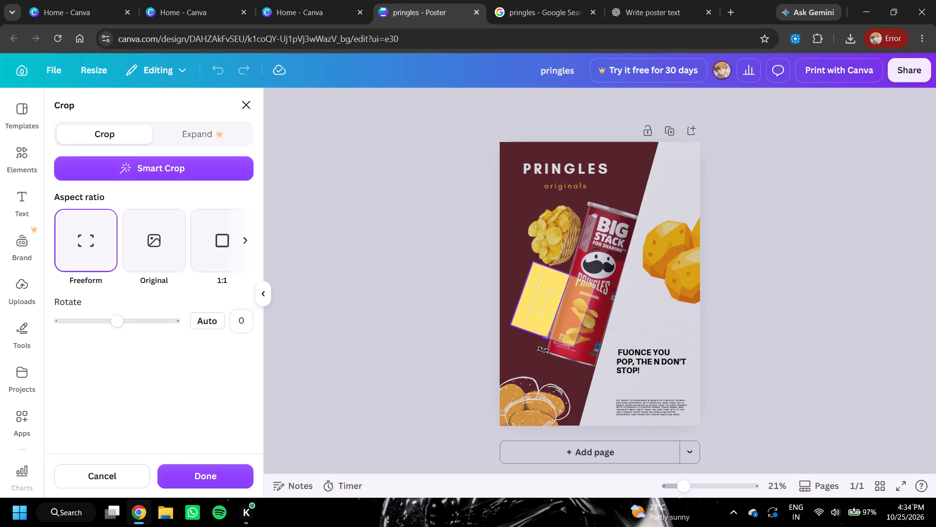
pyautogui.moveTo(543, 350); pyautogui.dragTo(544, 350)
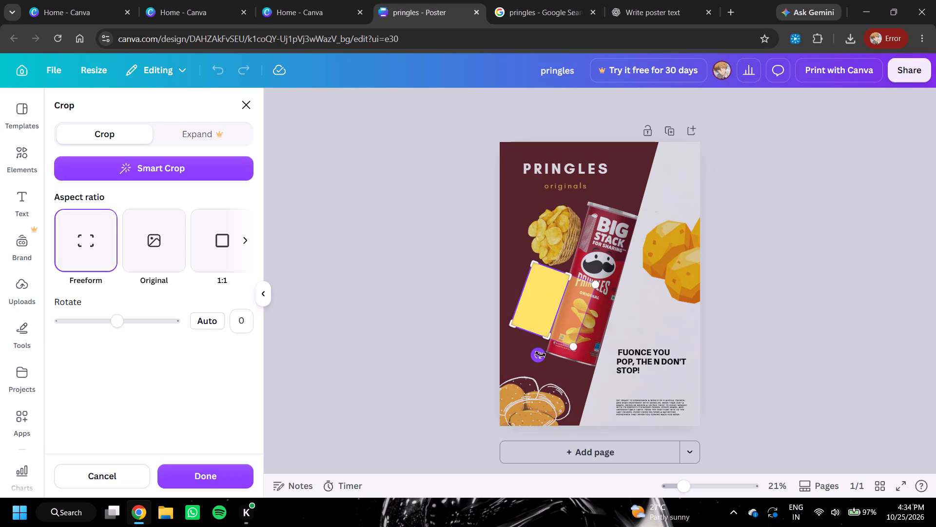
pyautogui.click(540, 356)
pyautogui.click(229, 472)
pyautogui.click(512, 358)
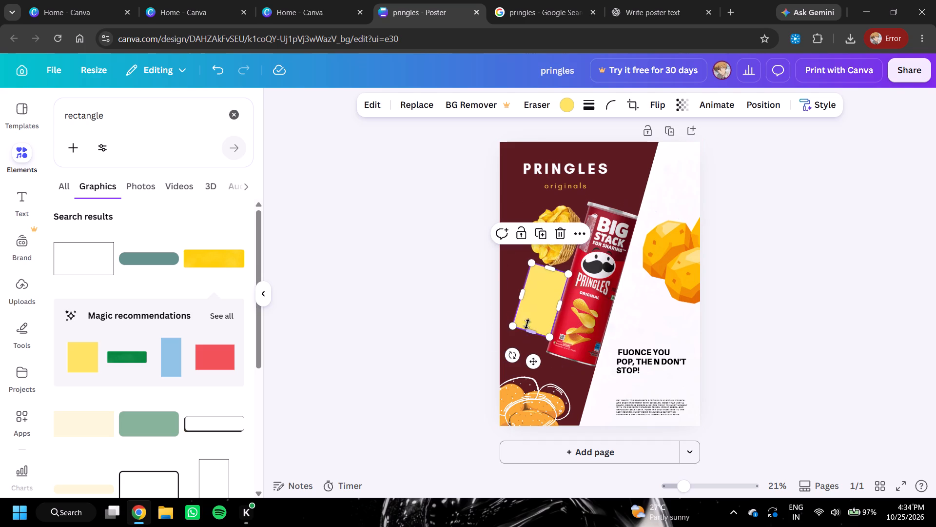
# Move the yellow rectangle slightly down into the gap between the chips basket and the potato graphic, beside the can.
pyautogui.moveTo(538, 306); pyautogui.dragTo(540, 309)
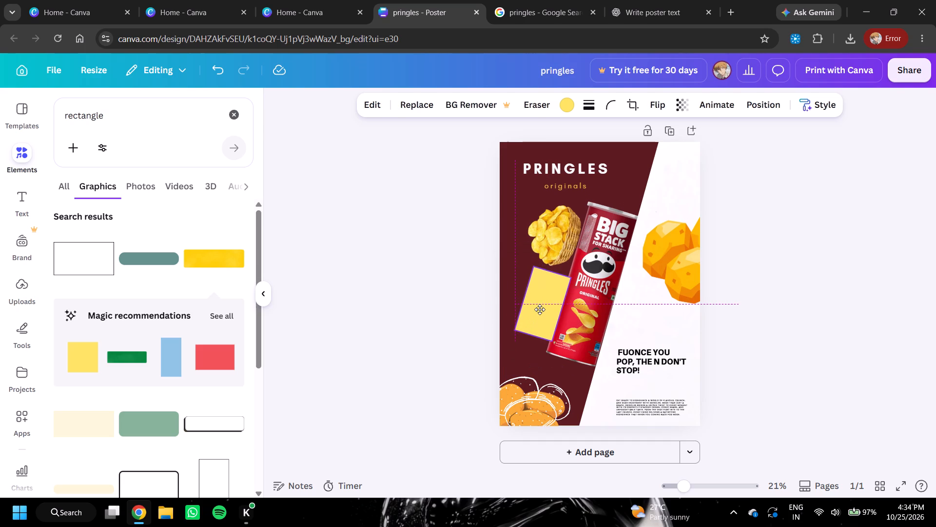
pyautogui.moveTo(540, 309); pyautogui.dragTo(537, 311)
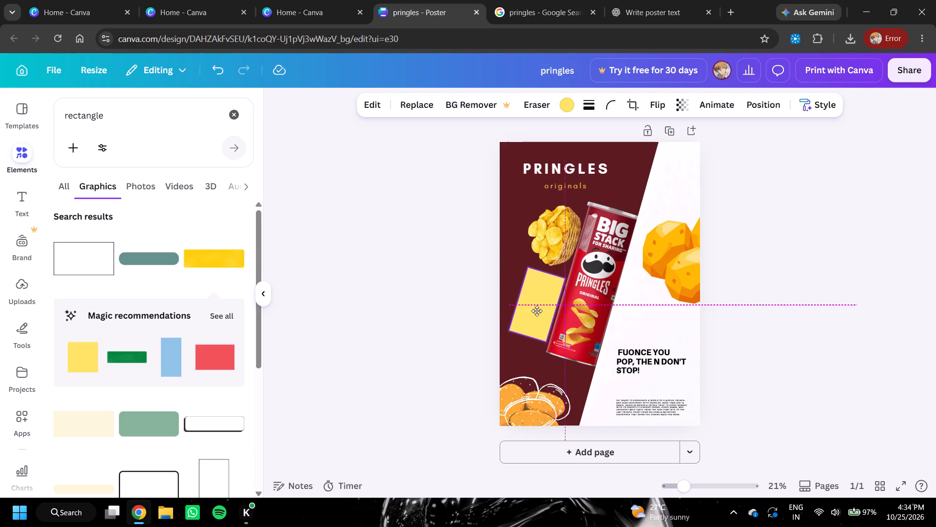
pyautogui.moveTo(537, 311); pyautogui.dragTo(535, 314)
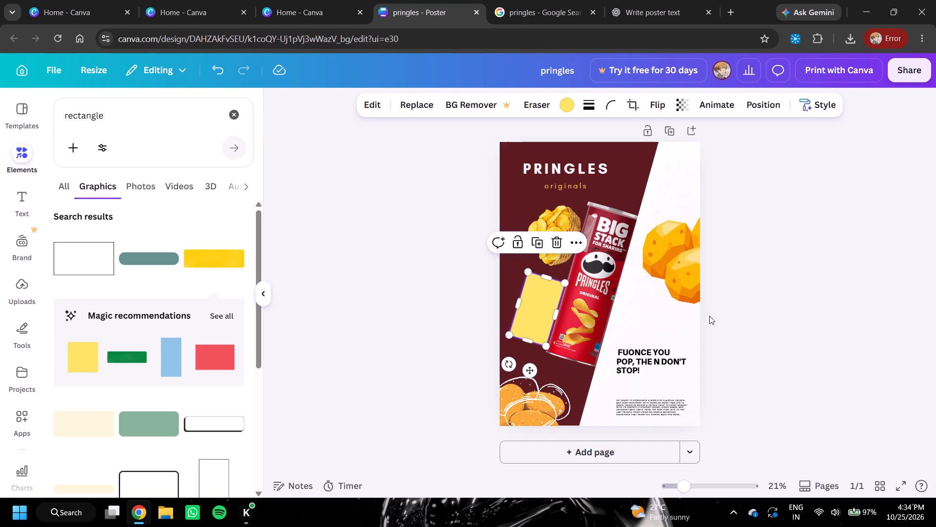
pyautogui.click(710, 315)
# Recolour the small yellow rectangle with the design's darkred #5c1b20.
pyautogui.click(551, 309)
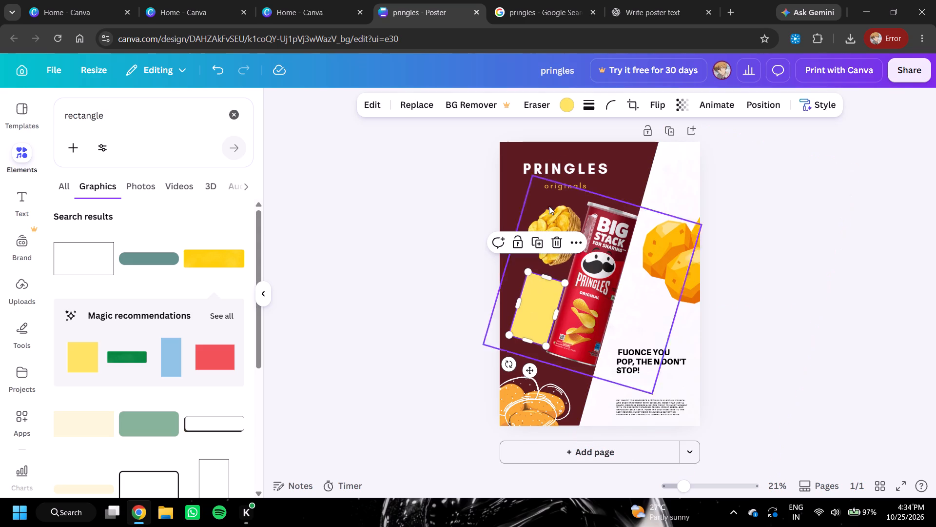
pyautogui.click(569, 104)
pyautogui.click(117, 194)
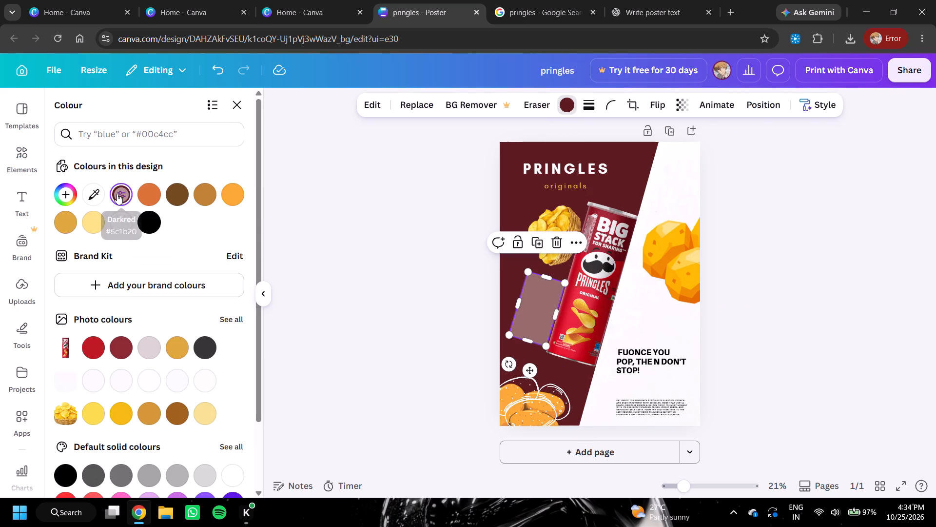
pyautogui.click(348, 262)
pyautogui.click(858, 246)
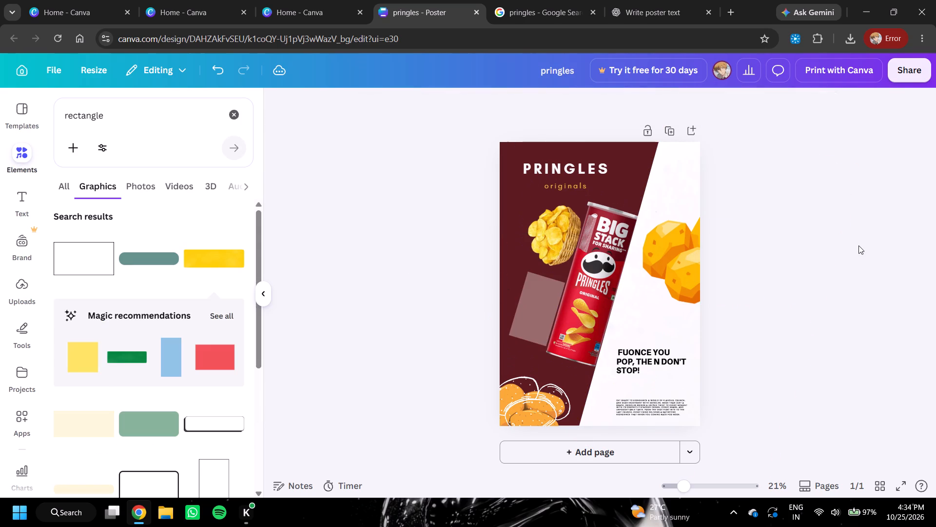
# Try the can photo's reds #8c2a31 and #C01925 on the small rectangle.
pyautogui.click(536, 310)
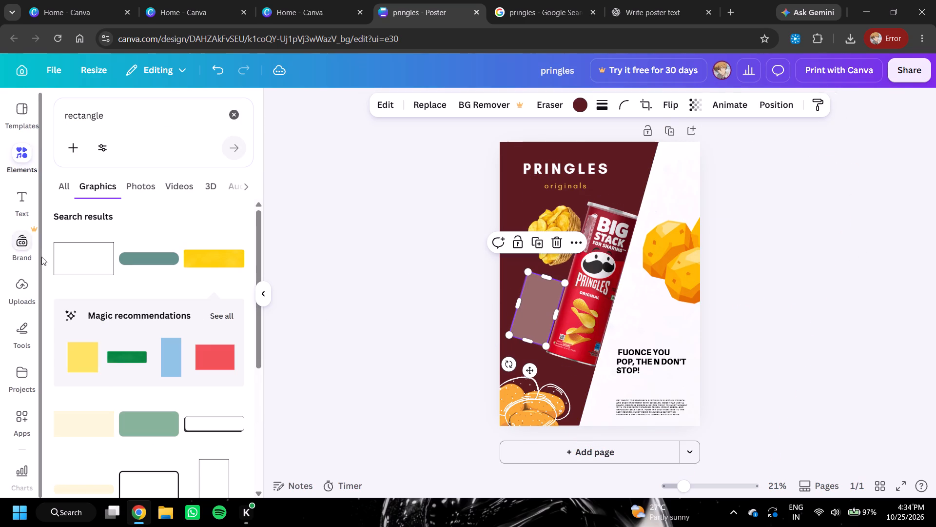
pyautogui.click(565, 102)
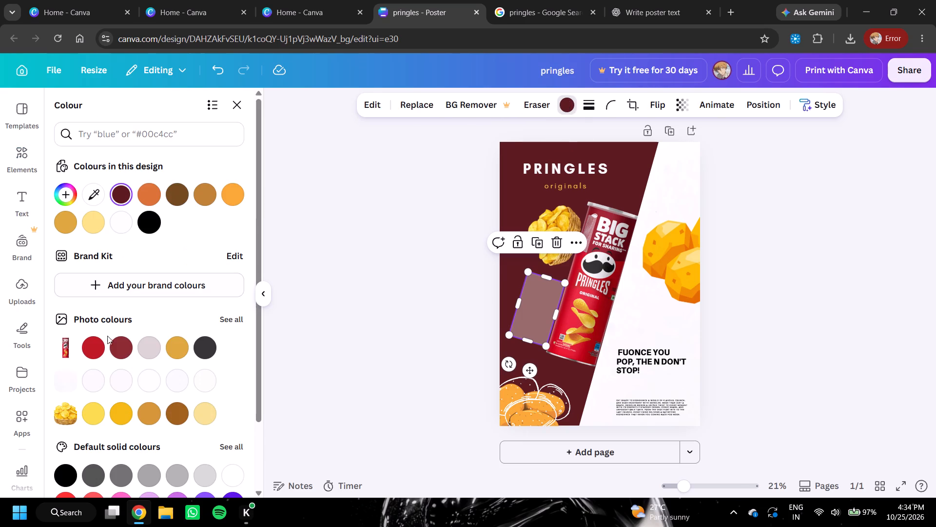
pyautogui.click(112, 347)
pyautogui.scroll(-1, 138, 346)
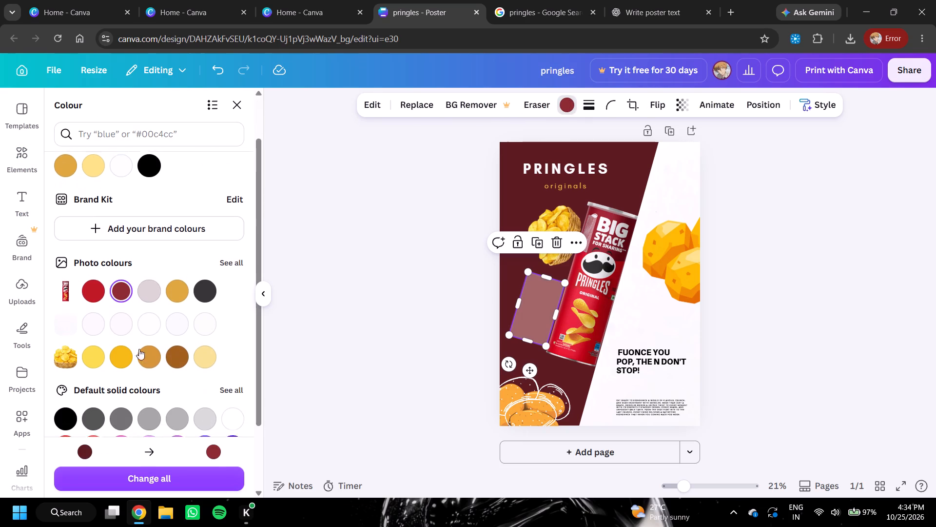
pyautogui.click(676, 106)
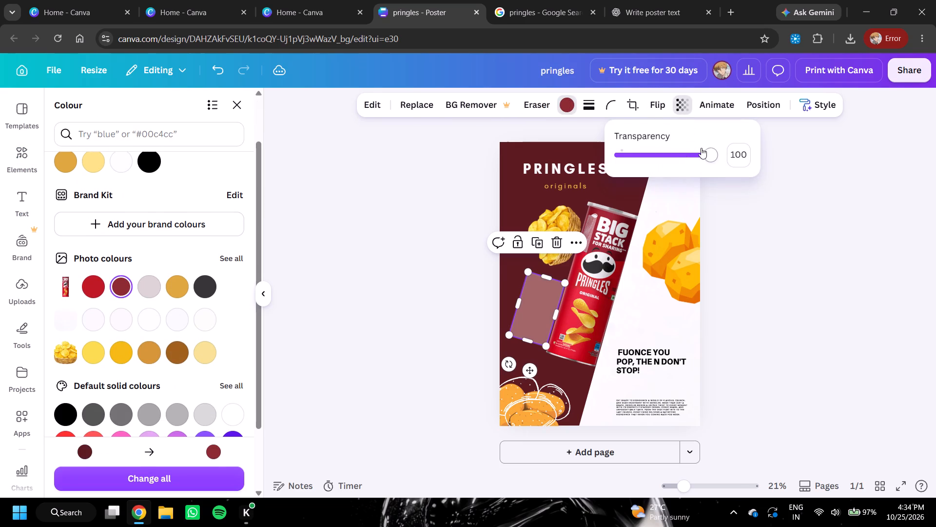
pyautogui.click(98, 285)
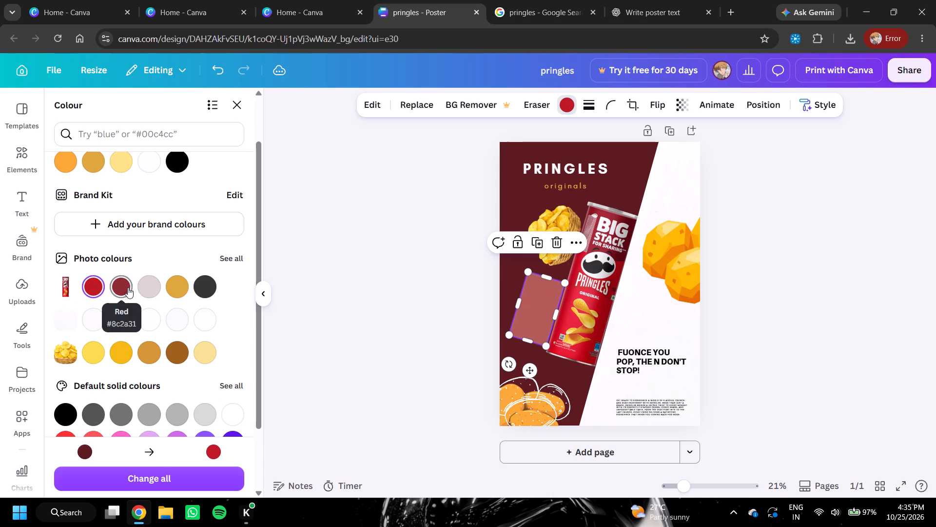
# Give the small rectangle a custom red slightly darker and more saturated than #C01925.
pyautogui.scroll(2, 72, 217)
pyautogui.click(68, 194)
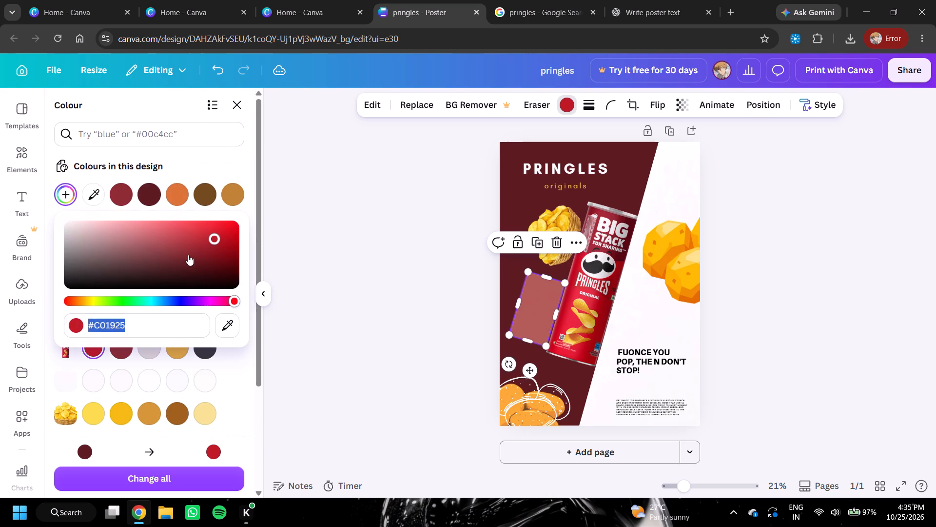
pyautogui.moveTo(214, 240); pyautogui.dragTo(222, 244)
pyautogui.click(375, 241)
pyautogui.click(432, 265)
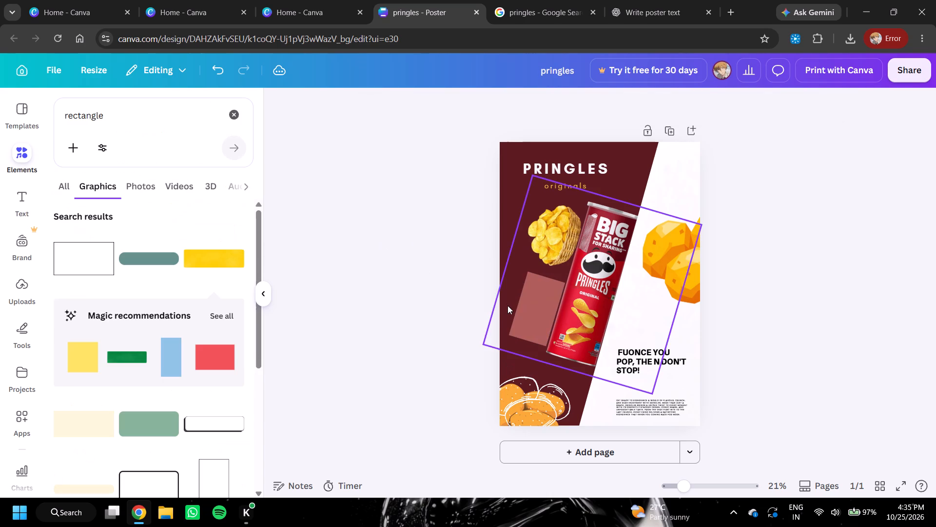
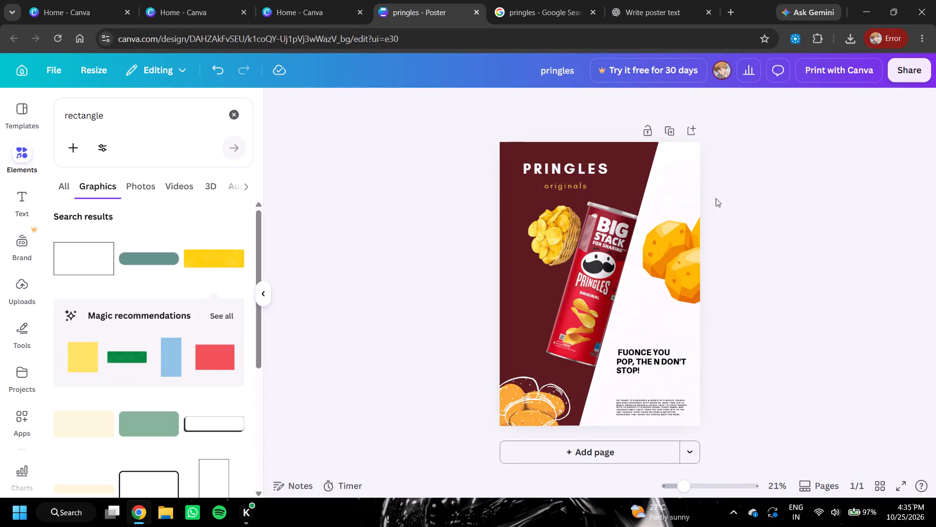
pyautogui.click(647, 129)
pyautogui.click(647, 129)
# Download the finished Pringles poster as a high-quality PNG at size 1 (1,587 × 2,245 px).
pyautogui.click(38, 74)
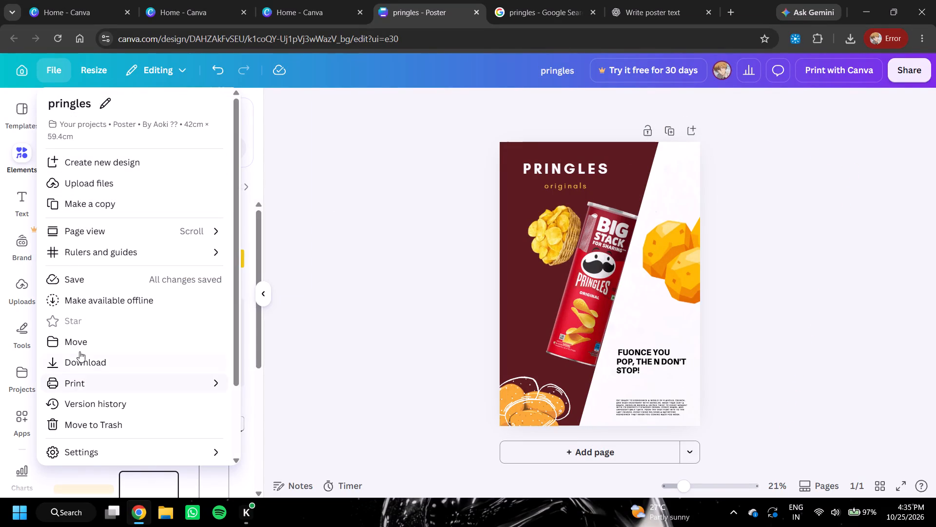
pyautogui.doubleClick(79, 360)
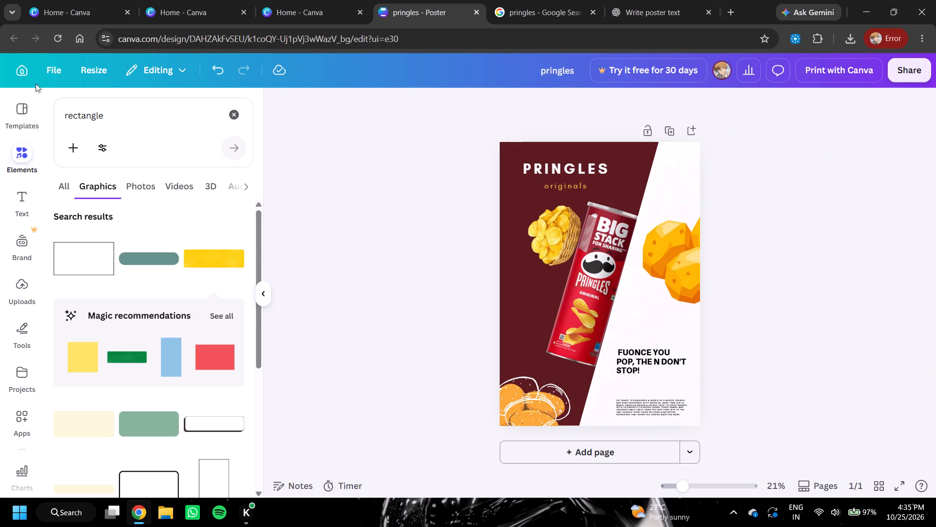
pyautogui.click(50, 68)
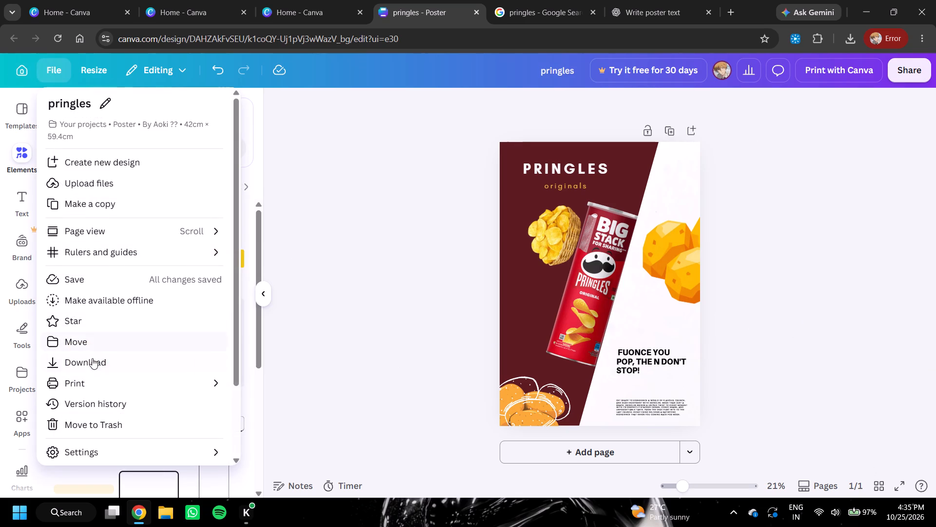
pyautogui.click(92, 360)
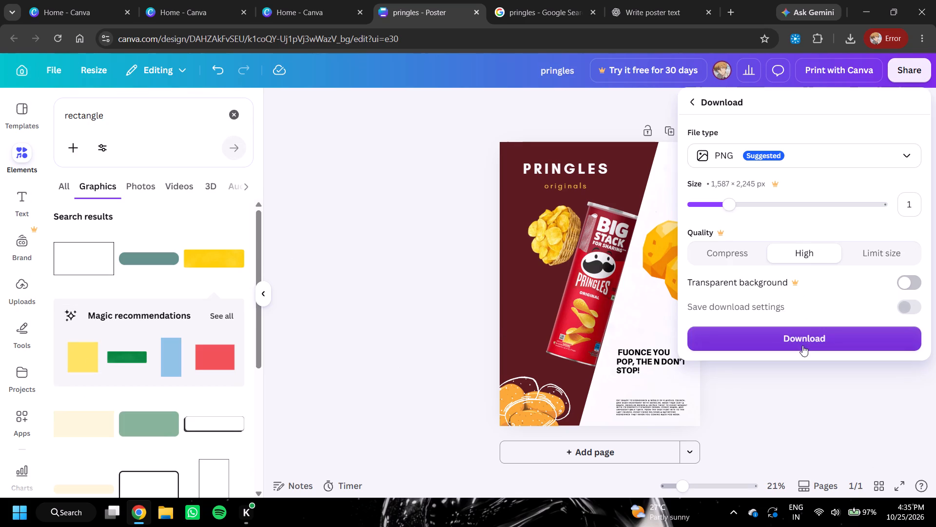
pyautogui.click(802, 344)
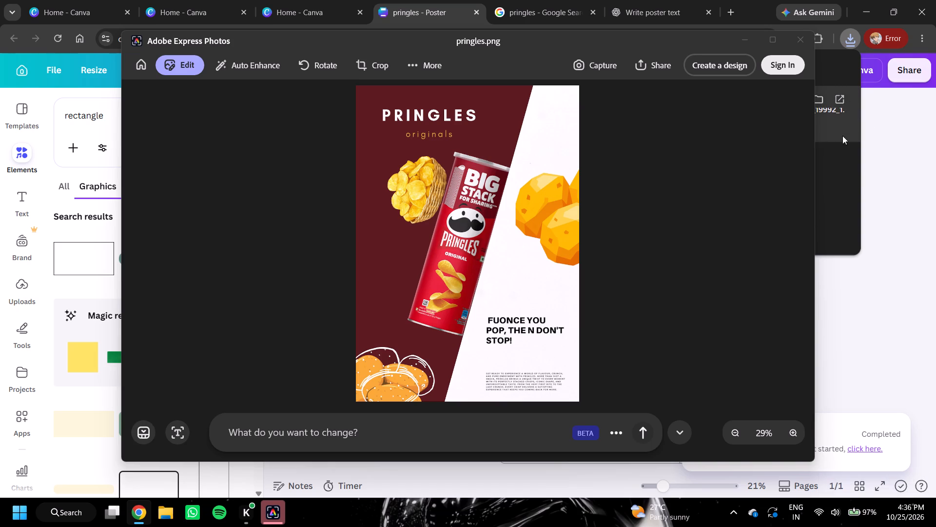
# Close the Adobe Express Photos preview of the exported pringles.png and return to the poster design in the browser.
pyautogui.doubleClick(806, 41)
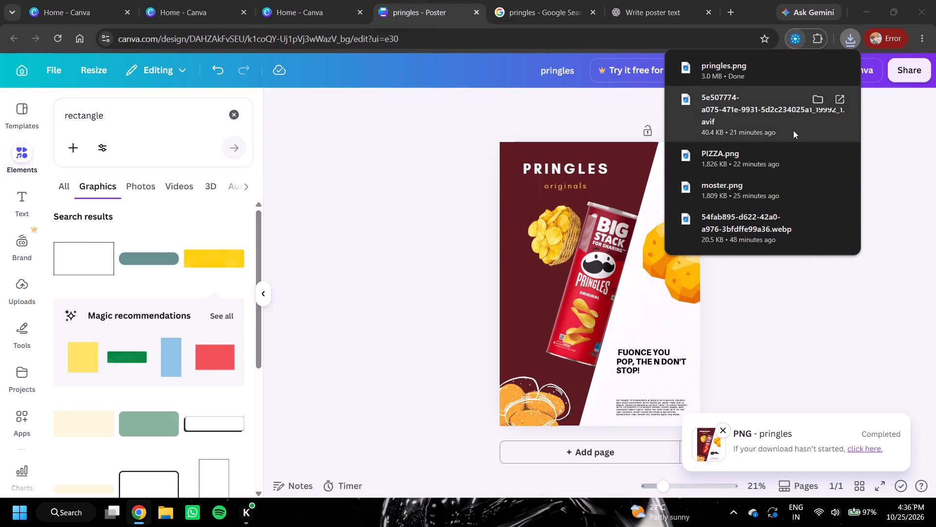
pyautogui.click(428, 142)
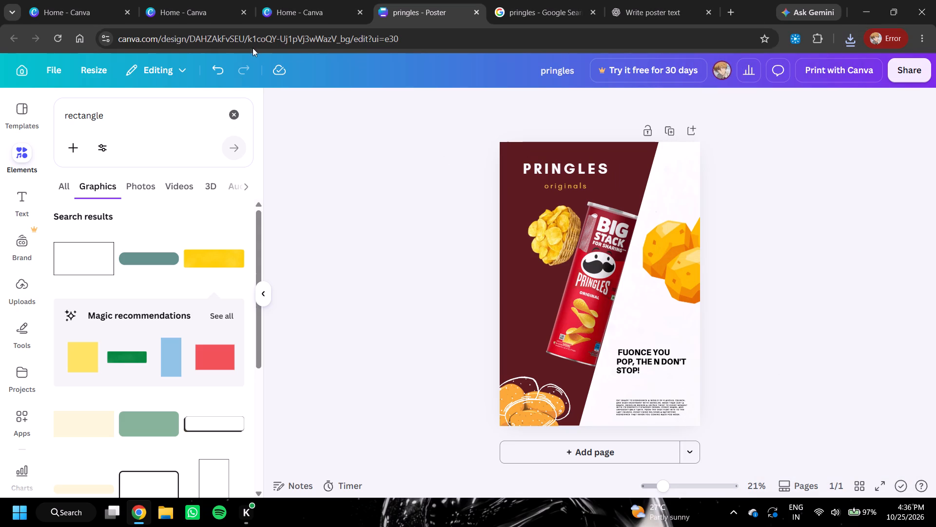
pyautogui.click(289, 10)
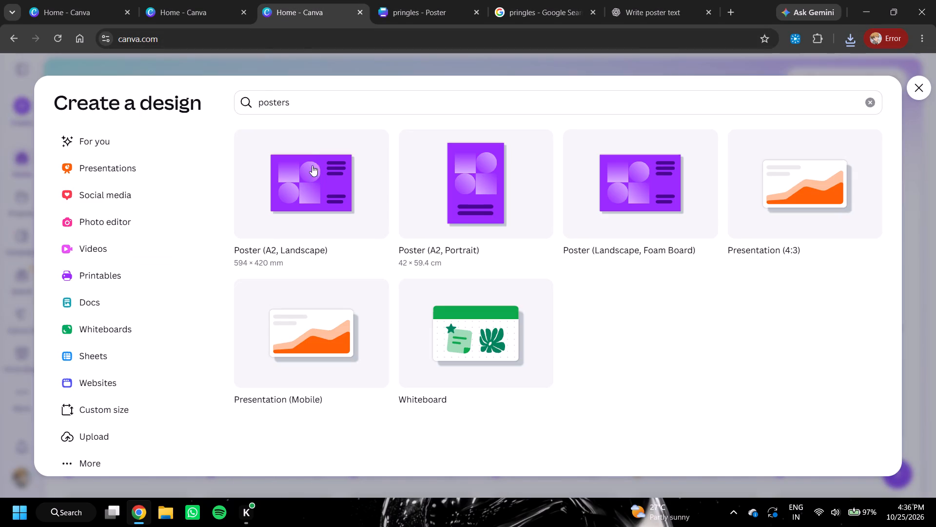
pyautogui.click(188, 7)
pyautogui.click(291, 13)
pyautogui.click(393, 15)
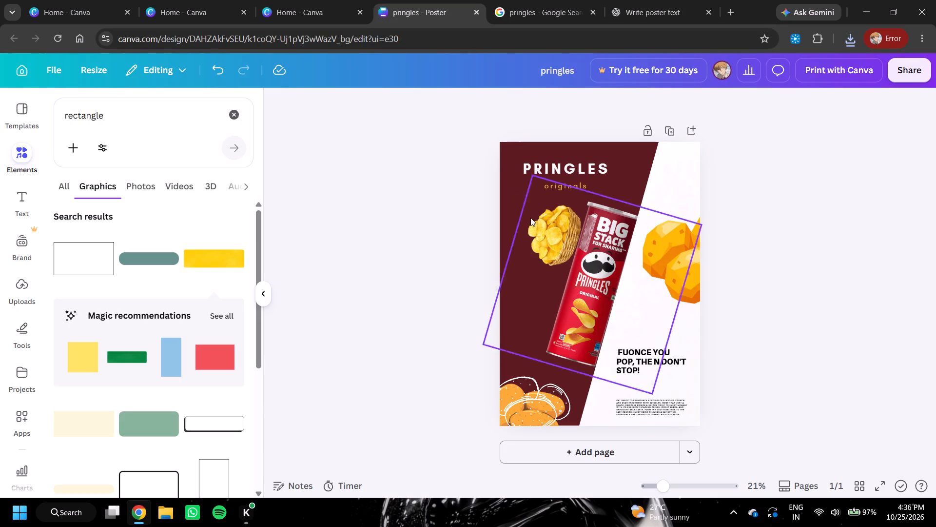